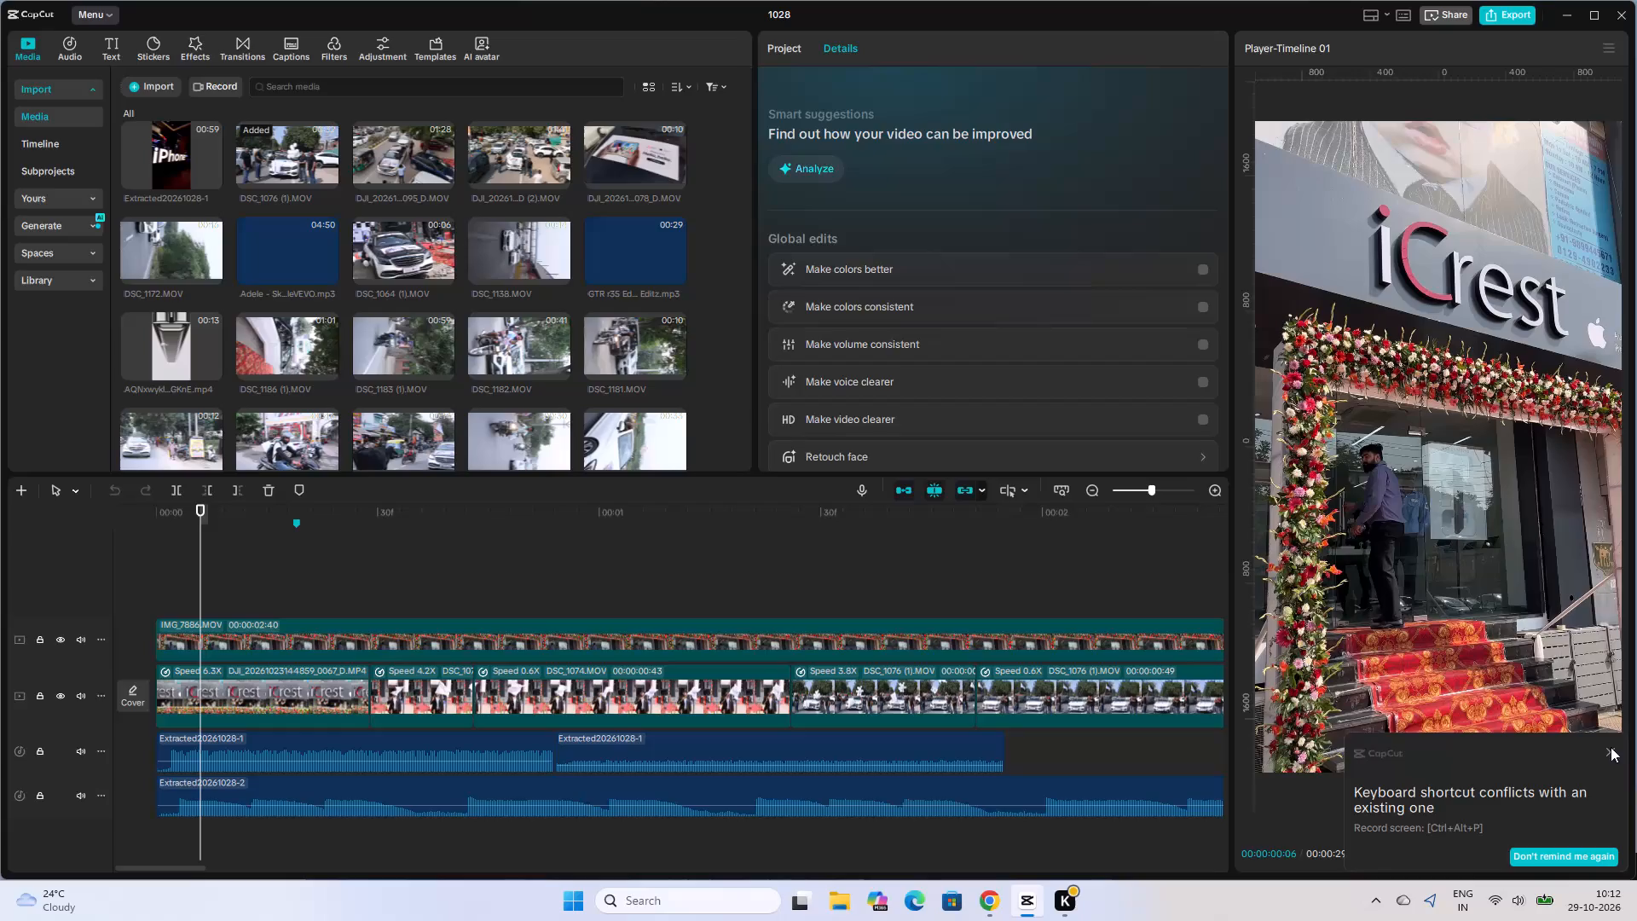
Dismiss the shortcut-conflict notice and play the opening of the timeline from the start to review it.
left_click(1611, 752)
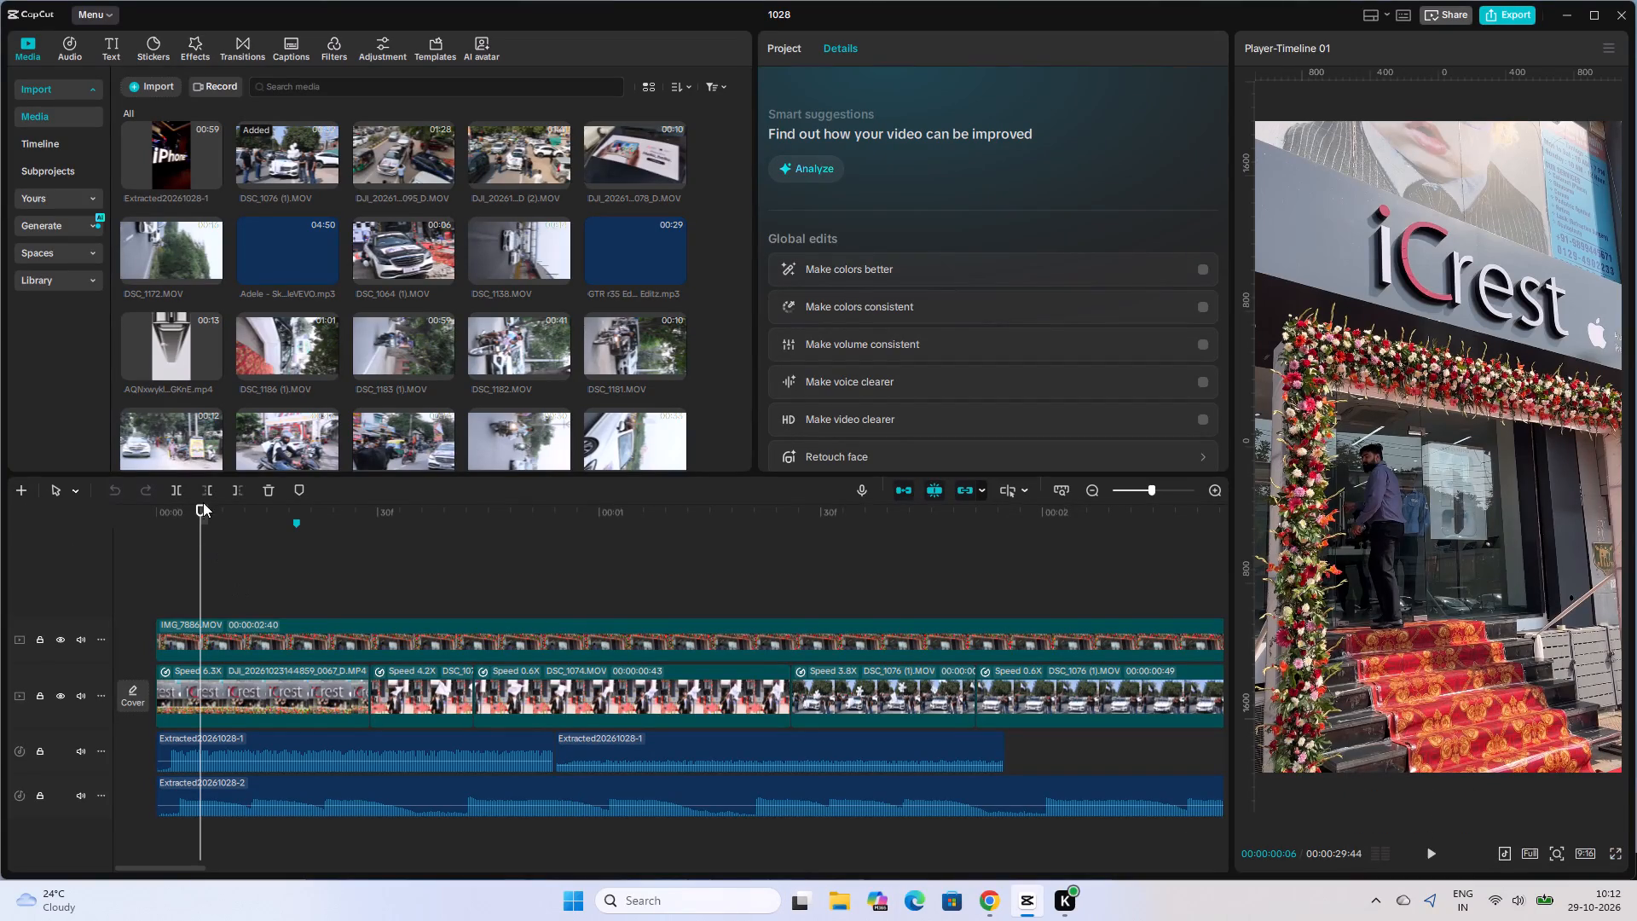
left_click_drag(203, 502, 146, 518)
left_click_drag(203, 513, 155, 527)
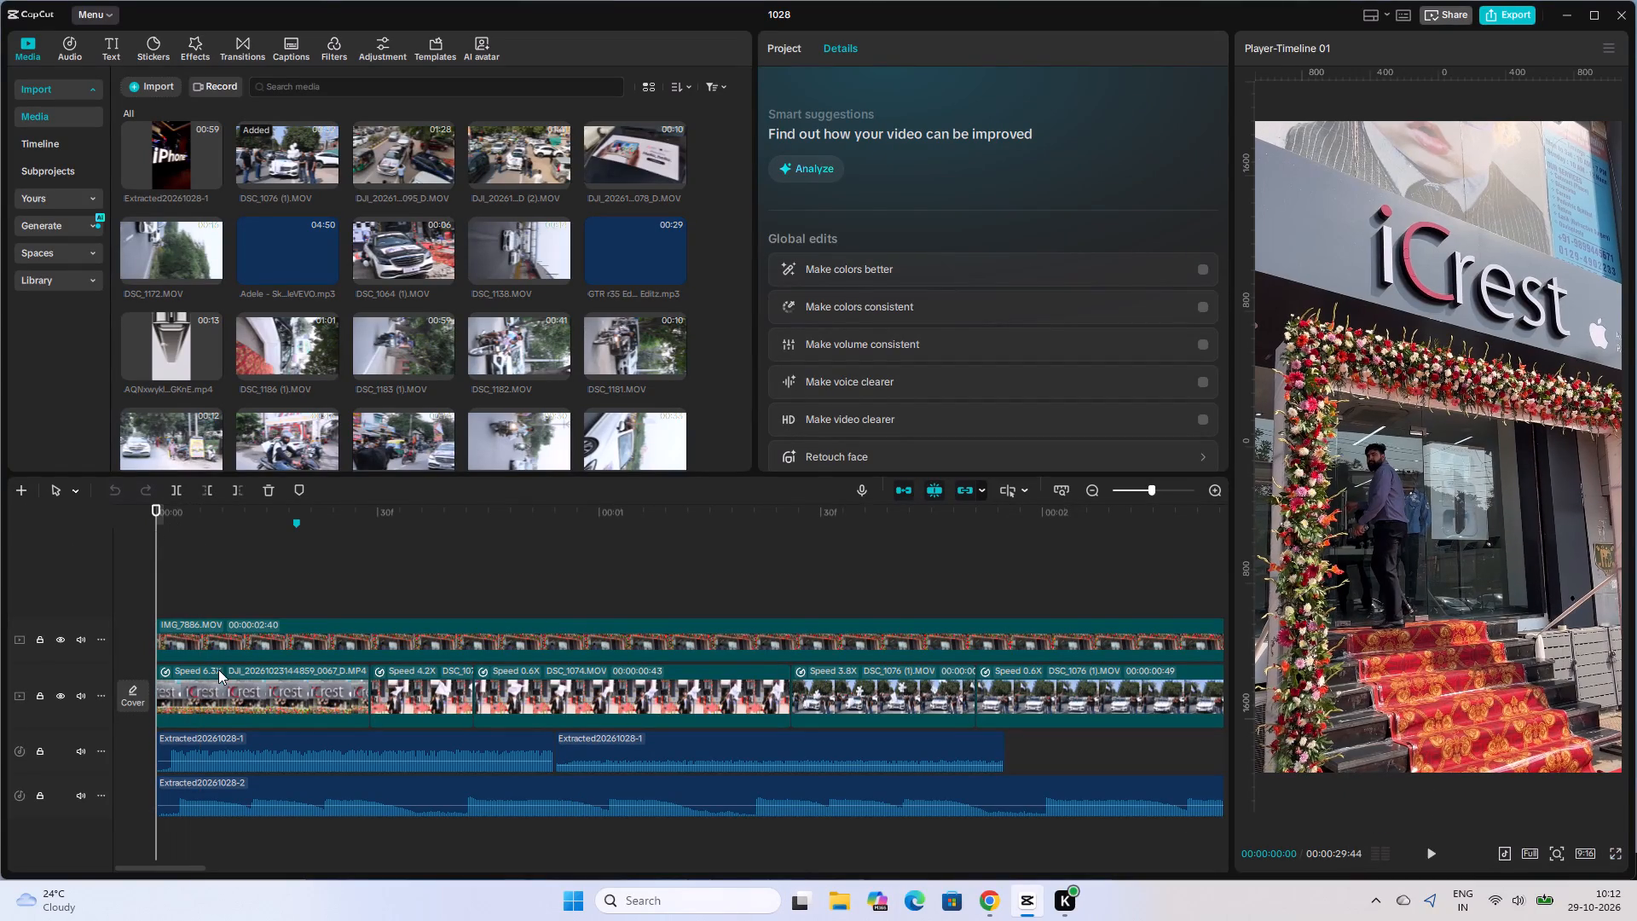
left_click(218, 669)
key("space")
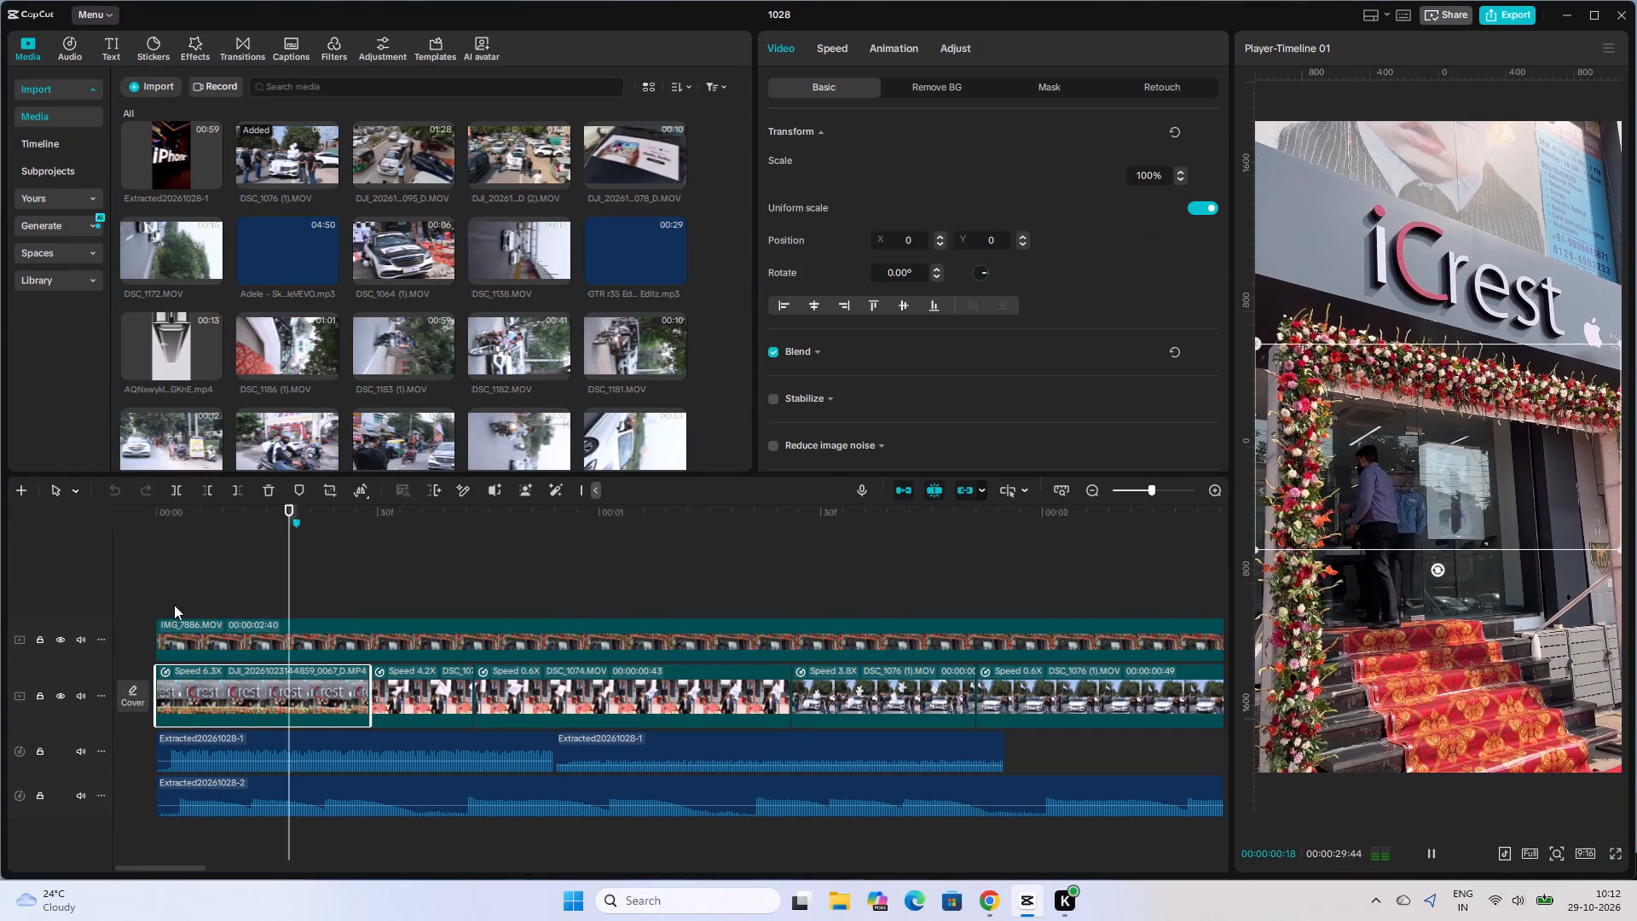
key("space")
left_click(146, 588)
left_click(202, 605)
key("space")
key("space")
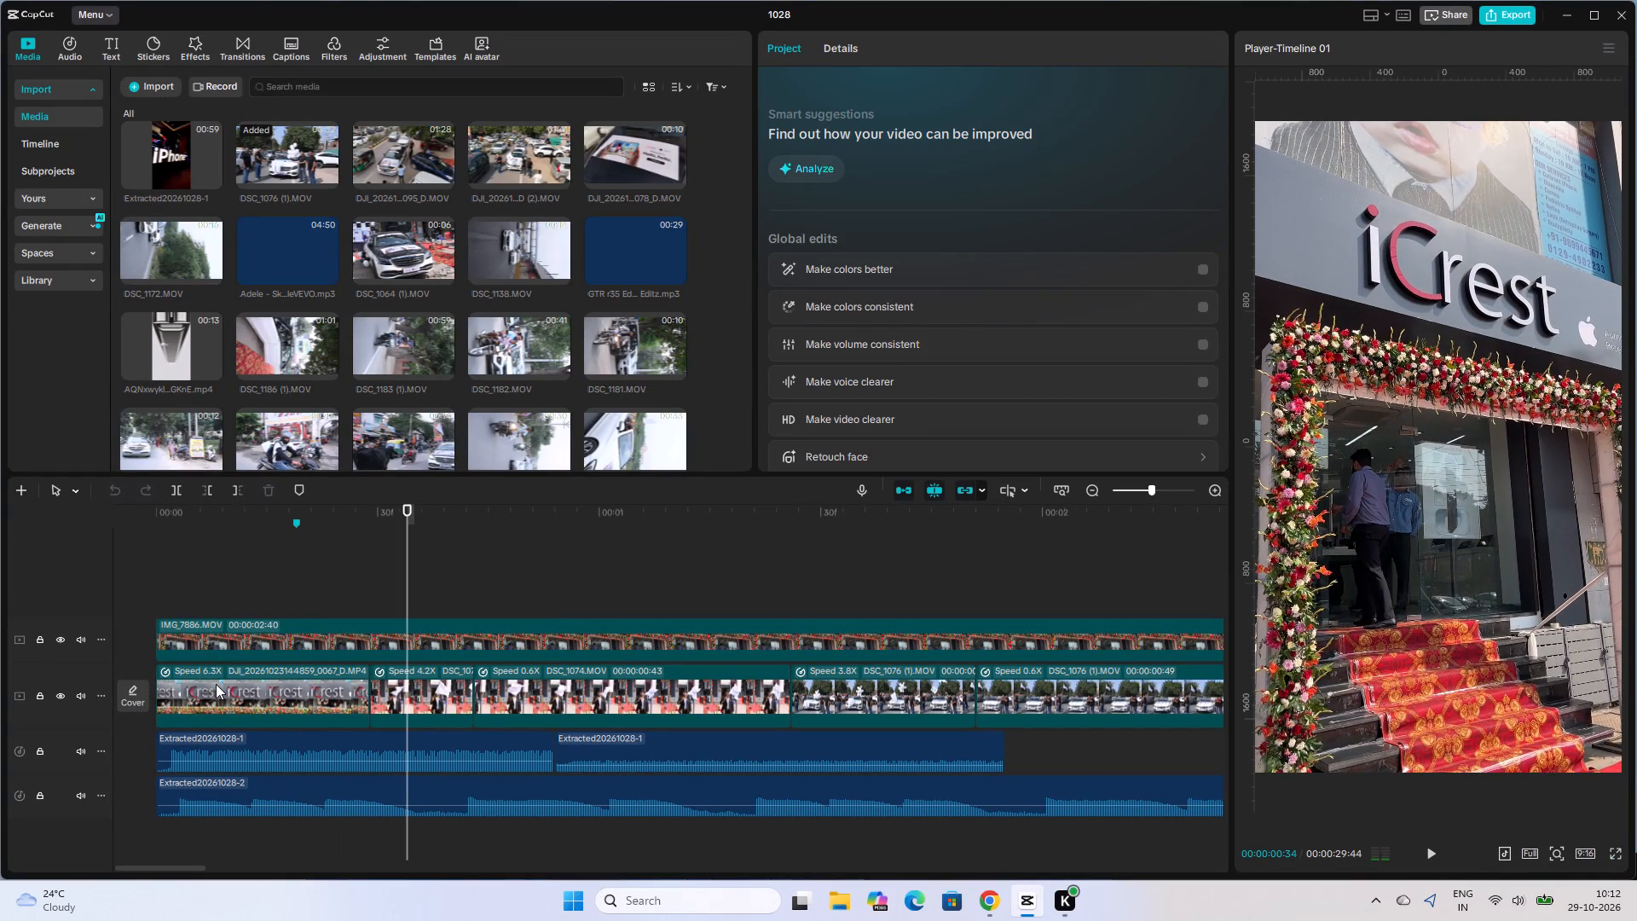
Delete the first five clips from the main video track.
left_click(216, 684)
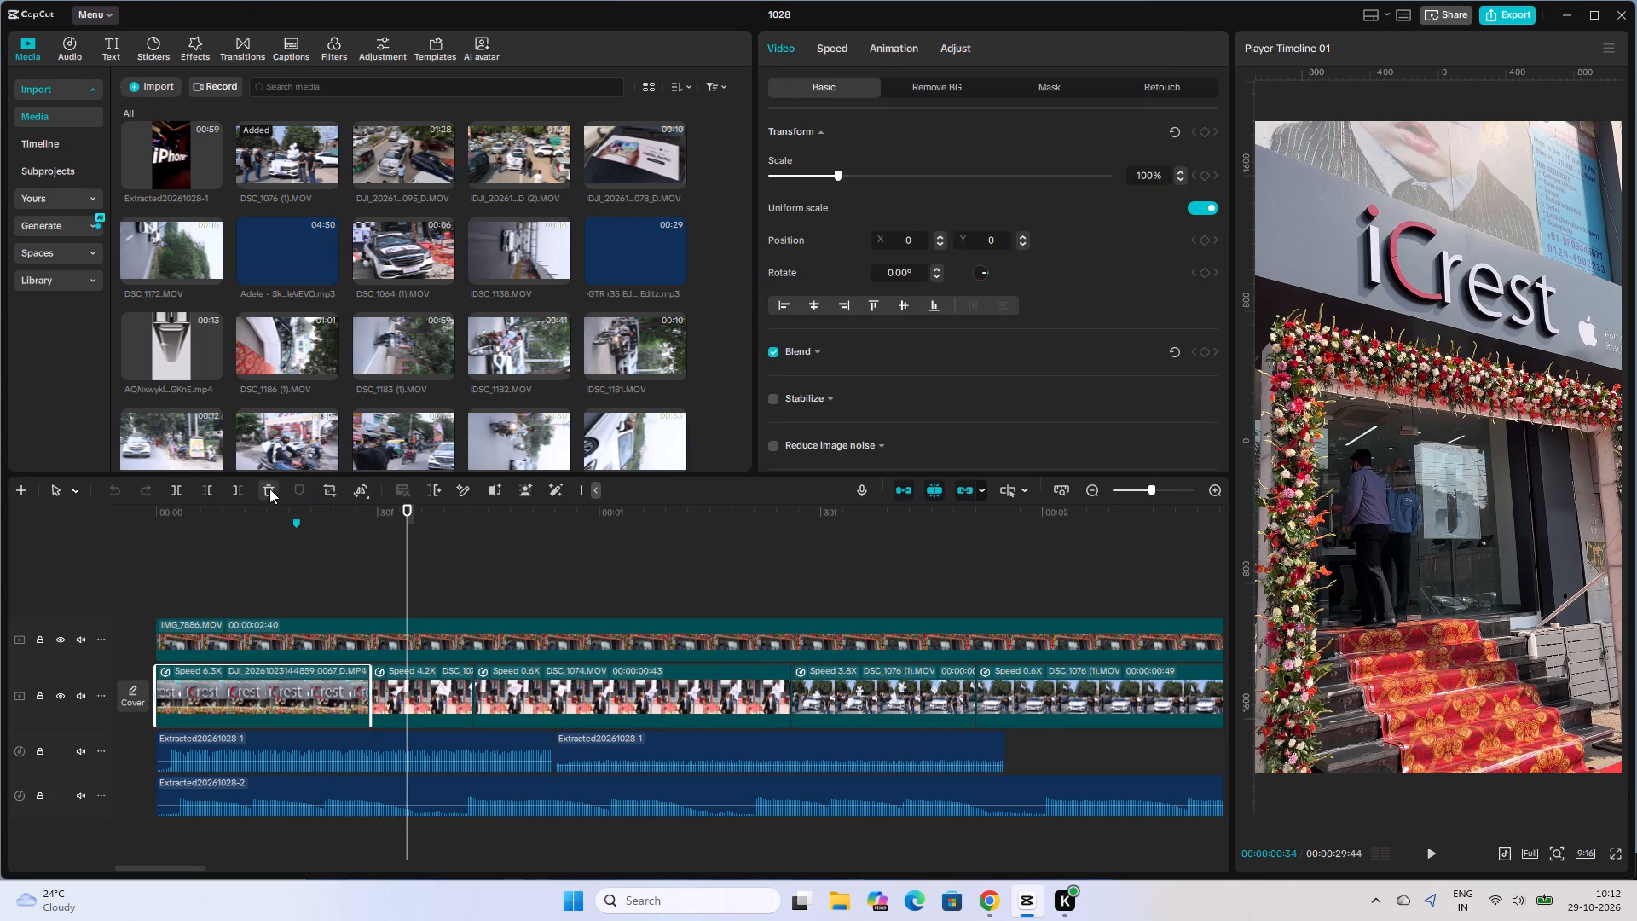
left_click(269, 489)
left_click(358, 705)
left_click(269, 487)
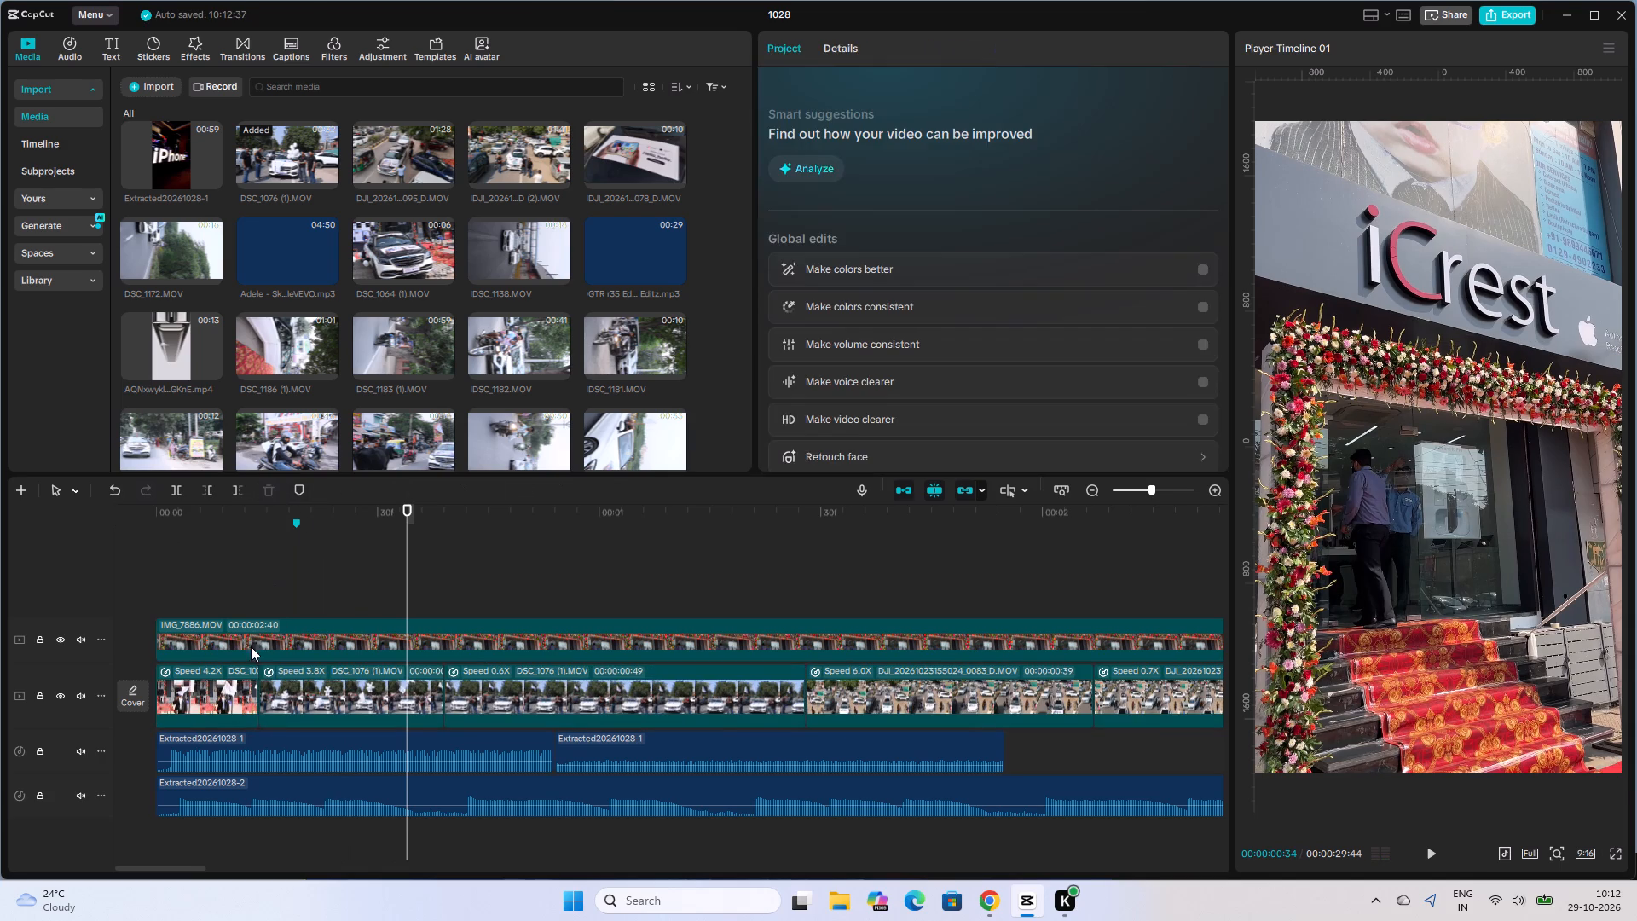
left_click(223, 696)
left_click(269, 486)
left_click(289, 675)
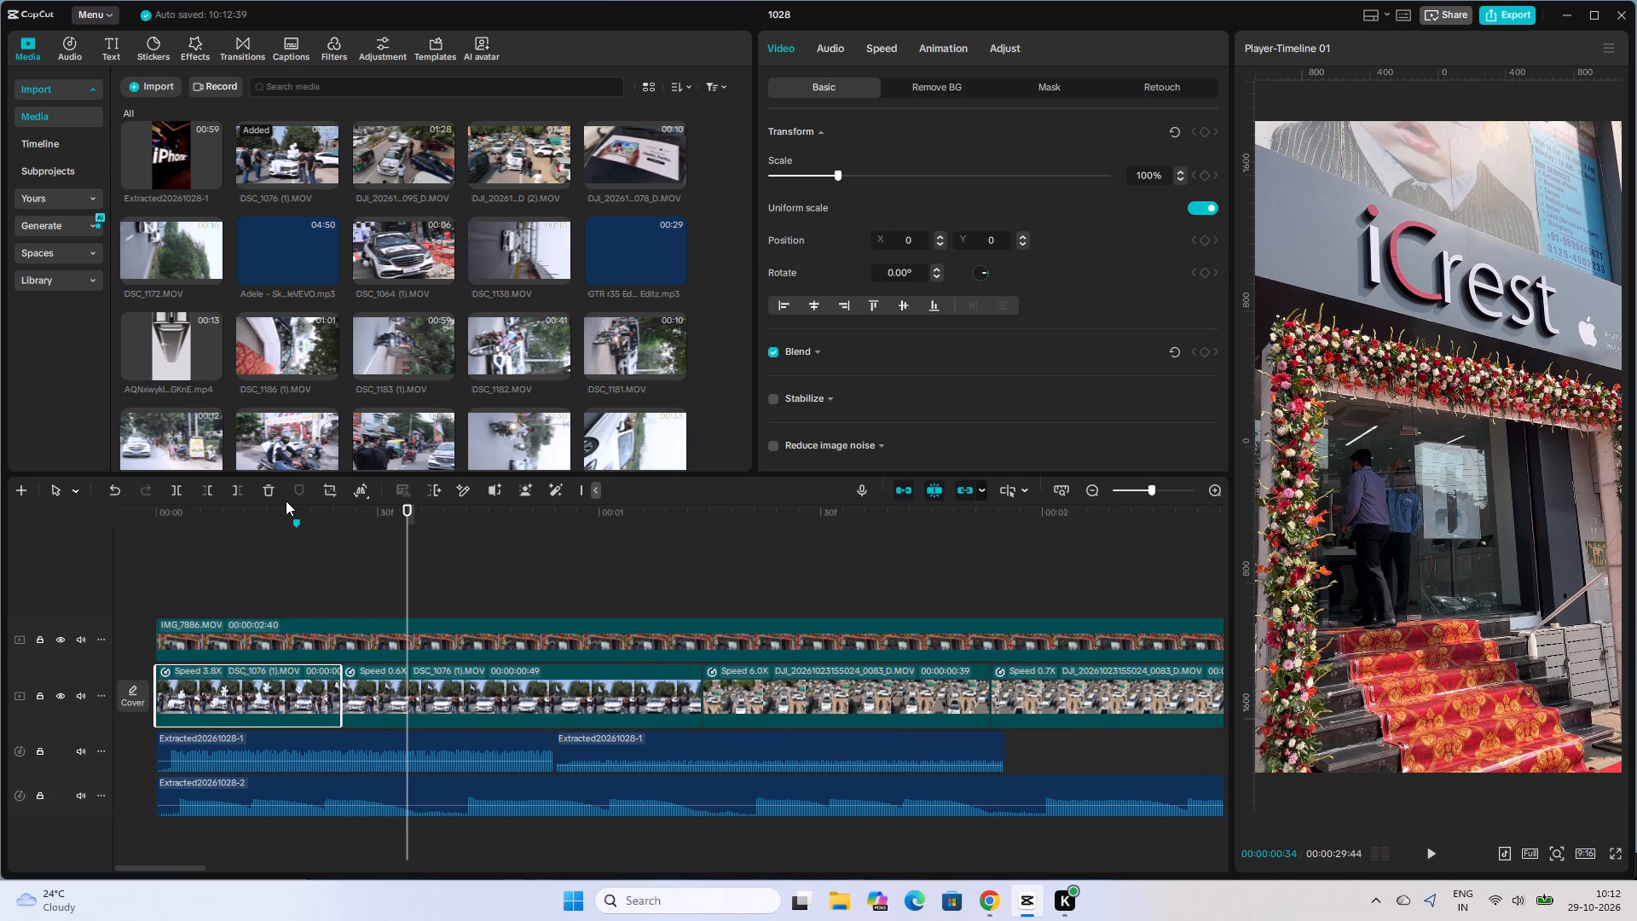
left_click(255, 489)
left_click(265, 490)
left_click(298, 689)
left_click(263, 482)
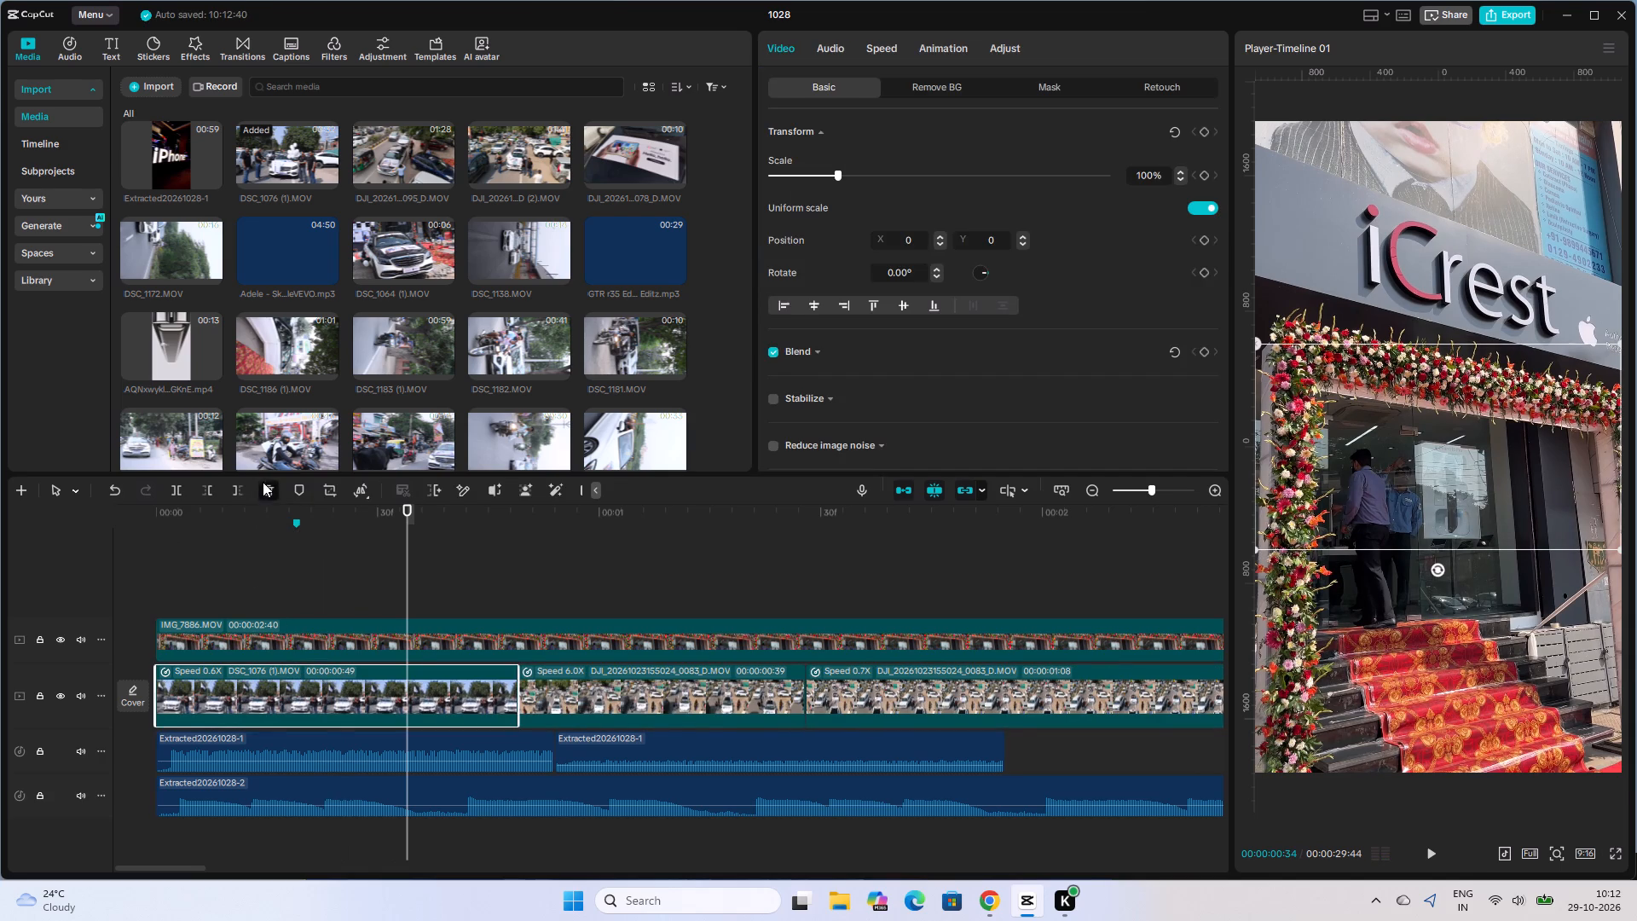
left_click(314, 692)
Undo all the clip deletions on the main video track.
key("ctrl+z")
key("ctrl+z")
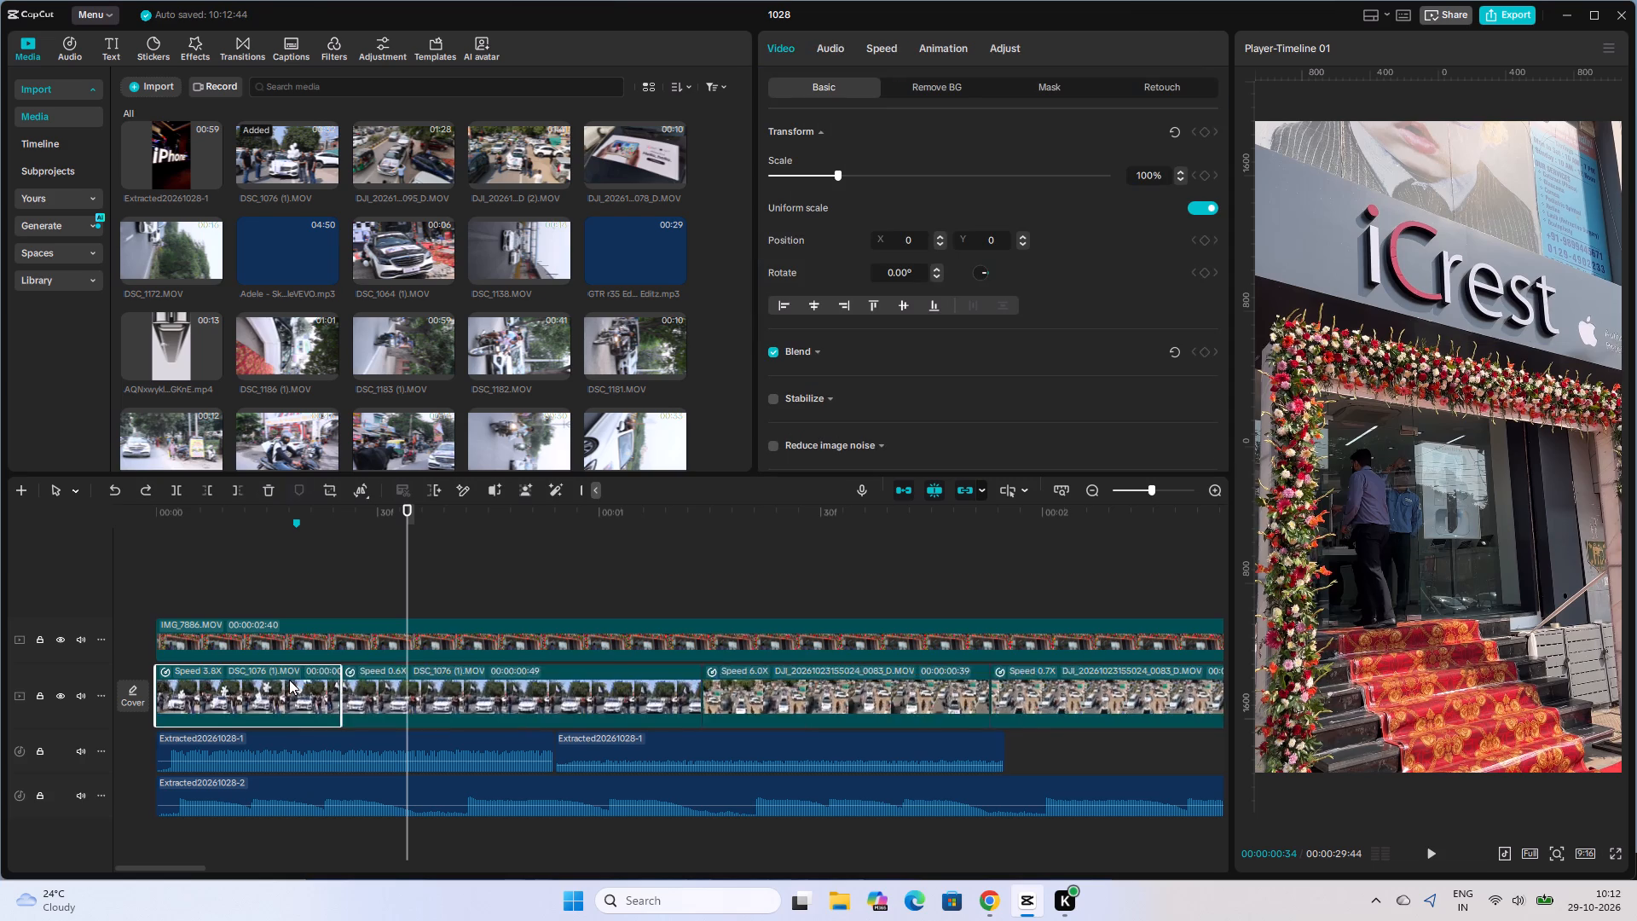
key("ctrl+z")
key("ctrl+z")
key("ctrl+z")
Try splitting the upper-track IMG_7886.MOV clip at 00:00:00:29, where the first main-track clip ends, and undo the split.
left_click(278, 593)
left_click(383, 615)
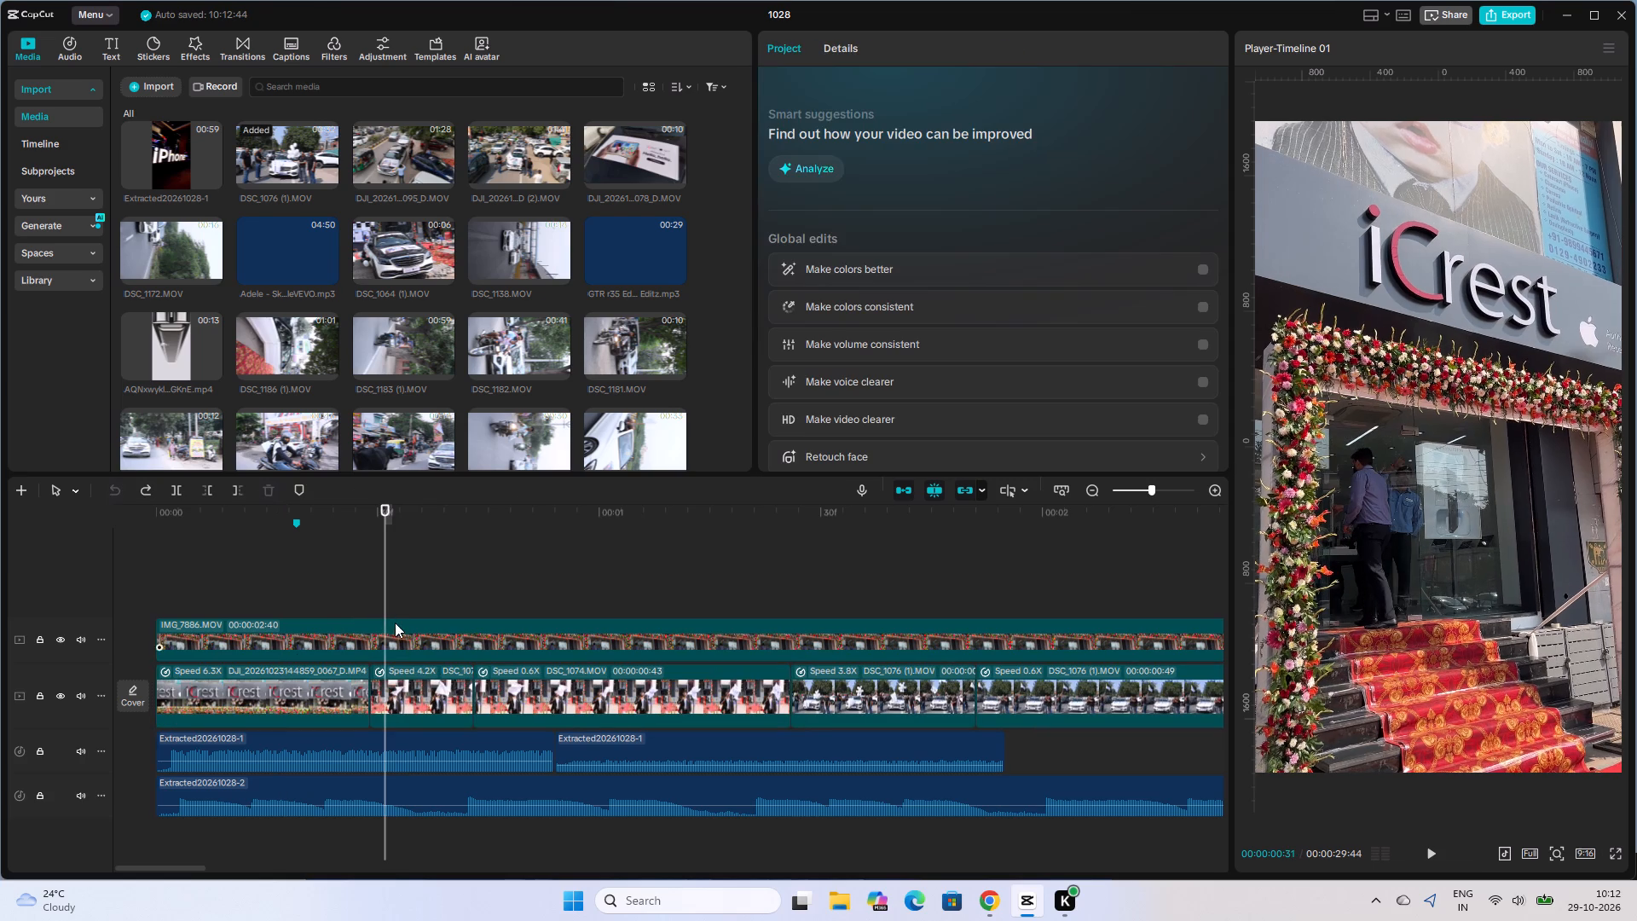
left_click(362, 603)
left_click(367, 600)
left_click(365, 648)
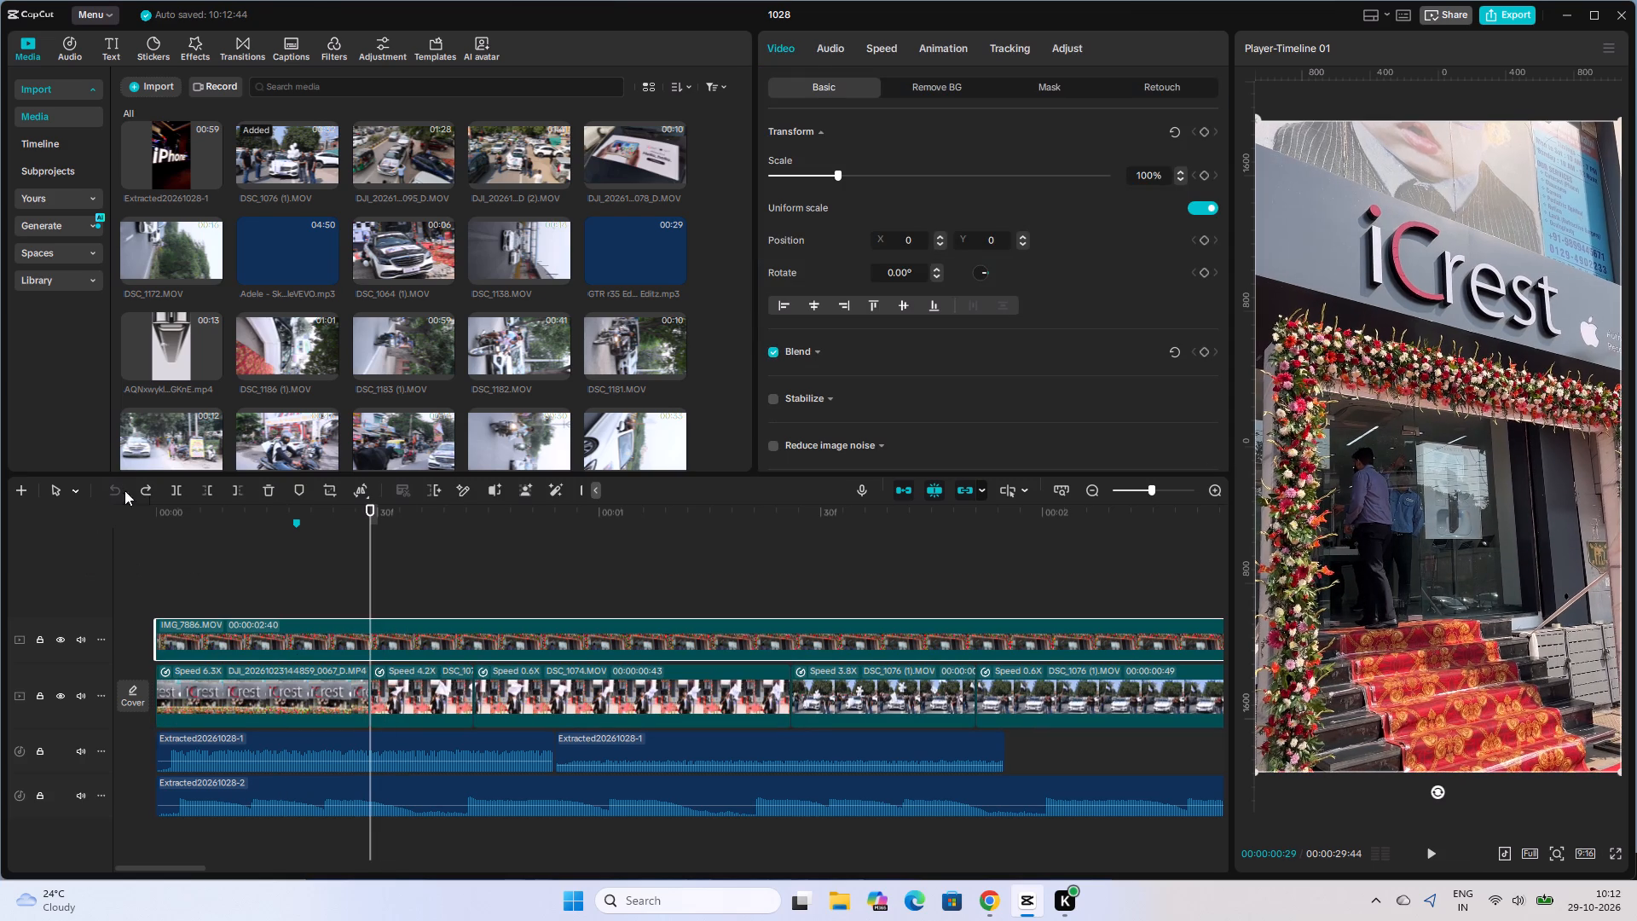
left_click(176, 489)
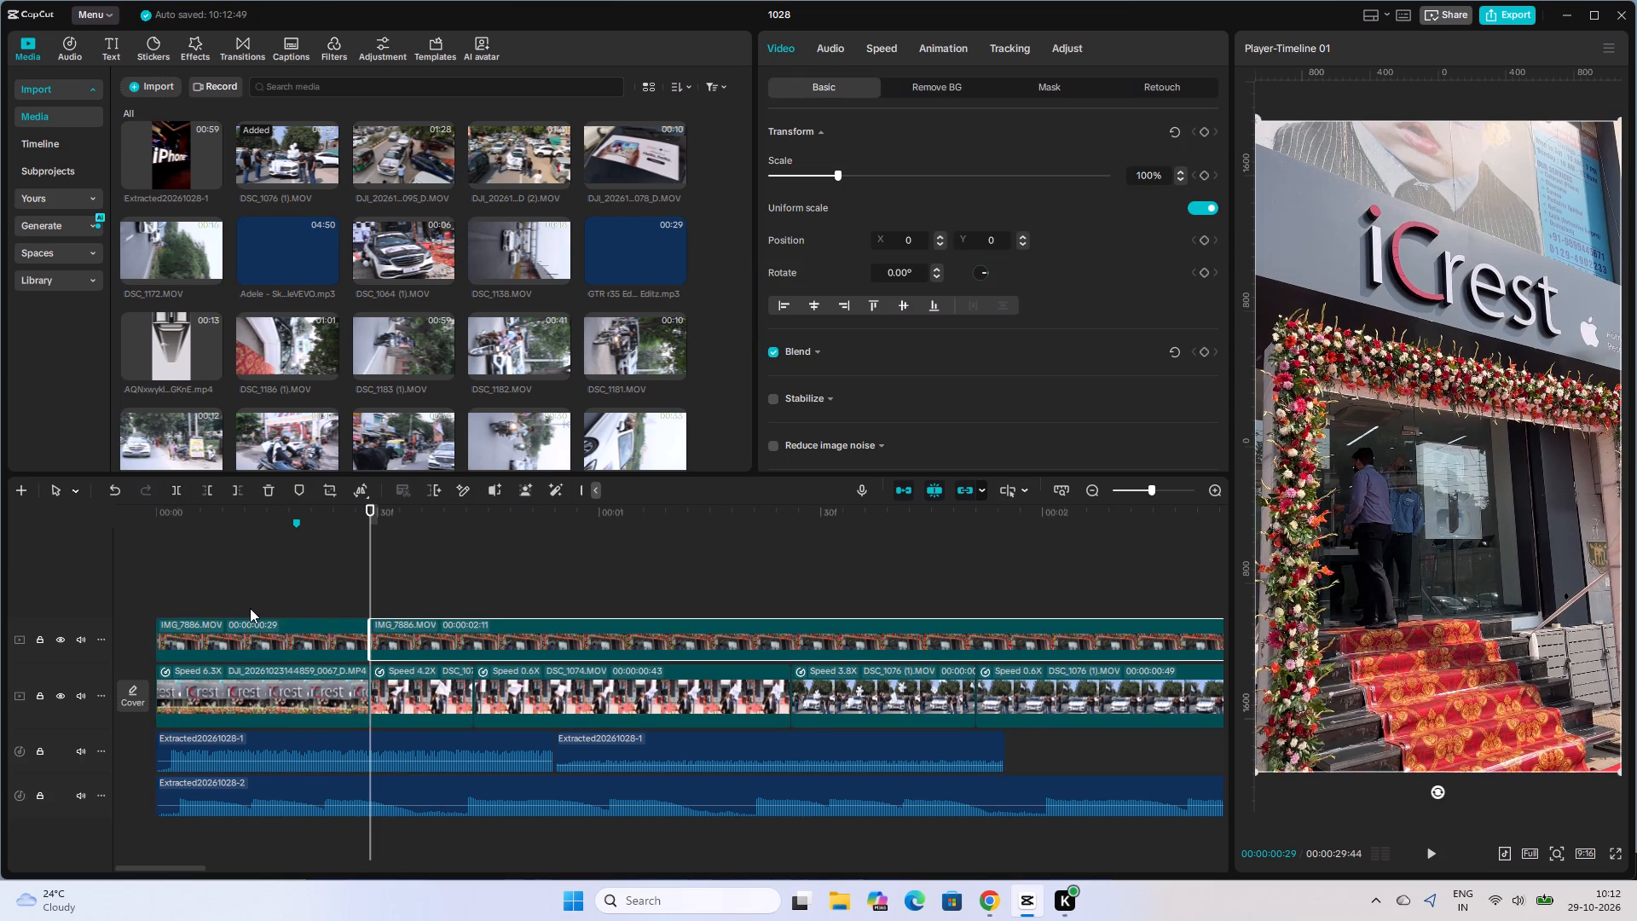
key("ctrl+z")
Set the speed of the upper-track IMG_7886.MOV clip to 2.0x.
left_click(250, 624)
left_click(876, 41)
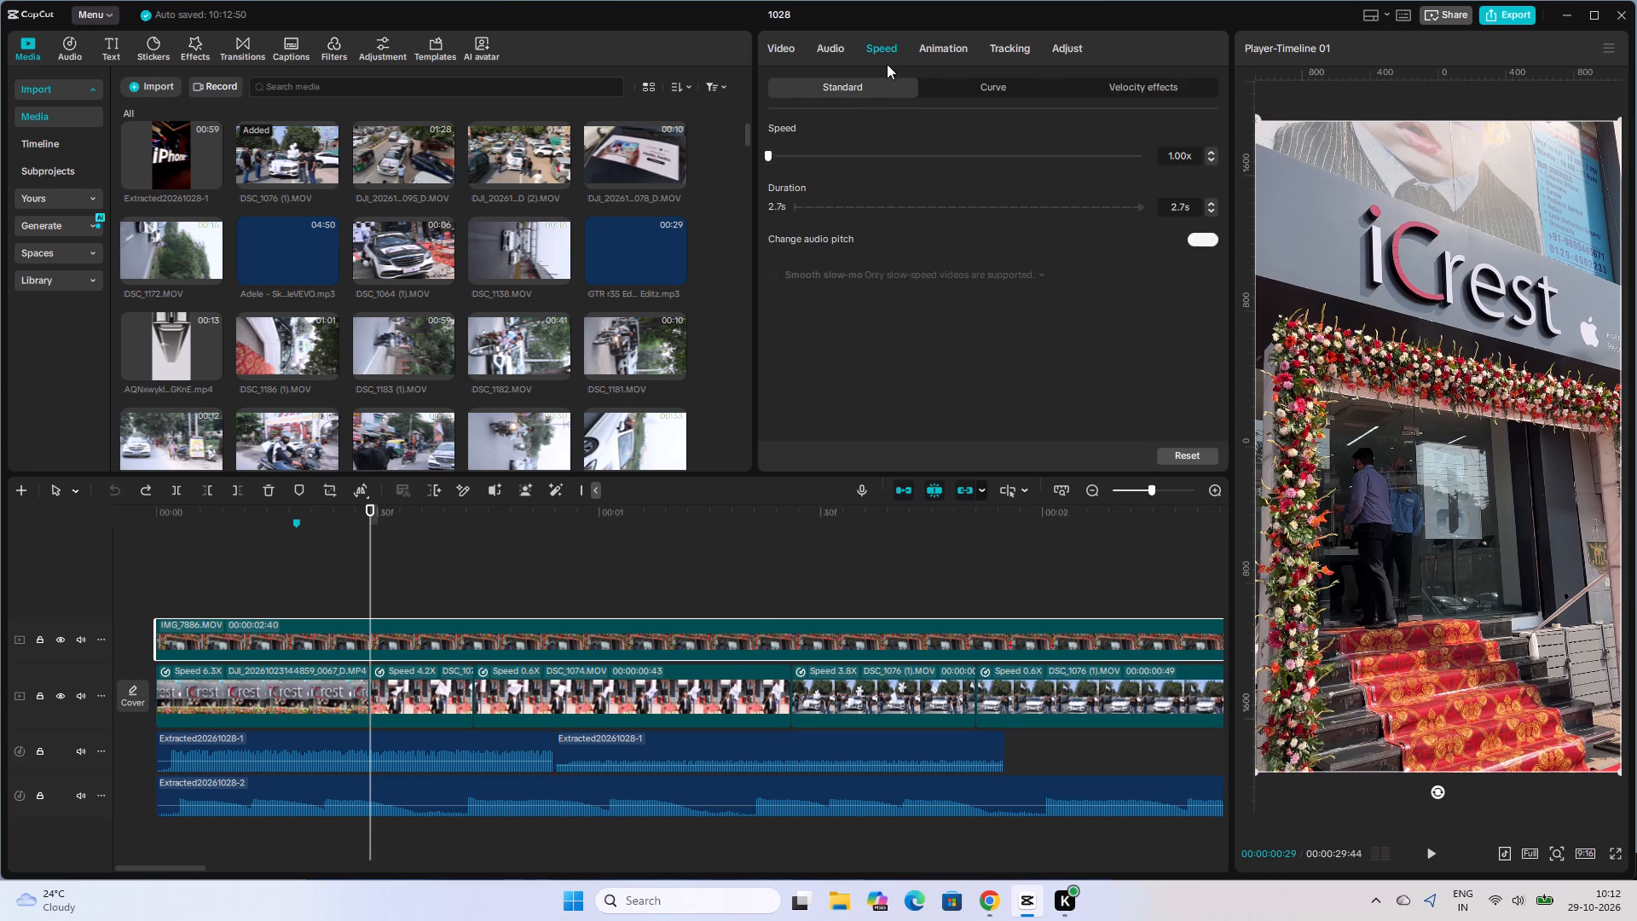
left_click(918, 155)
Play the opening of the timeline to examine the pacing of the sped-up IMG_7886.MOV clip.
left_click(164, 594)
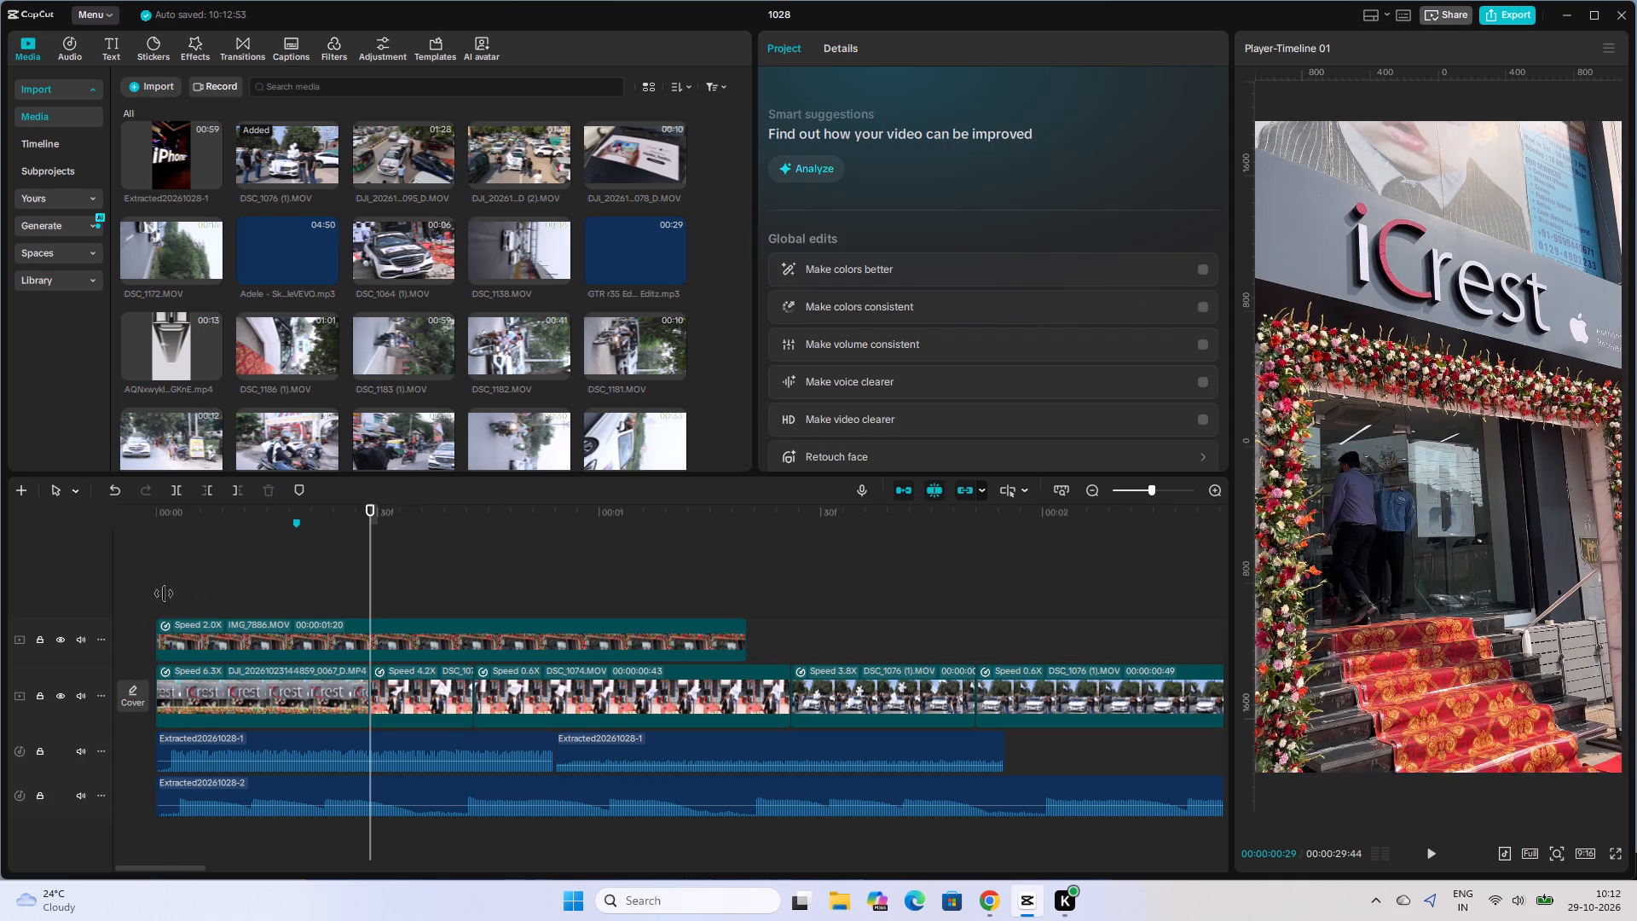
key("space")
key("space")
left_click(154, 598)
key("space")
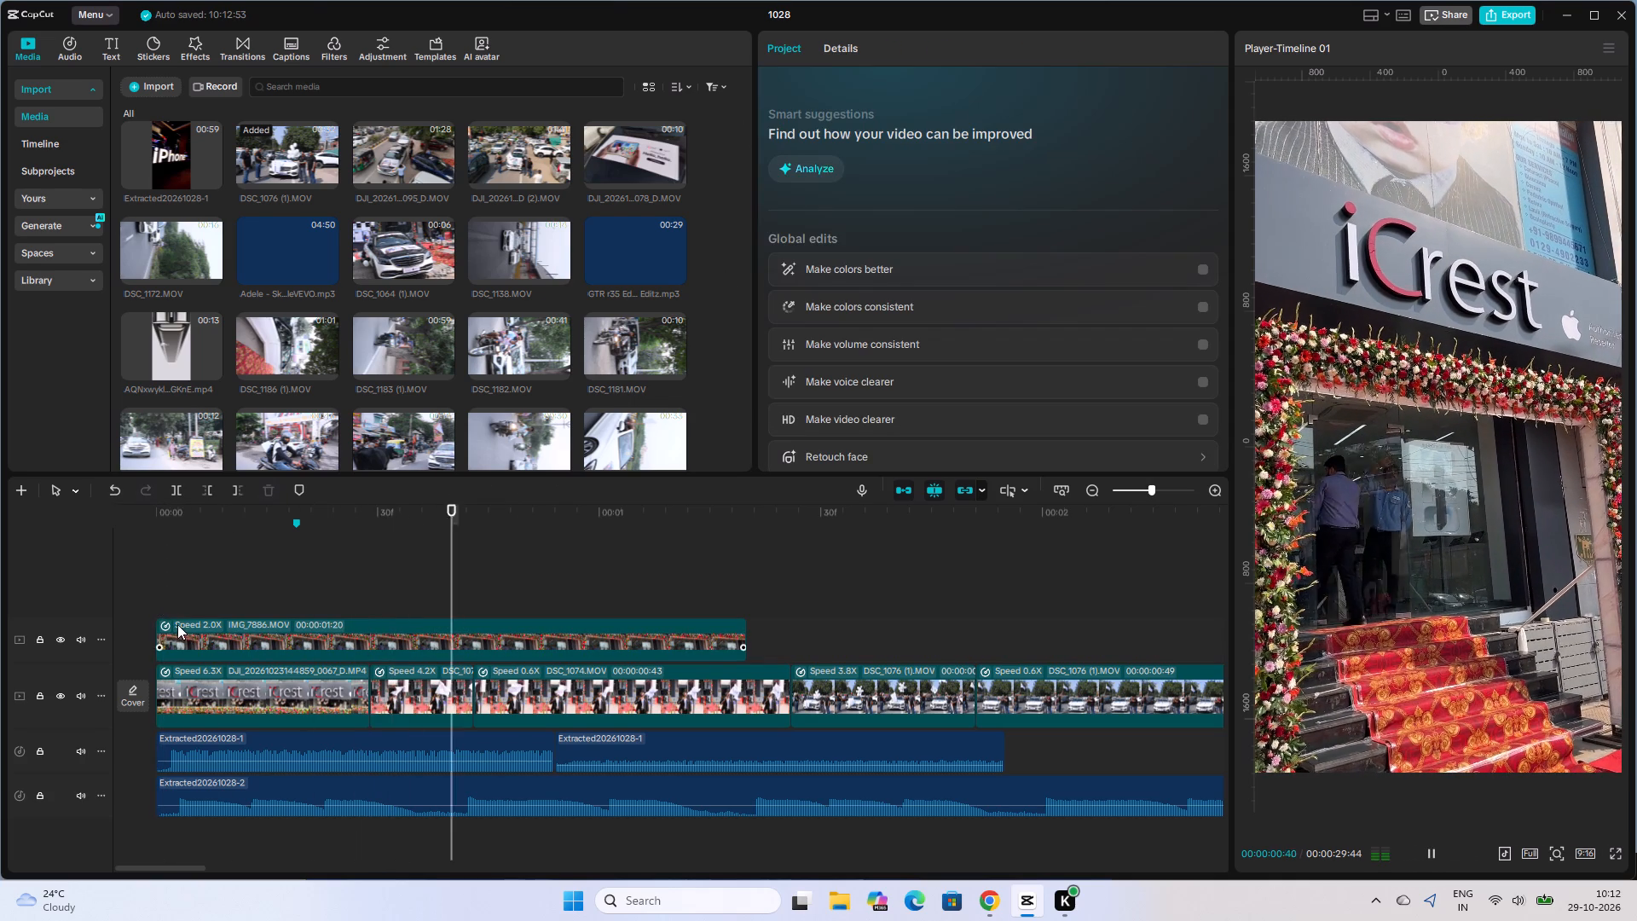
key("space")
left_click(144, 580)
key("space")
key("space")
Split the upper-track IMG_7886.MOV clip at 00:00:00:07.
left_click(179, 628)
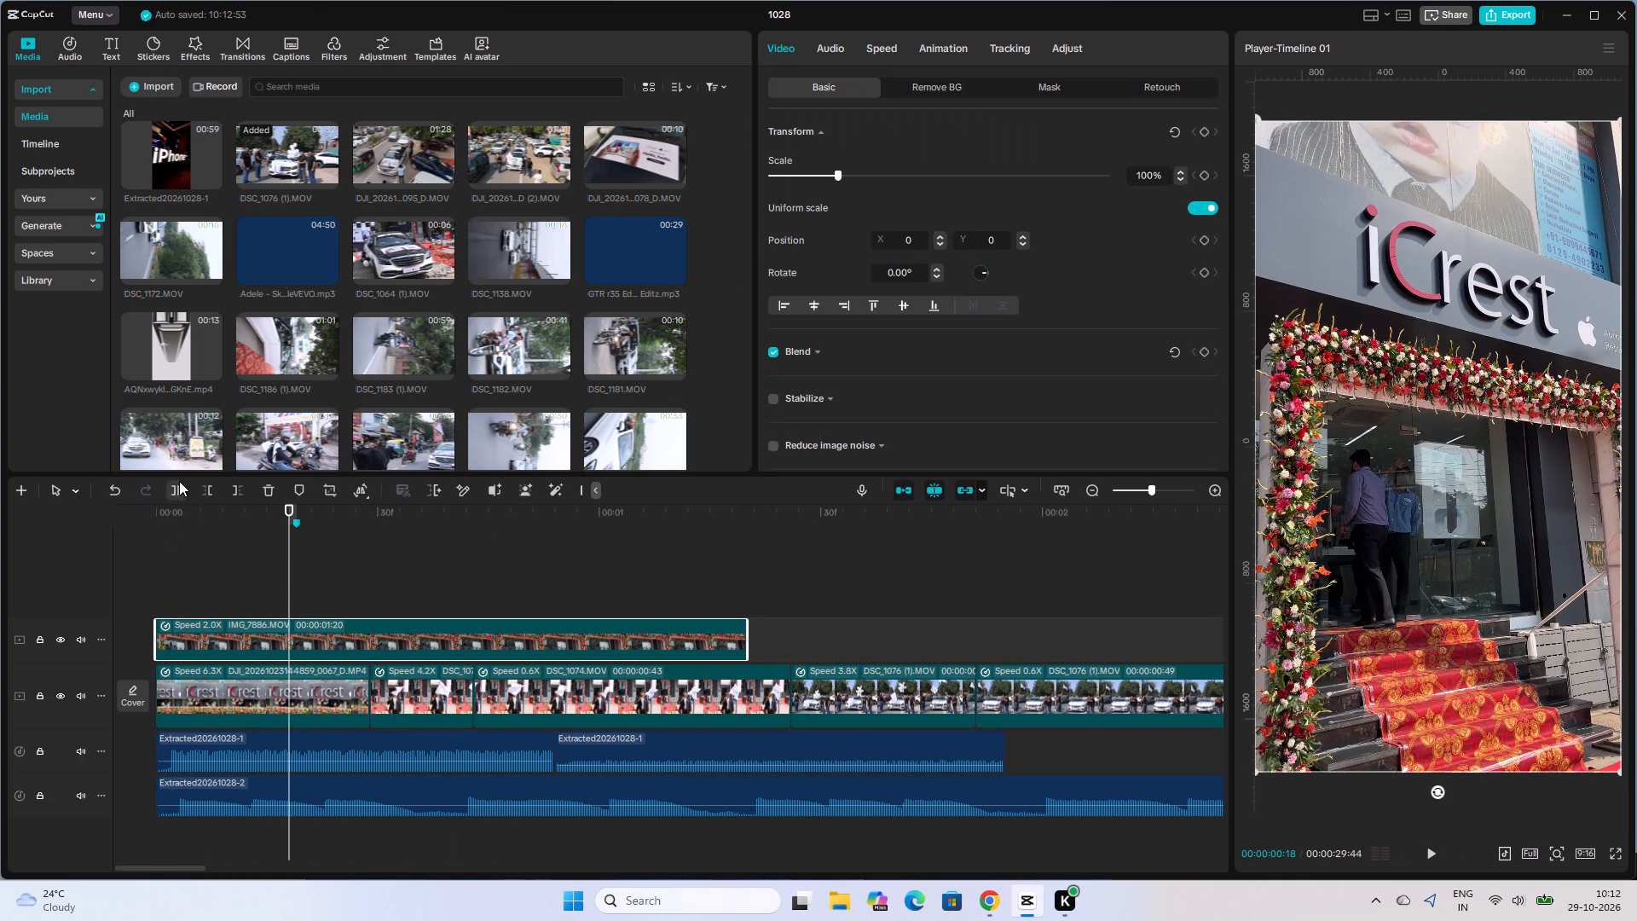
left_click(205, 601)
left_click(201, 648)
left_click(178, 481)
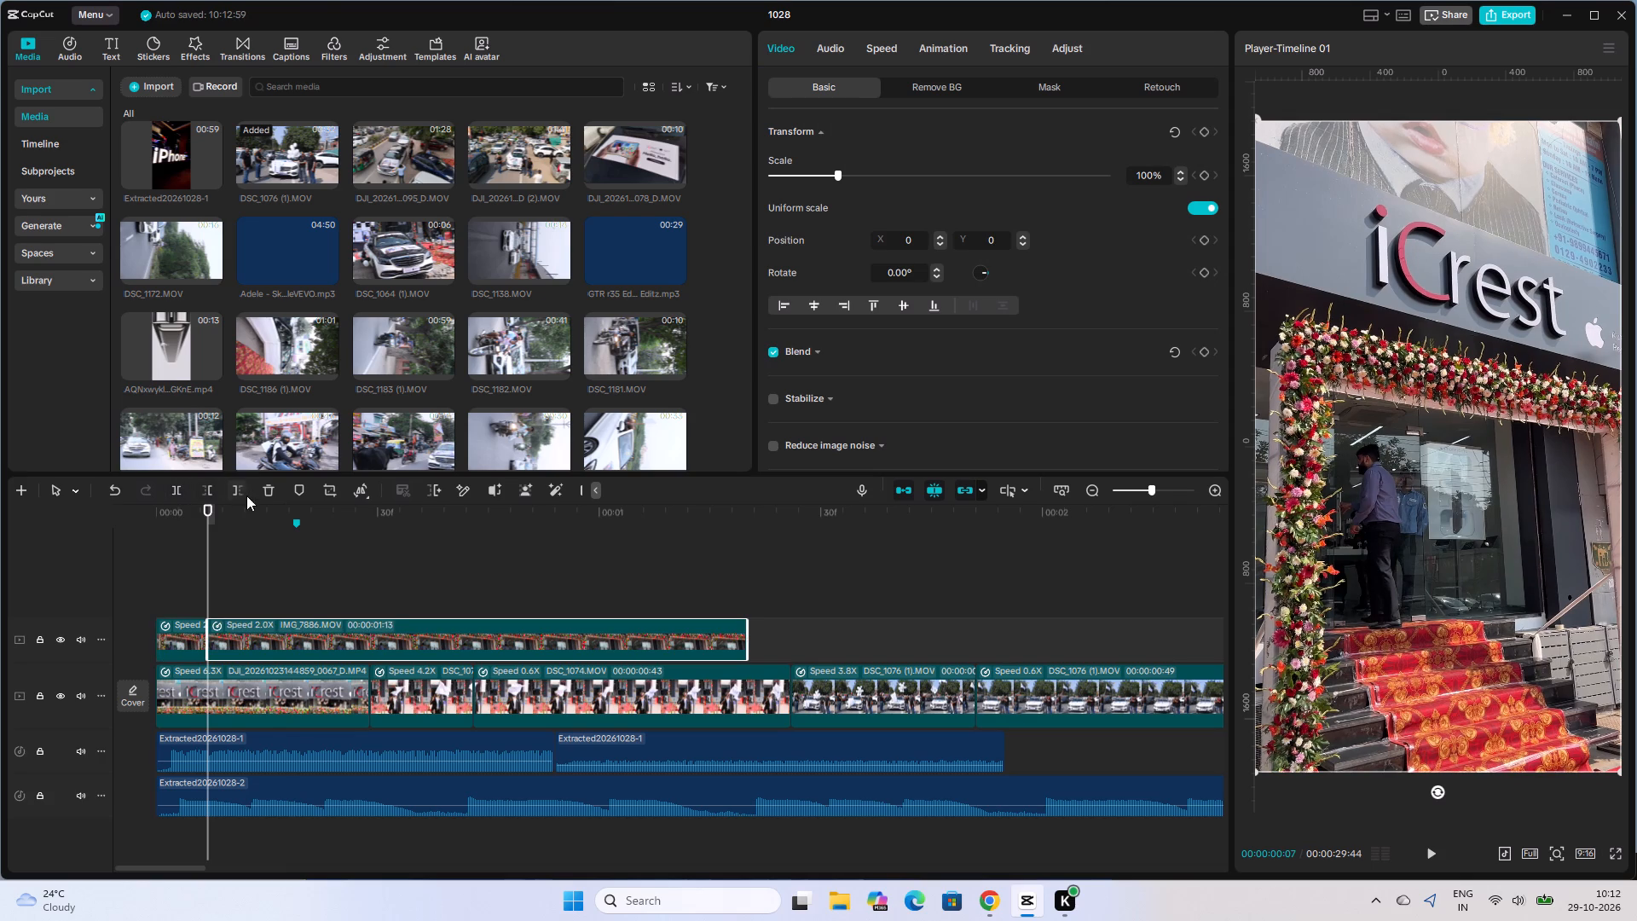
Split the second IMG_7886.MOV piece at 00:00:00:14 and delete everything after the cut.
key("space")
key("space")
left_click(176, 489)
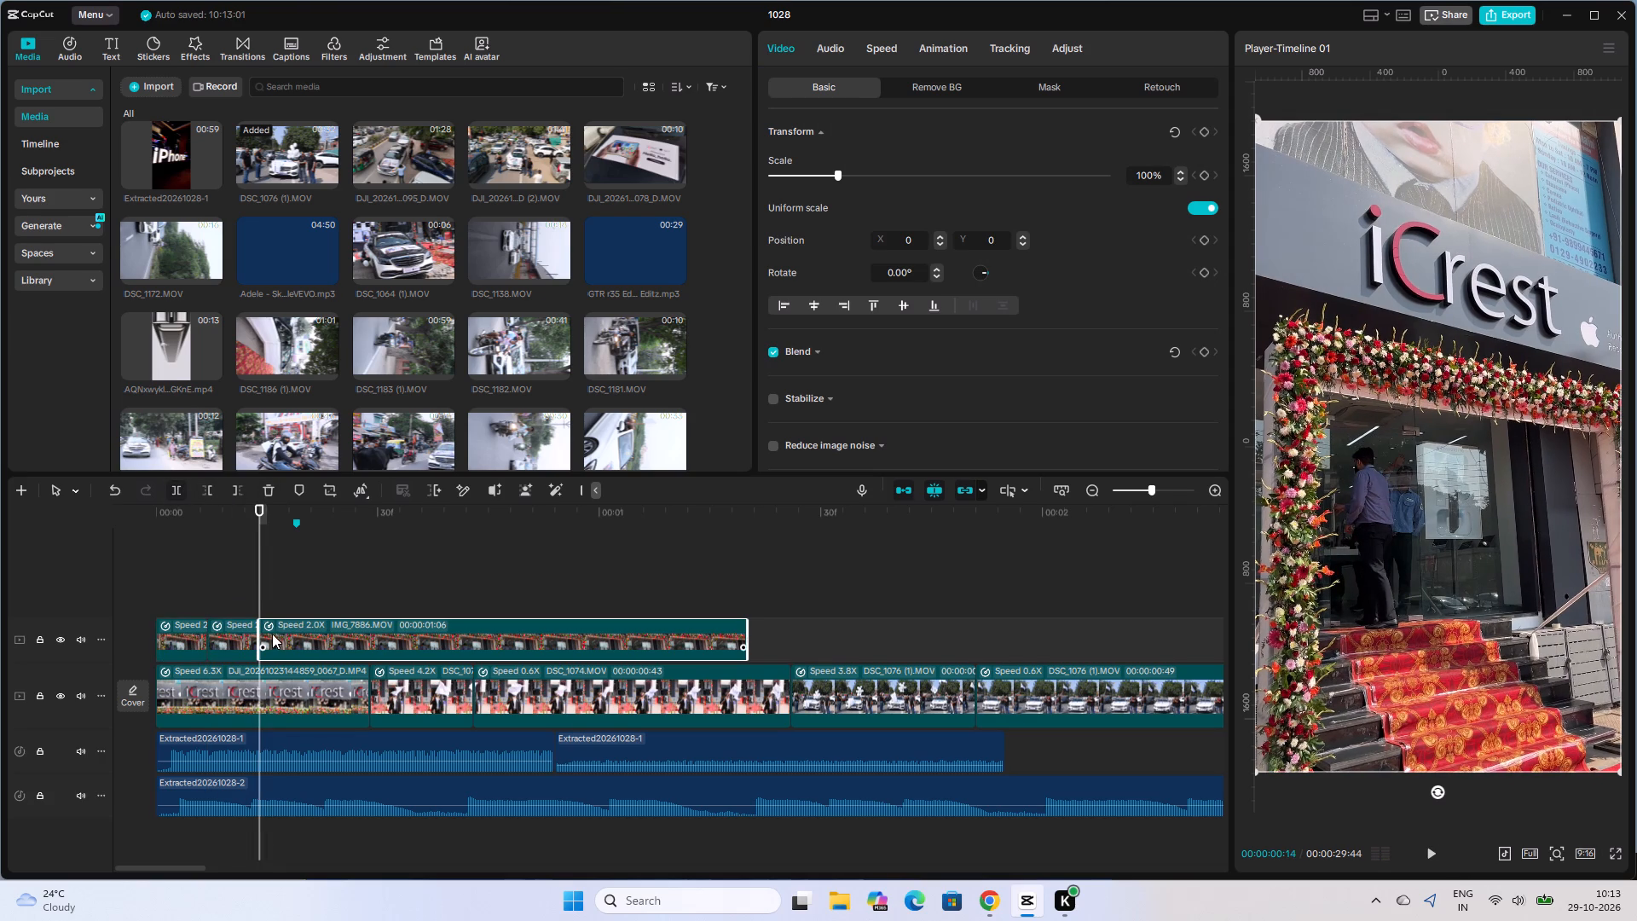
left_click(263, 484)
Slow the second IMG_7886.MOV piece to 0.65x so it ends with the first main-track clip, and preview it.
left_click(234, 637)
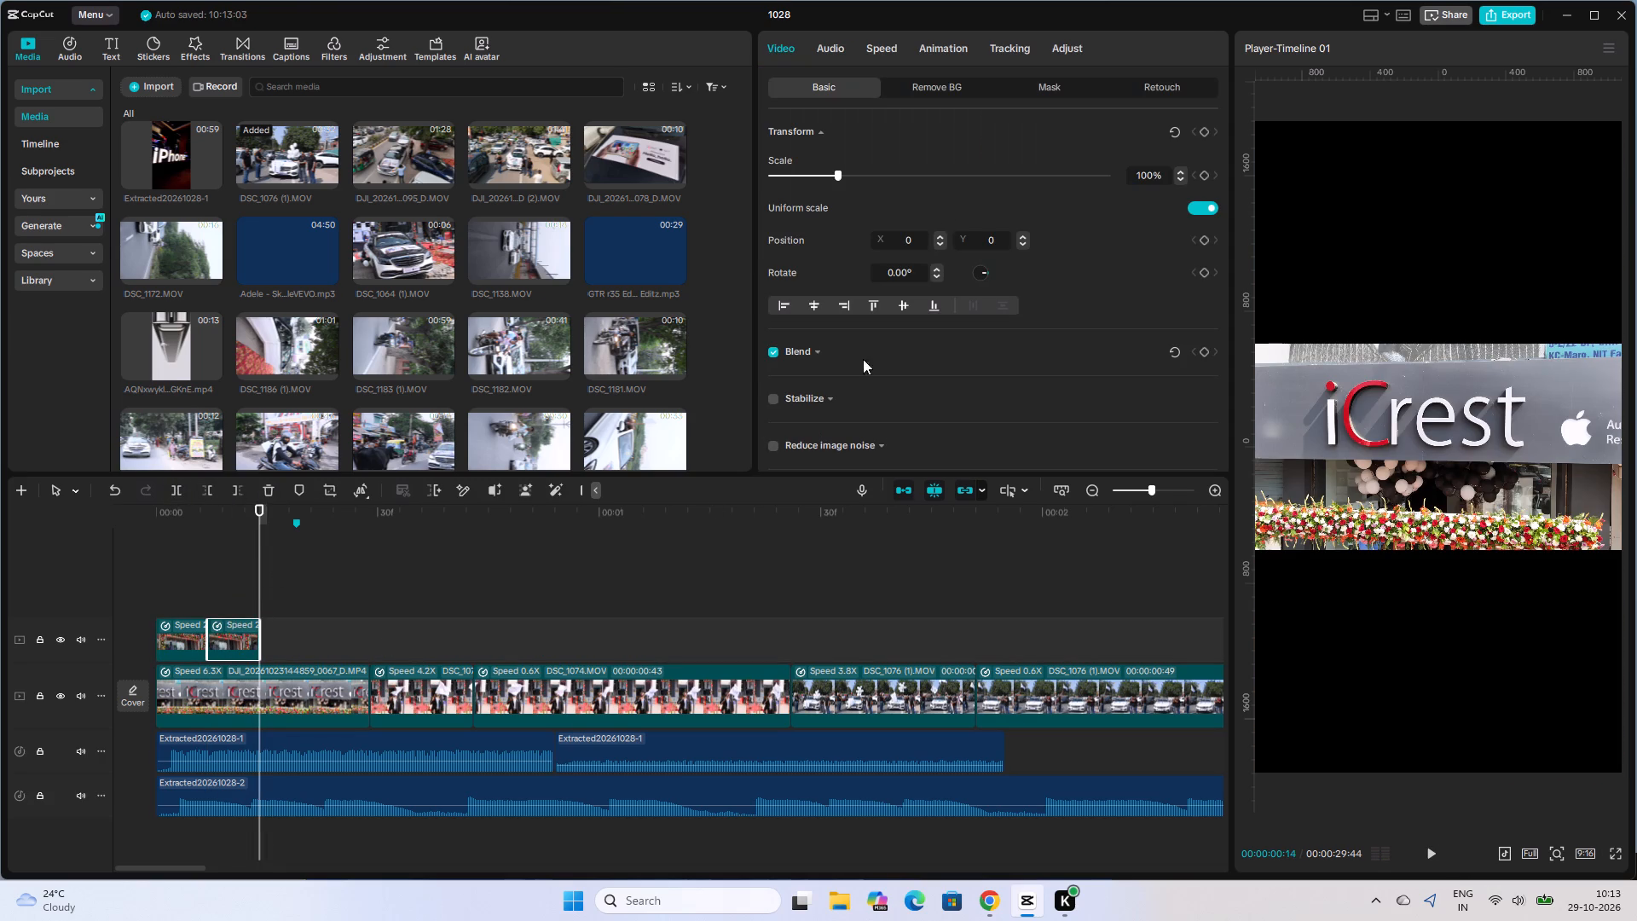
left_click(890, 51)
left_click(857, 161)
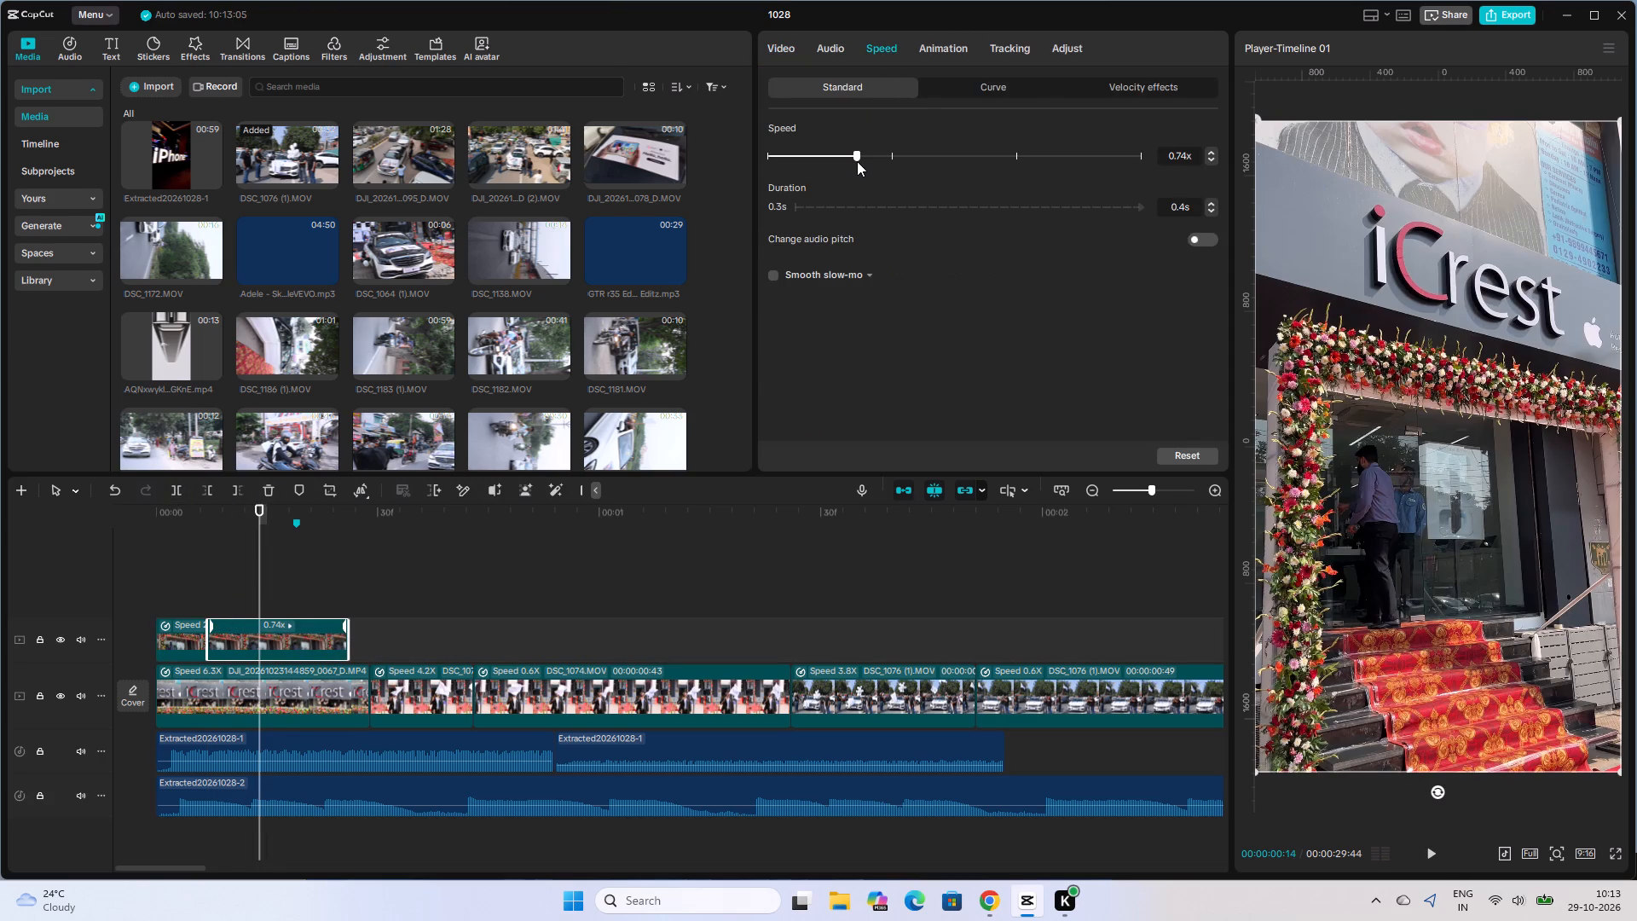
left_click(847, 159)
left_click(844, 156)
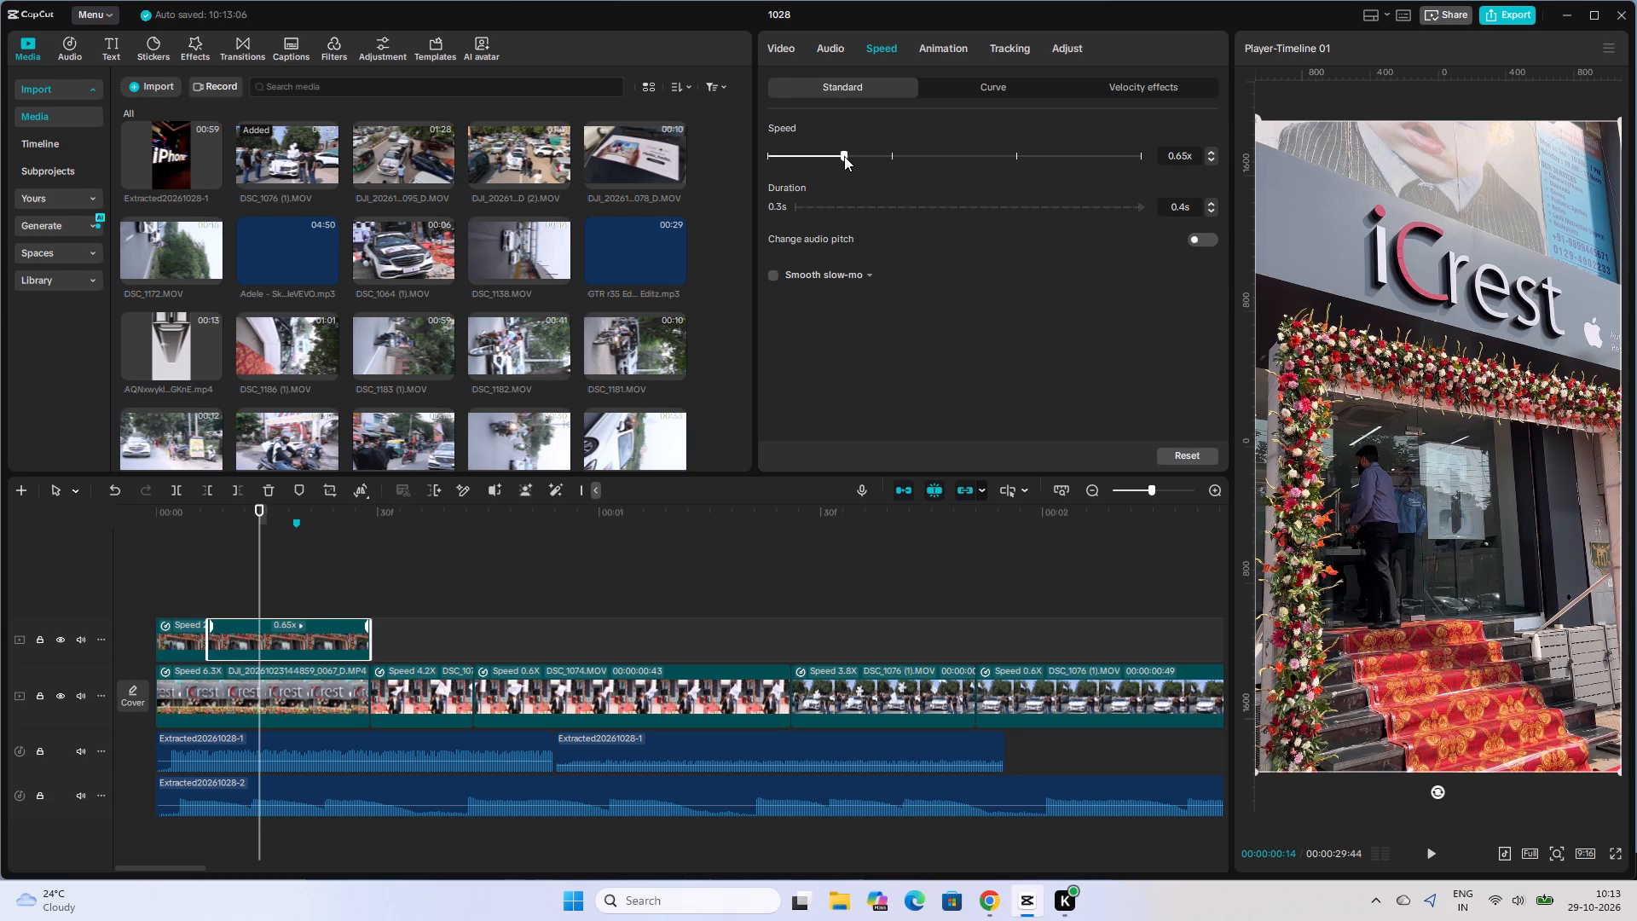
left_click(191, 581)
key("space")
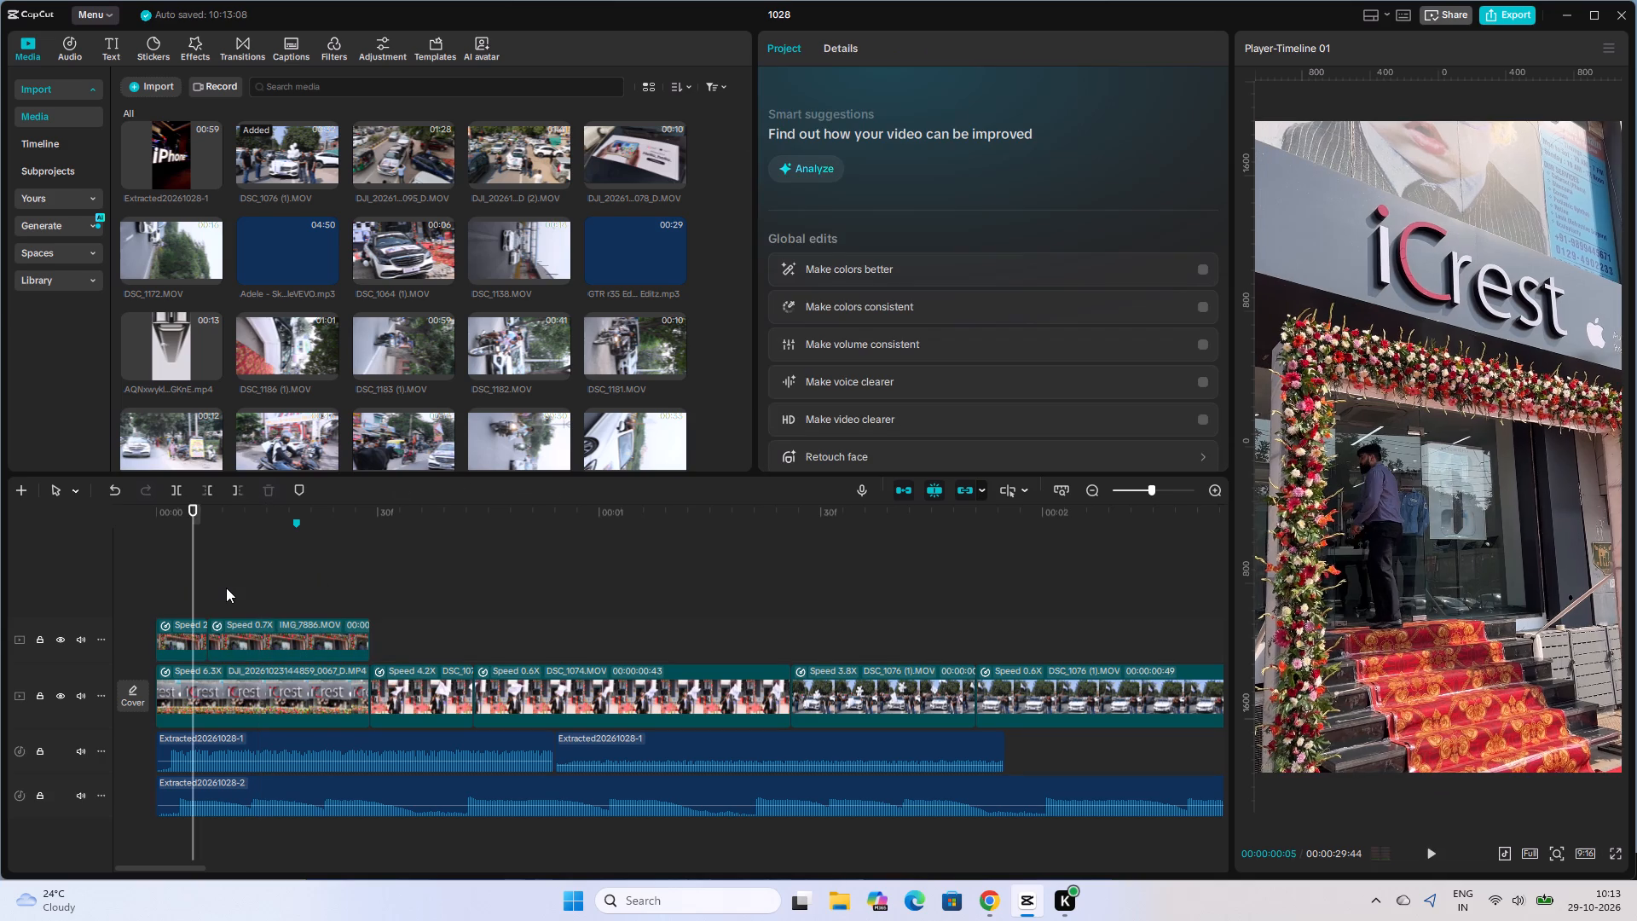
key("space")
key("space")
Scale the 4.2X DSC_1074.MOV clip on the main track to 319% so it fills the vertical frame, and preview it.
left_click(367, 601)
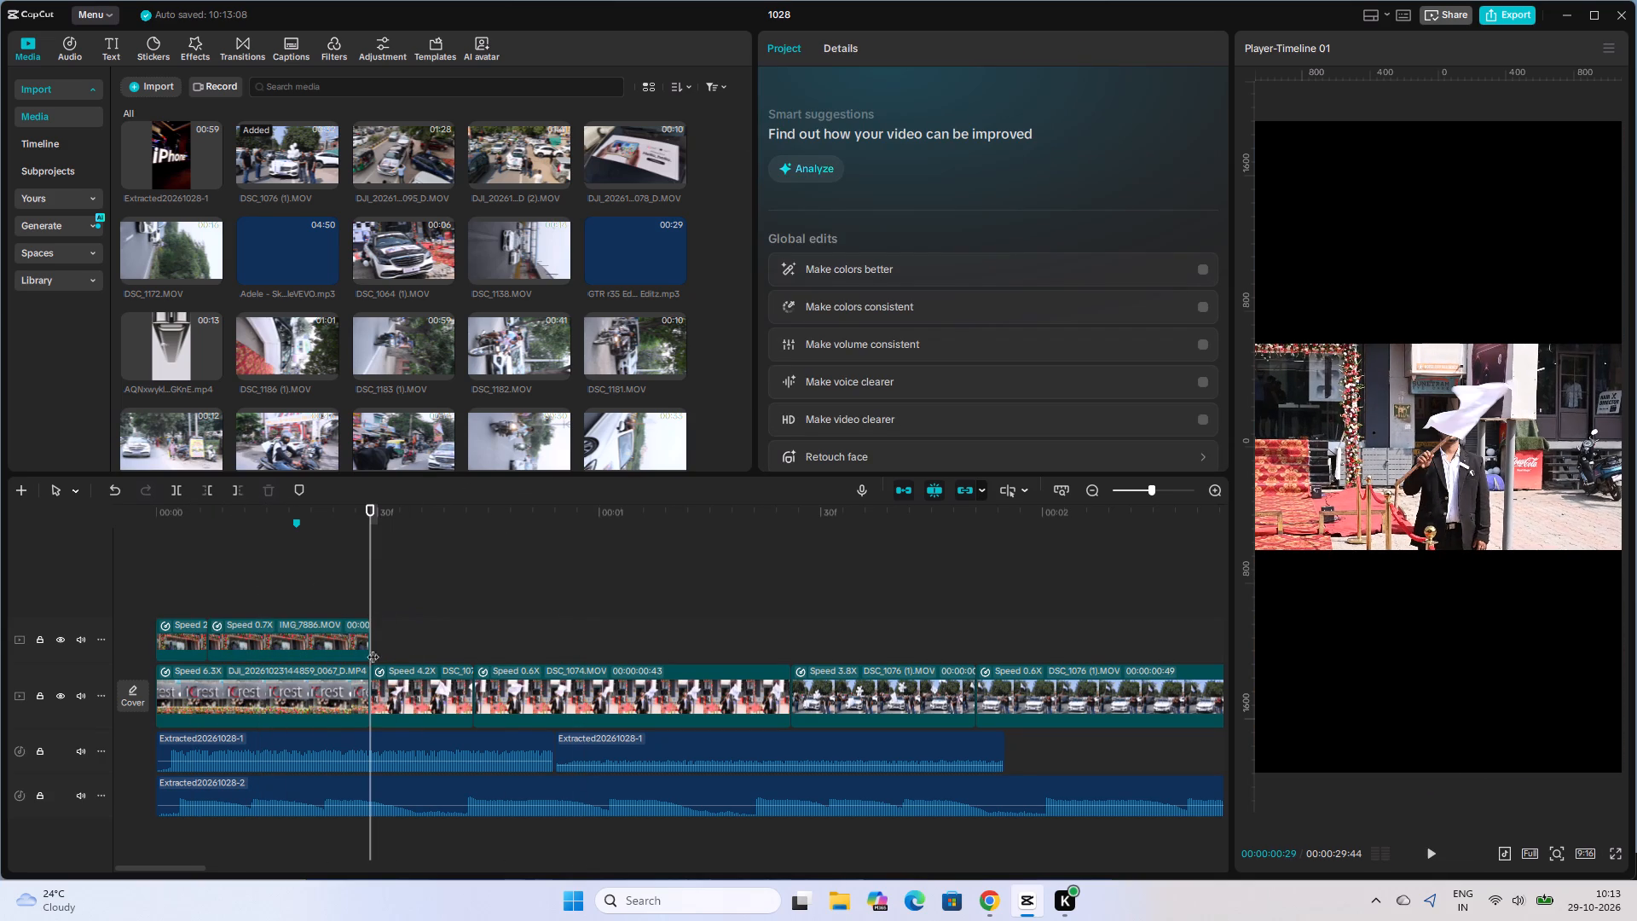
left_click_drag(400, 701, 408, 705)
left_click(880, 174)
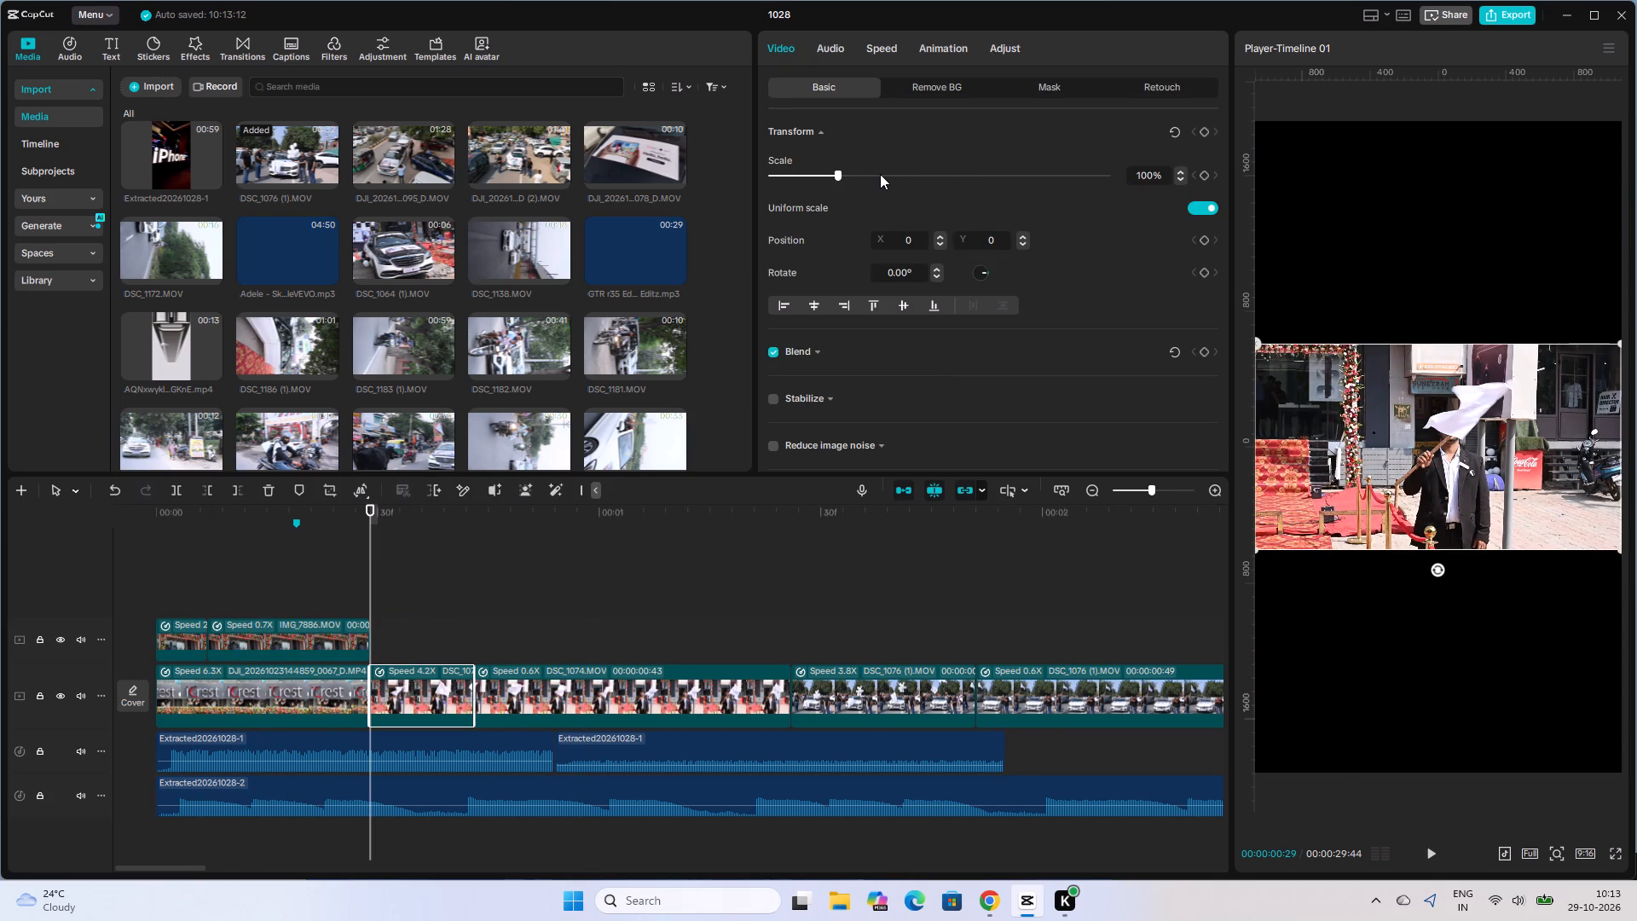
left_click_drag(880, 174, 987, 191)
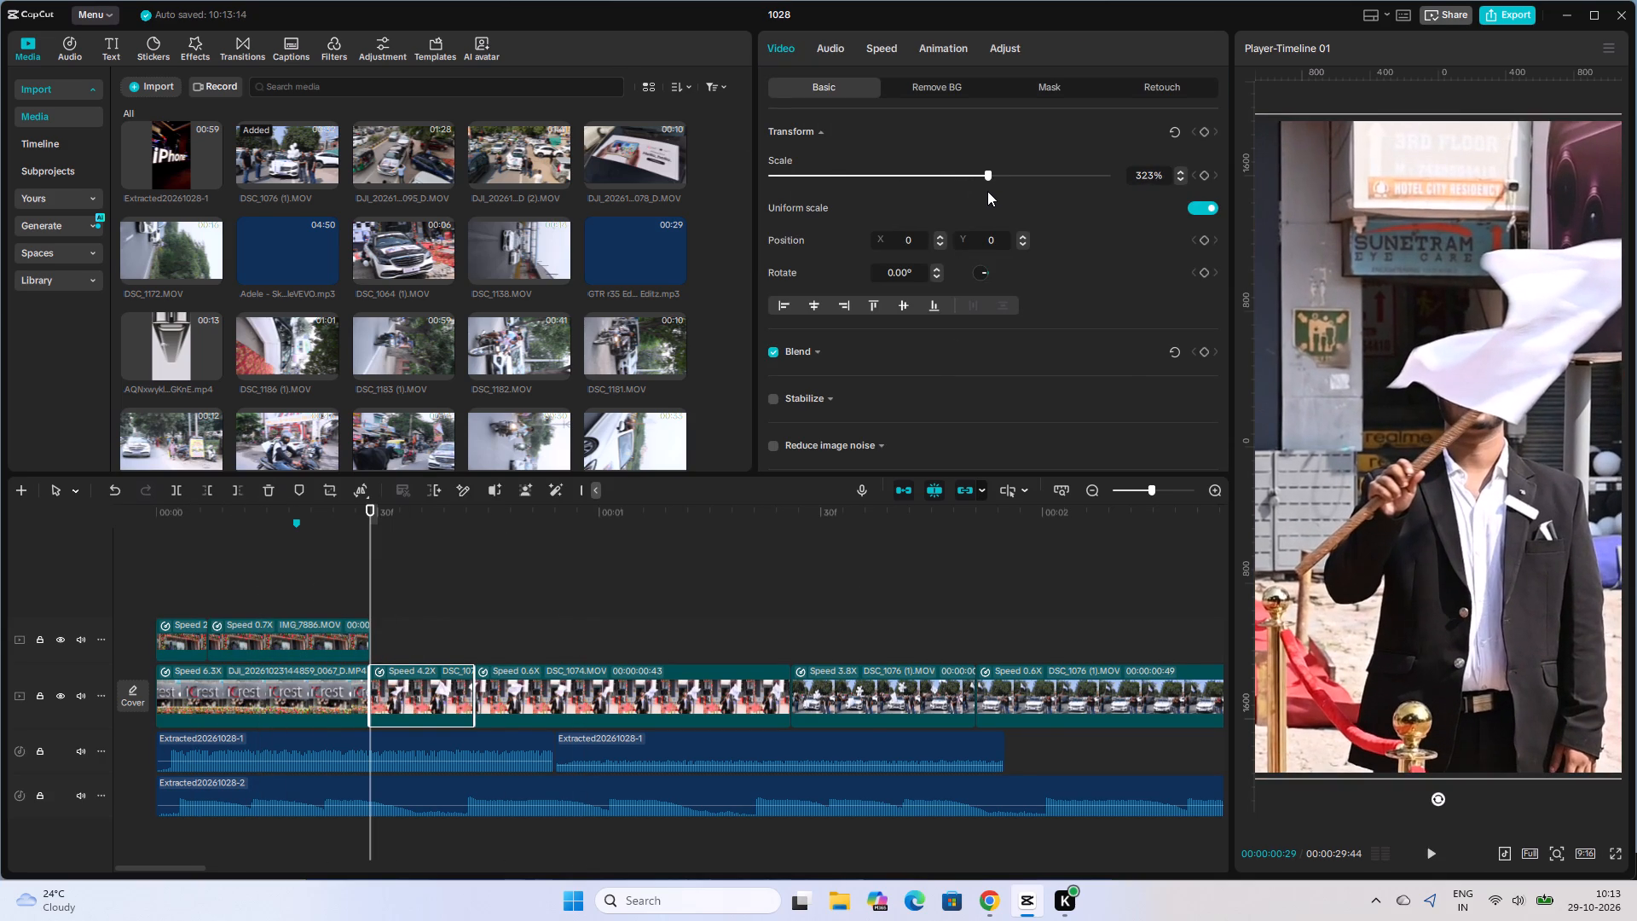
left_click_drag(987, 191, 986, 193)
key("space")
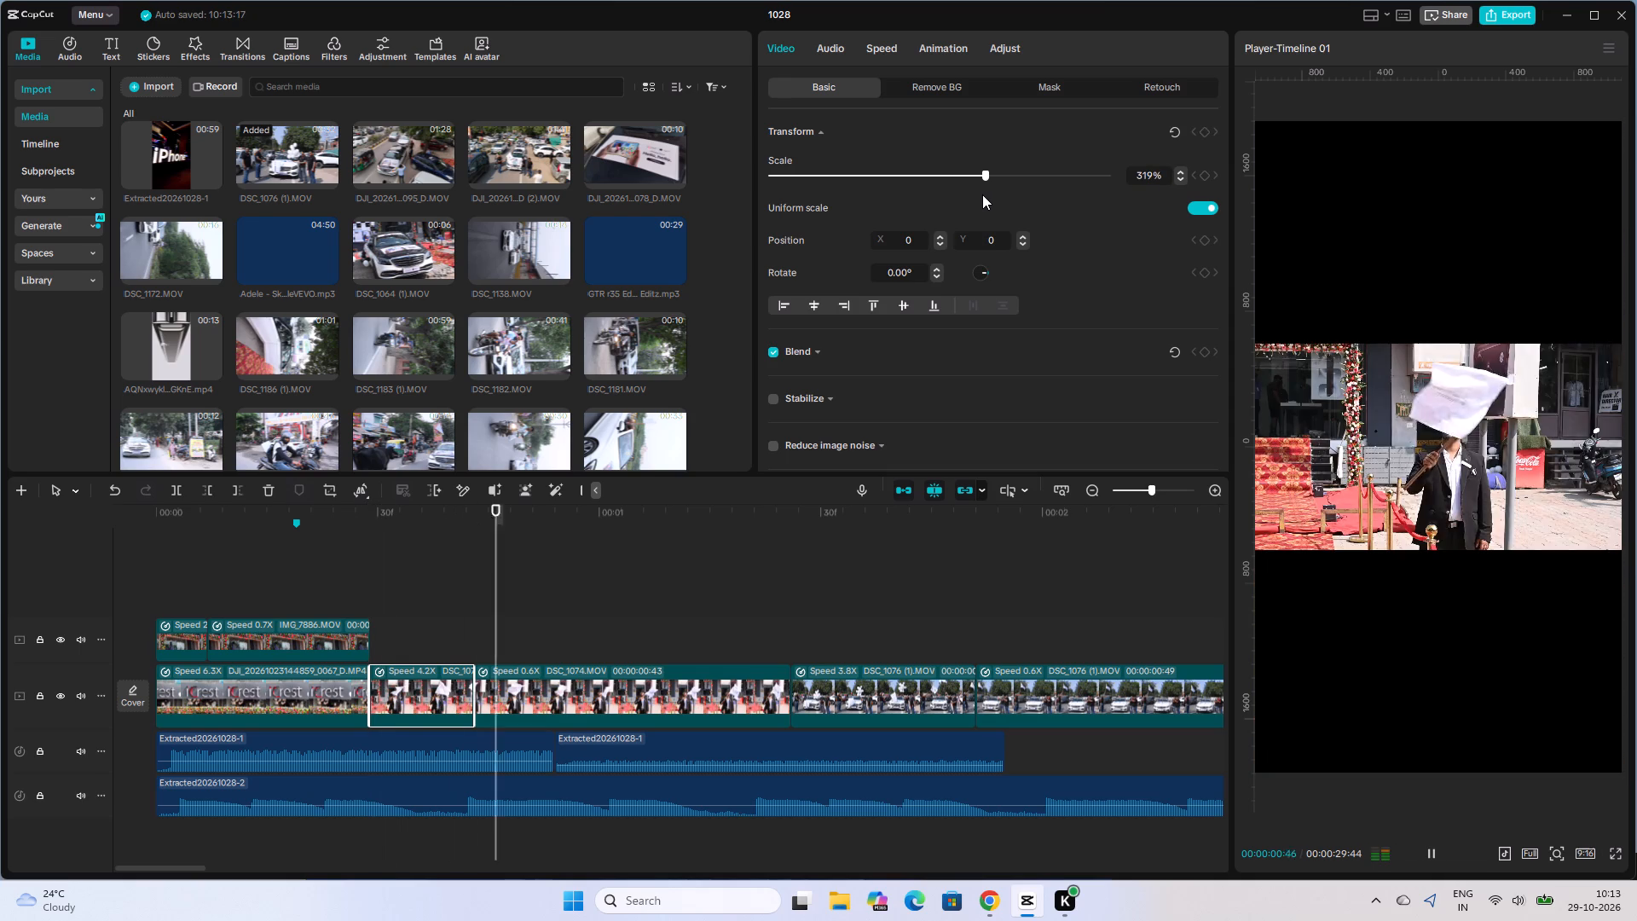
key("space")
Set the scale of the 0.6X DSC_1074.MOV clip on the main track to 319%.
left_click(492, 641)
left_click(523, 676)
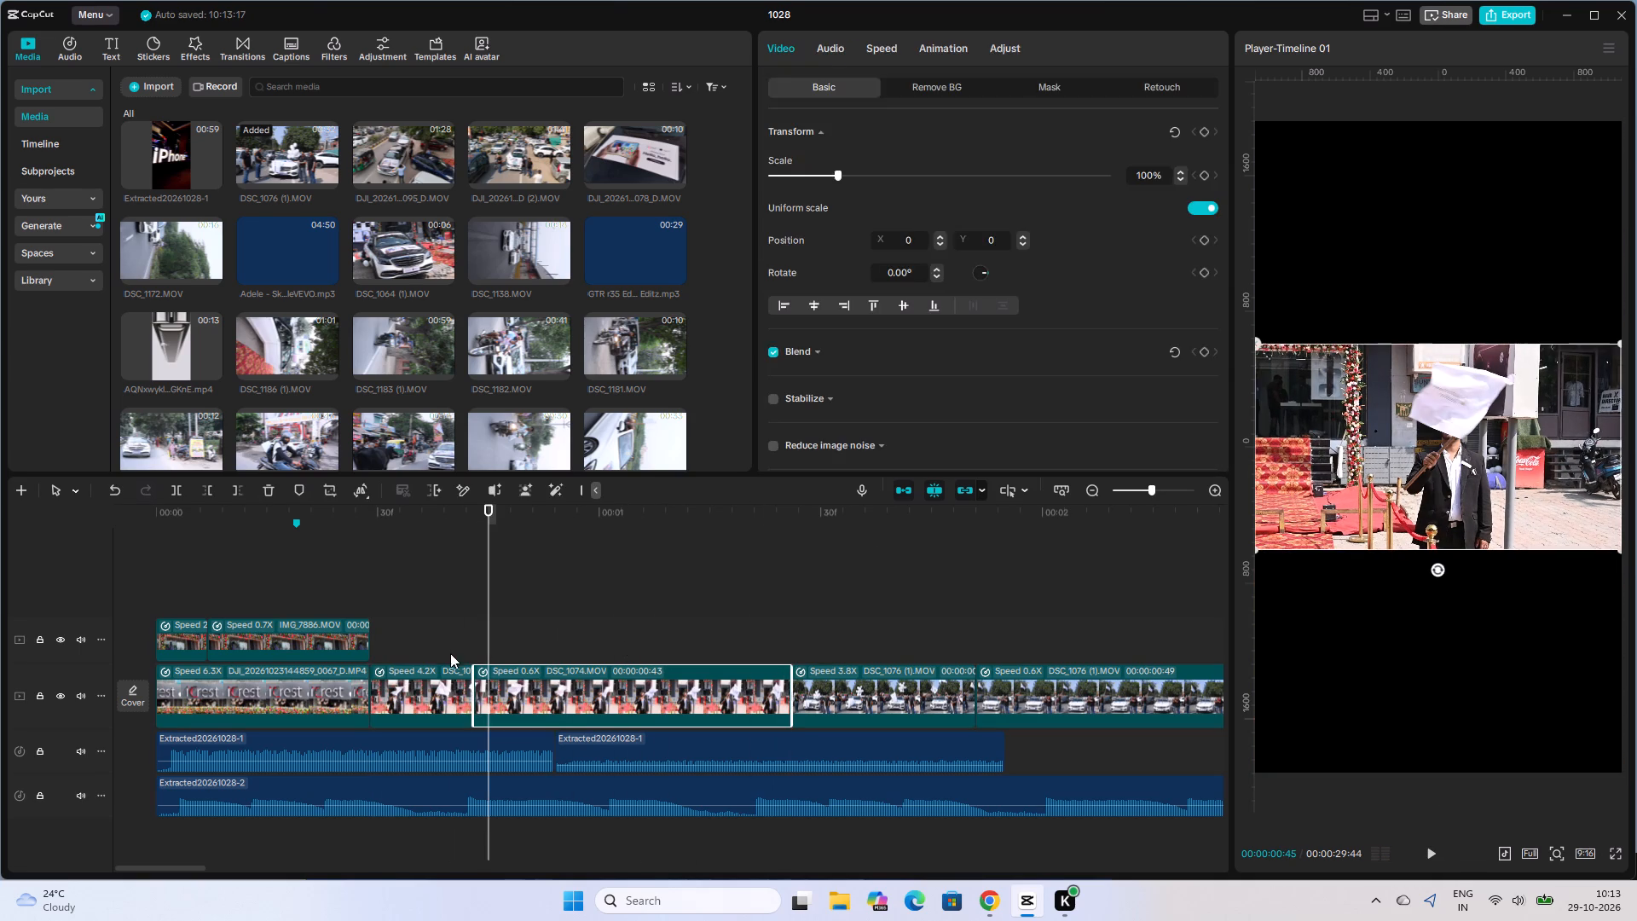
left_click(445, 650)
left_click(465, 703)
left_click(604, 668)
double_click(1145, 177)
type("319")
key("Return")
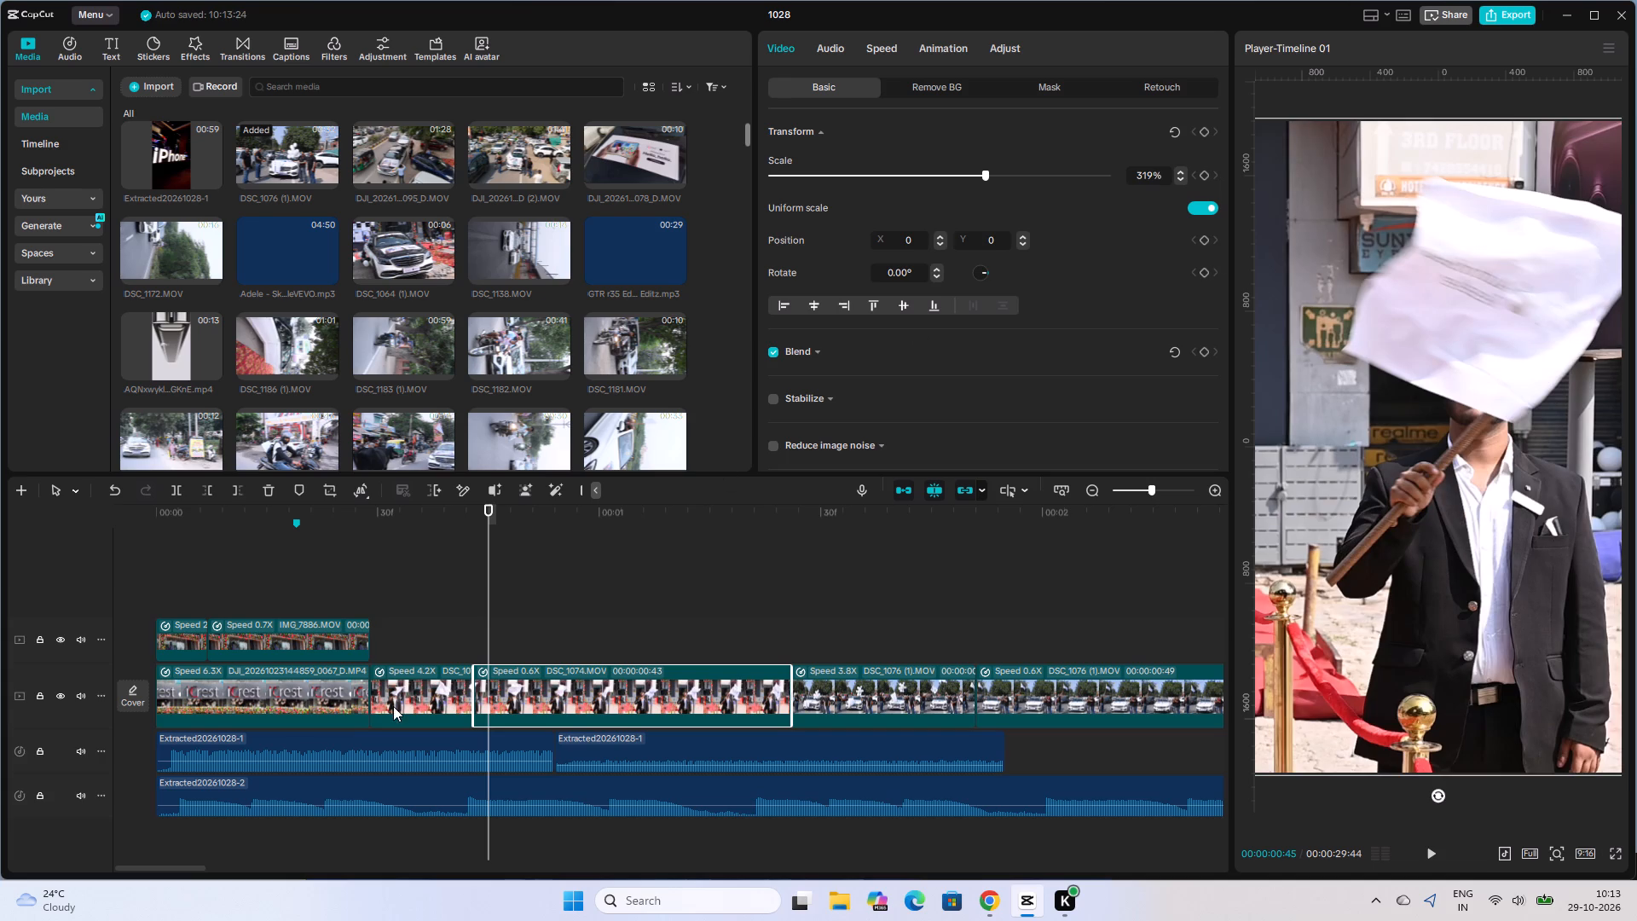
Preview the enlarged clips and shift the 0.6X DSC_1074.MOV picture leftward in the frame to about X -221, Y -19.
left_click(421, 623)
key("space")
key("space")
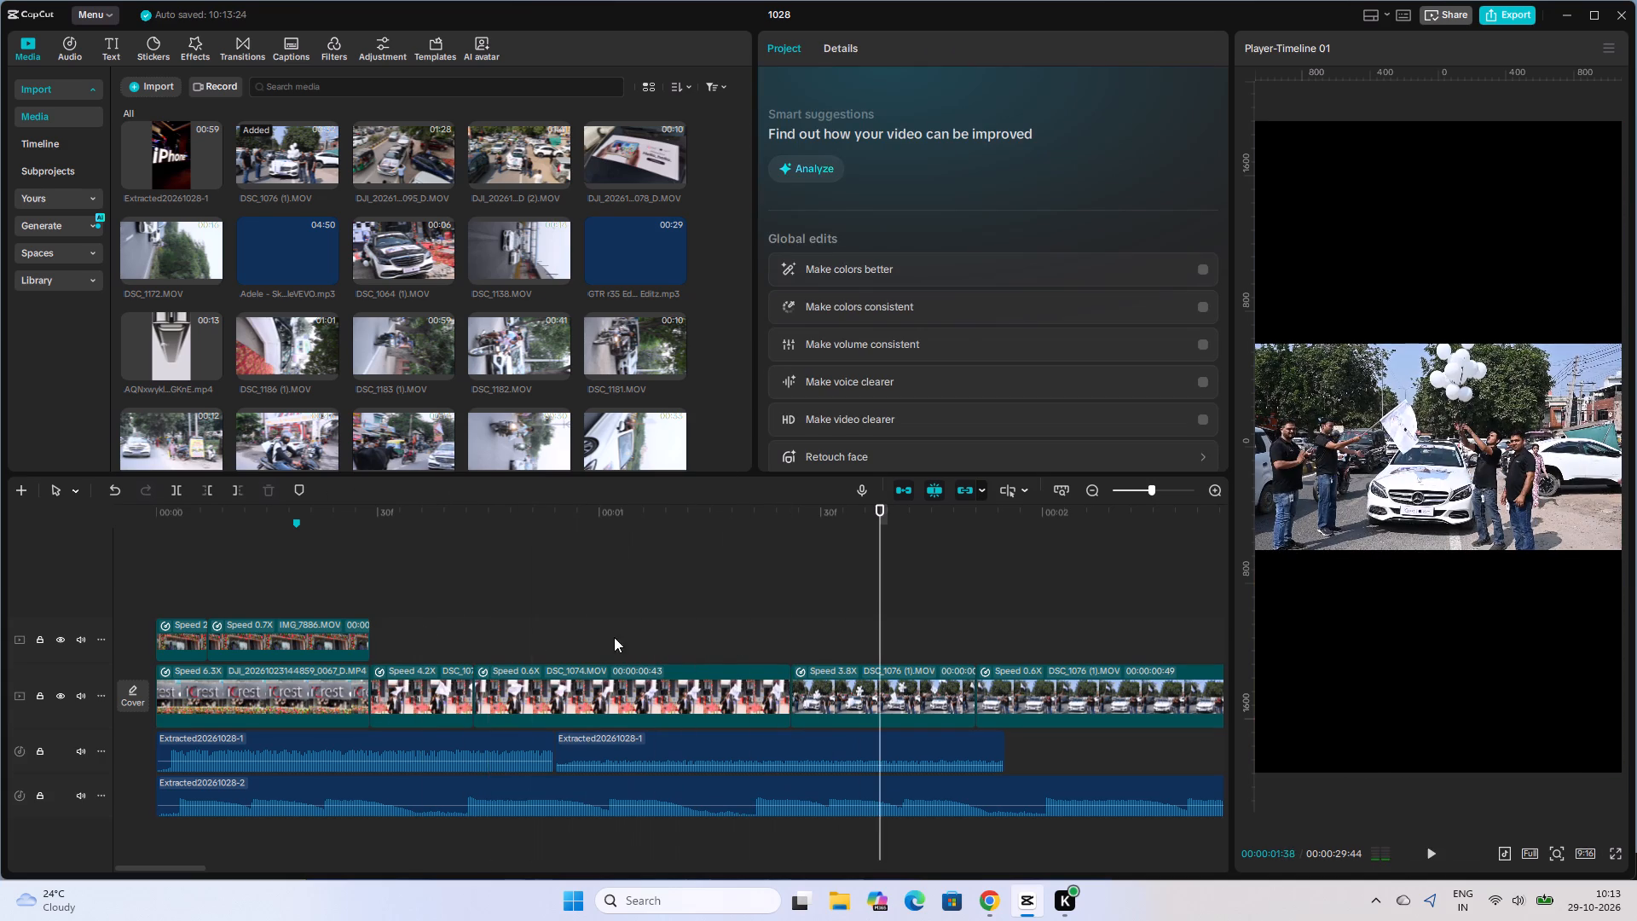
left_click(533, 633)
left_click(565, 692)
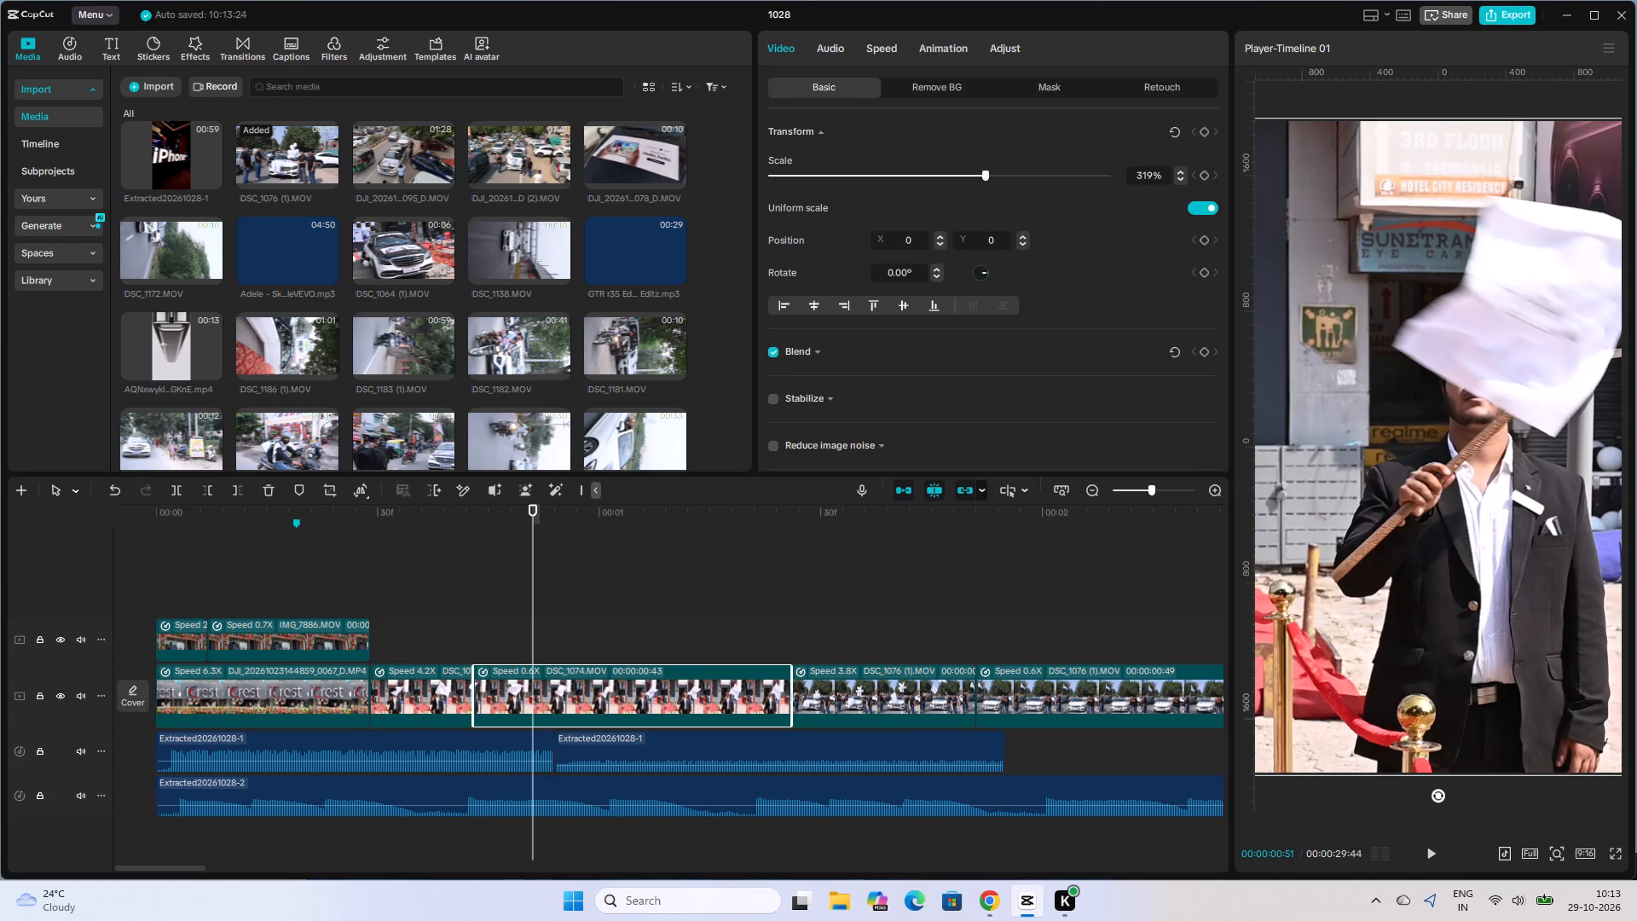
left_click_drag(1458, 449, 1418, 454)
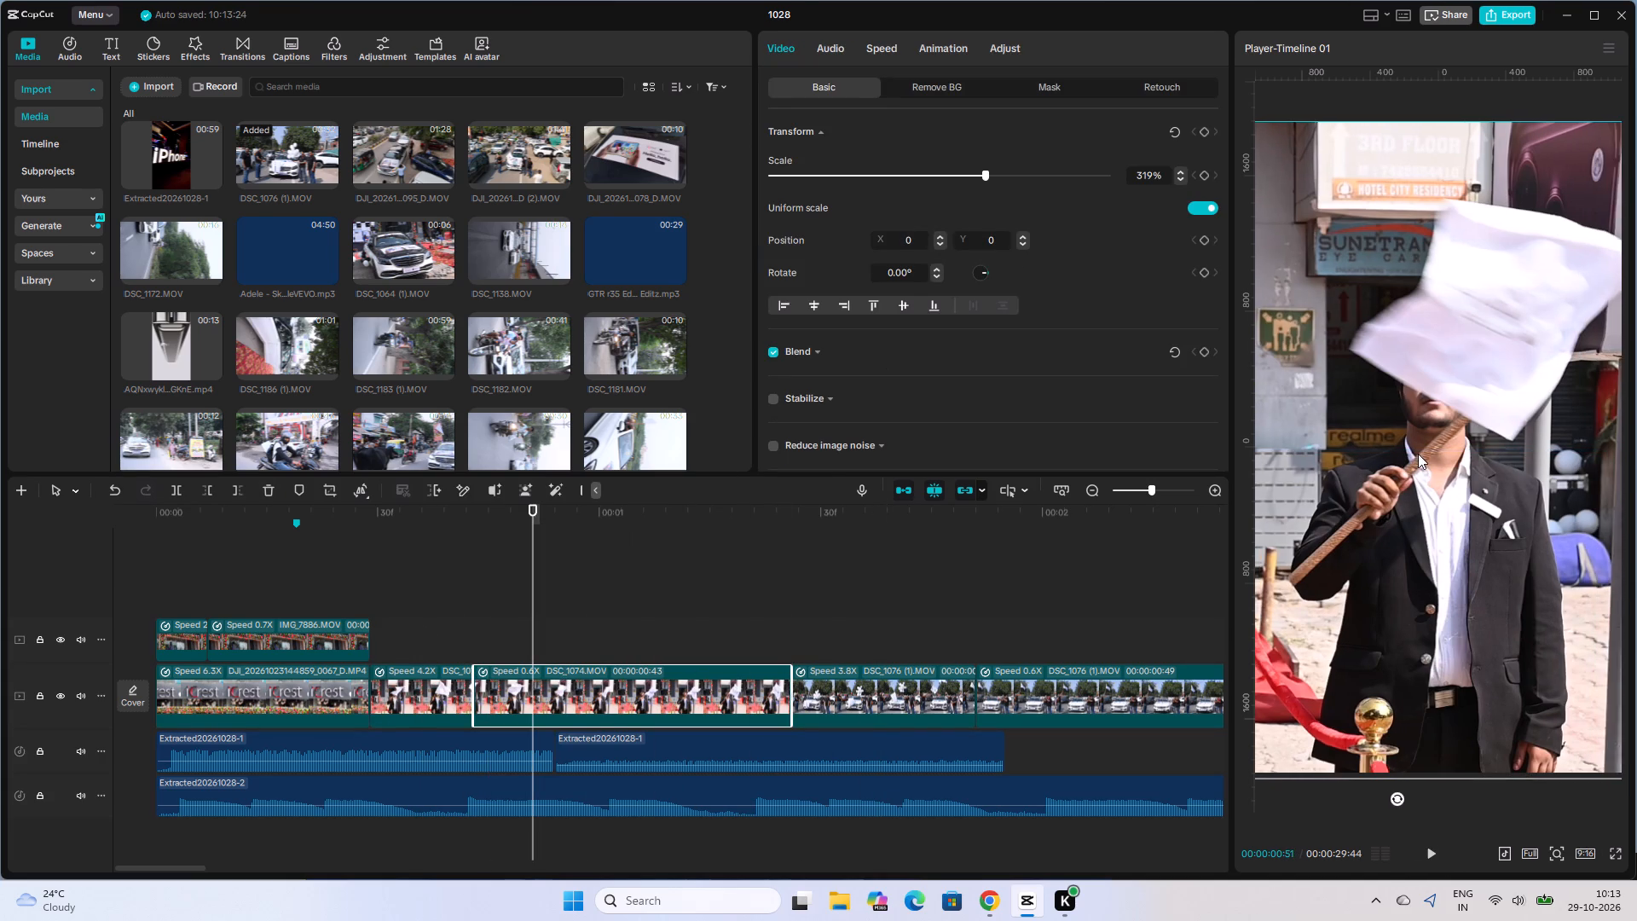
left_click_drag(1418, 454, 1420, 454)
Reuse the 0.6X DSC_1074.MOV clip's position on the 4.2X DSC_1074.MOV clip, entering X 221 and Y -19.
double_click(911, 238)
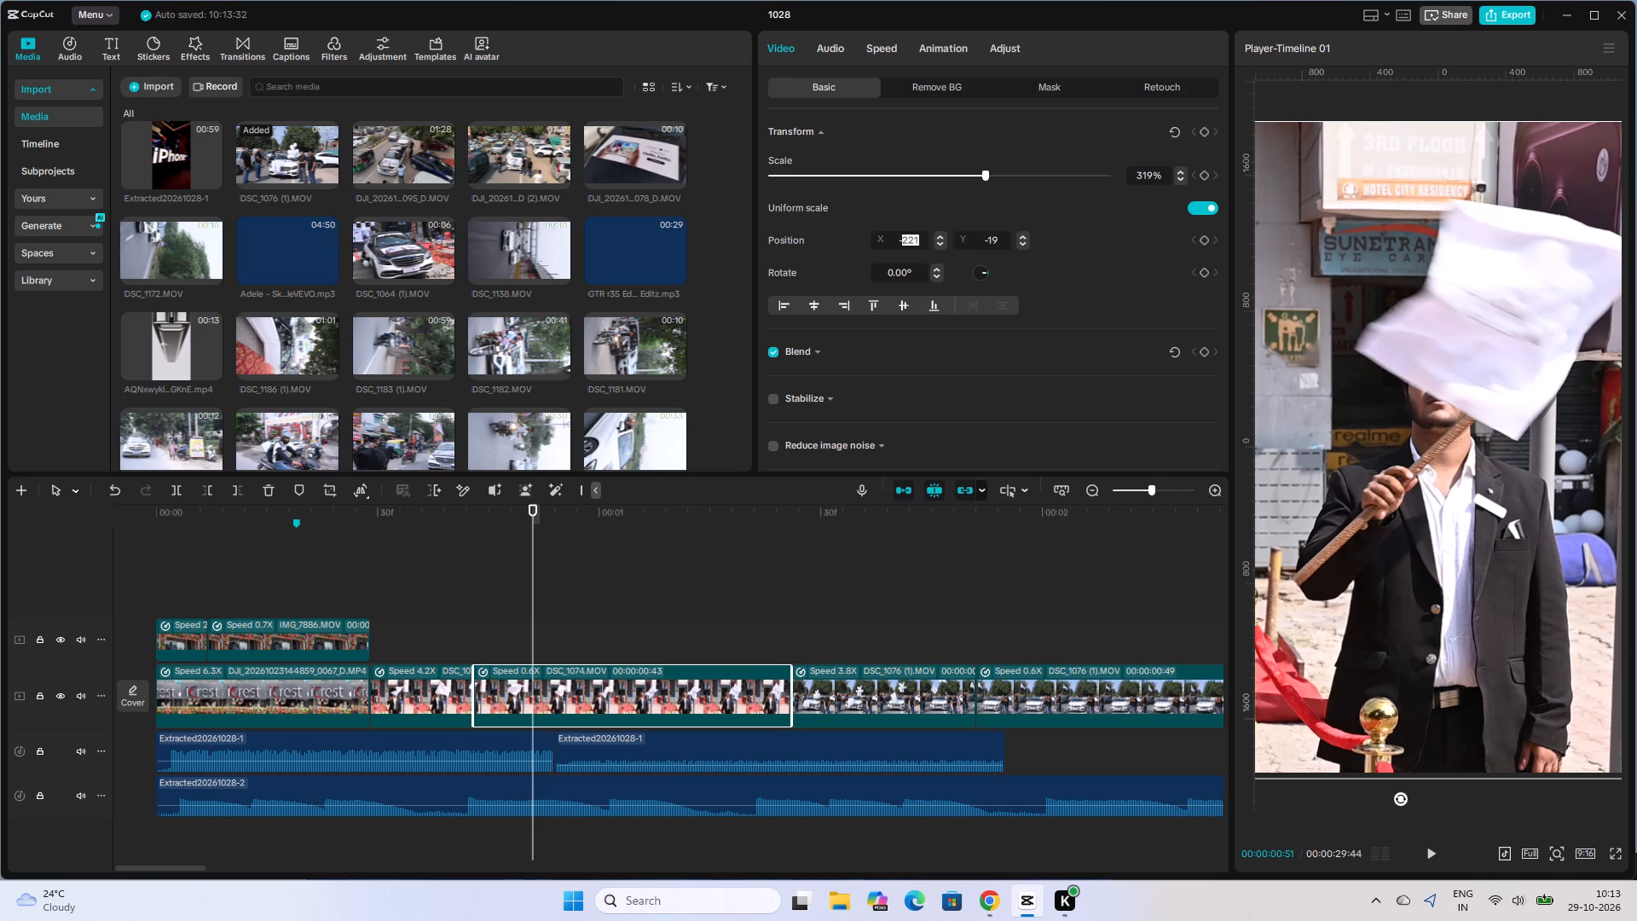
key("ctrl+c")
key("ctrl+c")
double_click(433, 682)
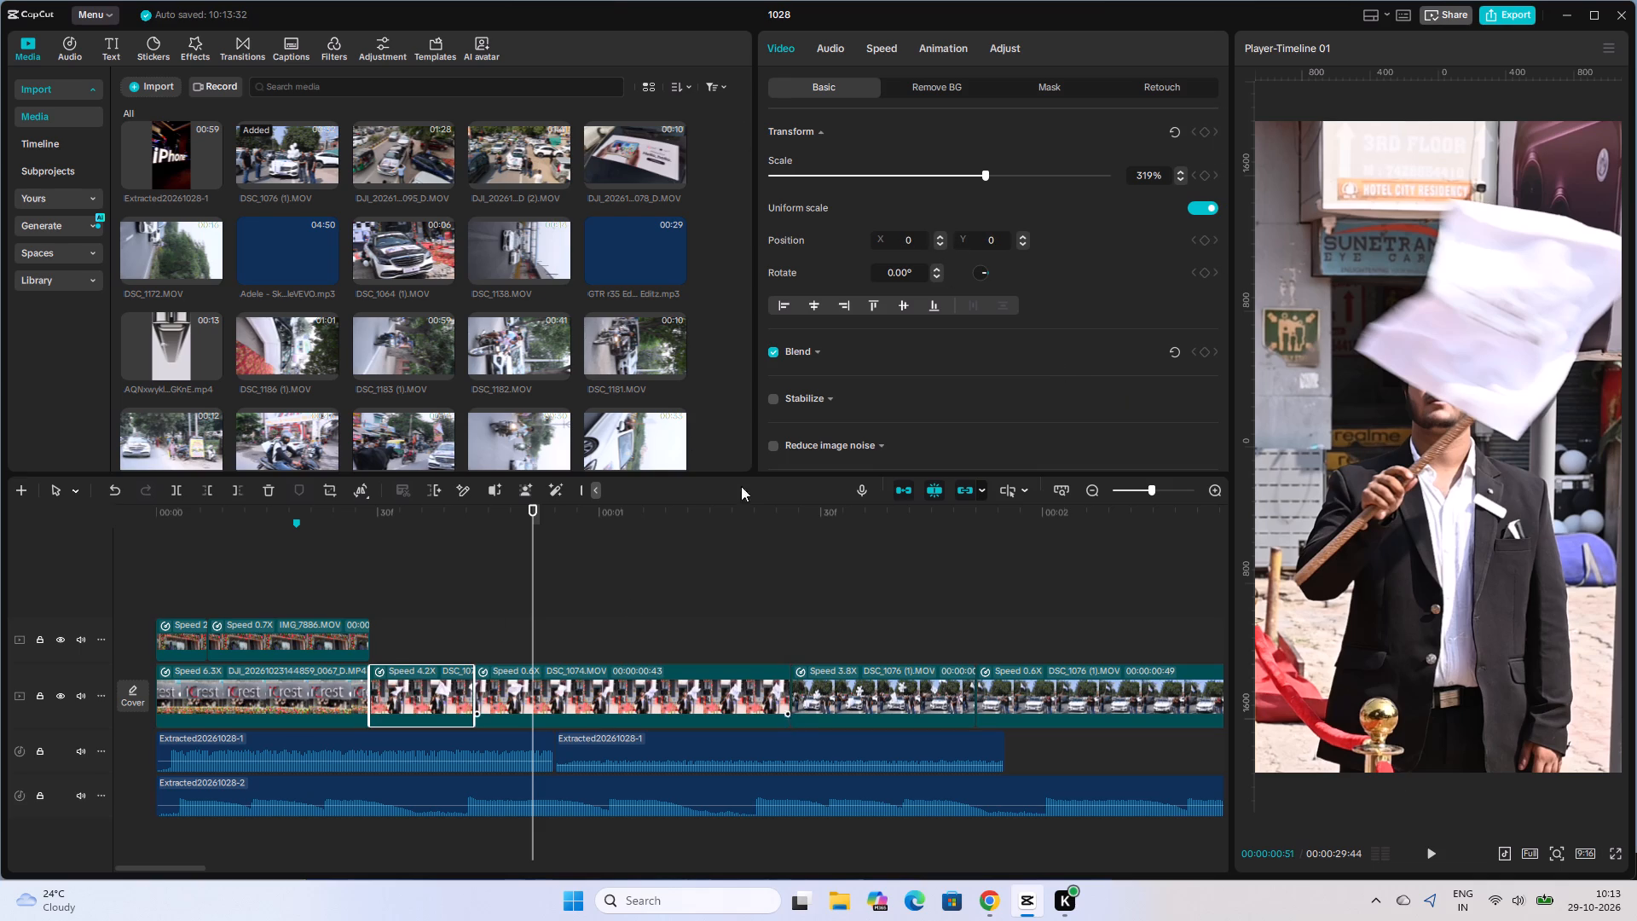
double_click(906, 238)
key("ctrl+v")
left_click(1008, 236)
left_click(997, 238)
key("BackSpace")
key("minus")
type("19")
key("Return")
Set the 4.2X DSC_1074.MOV clip's X position to -221 and preview the two DSC_1074.MOV clips.
left_click(415, 516)
left_click(453, 709)
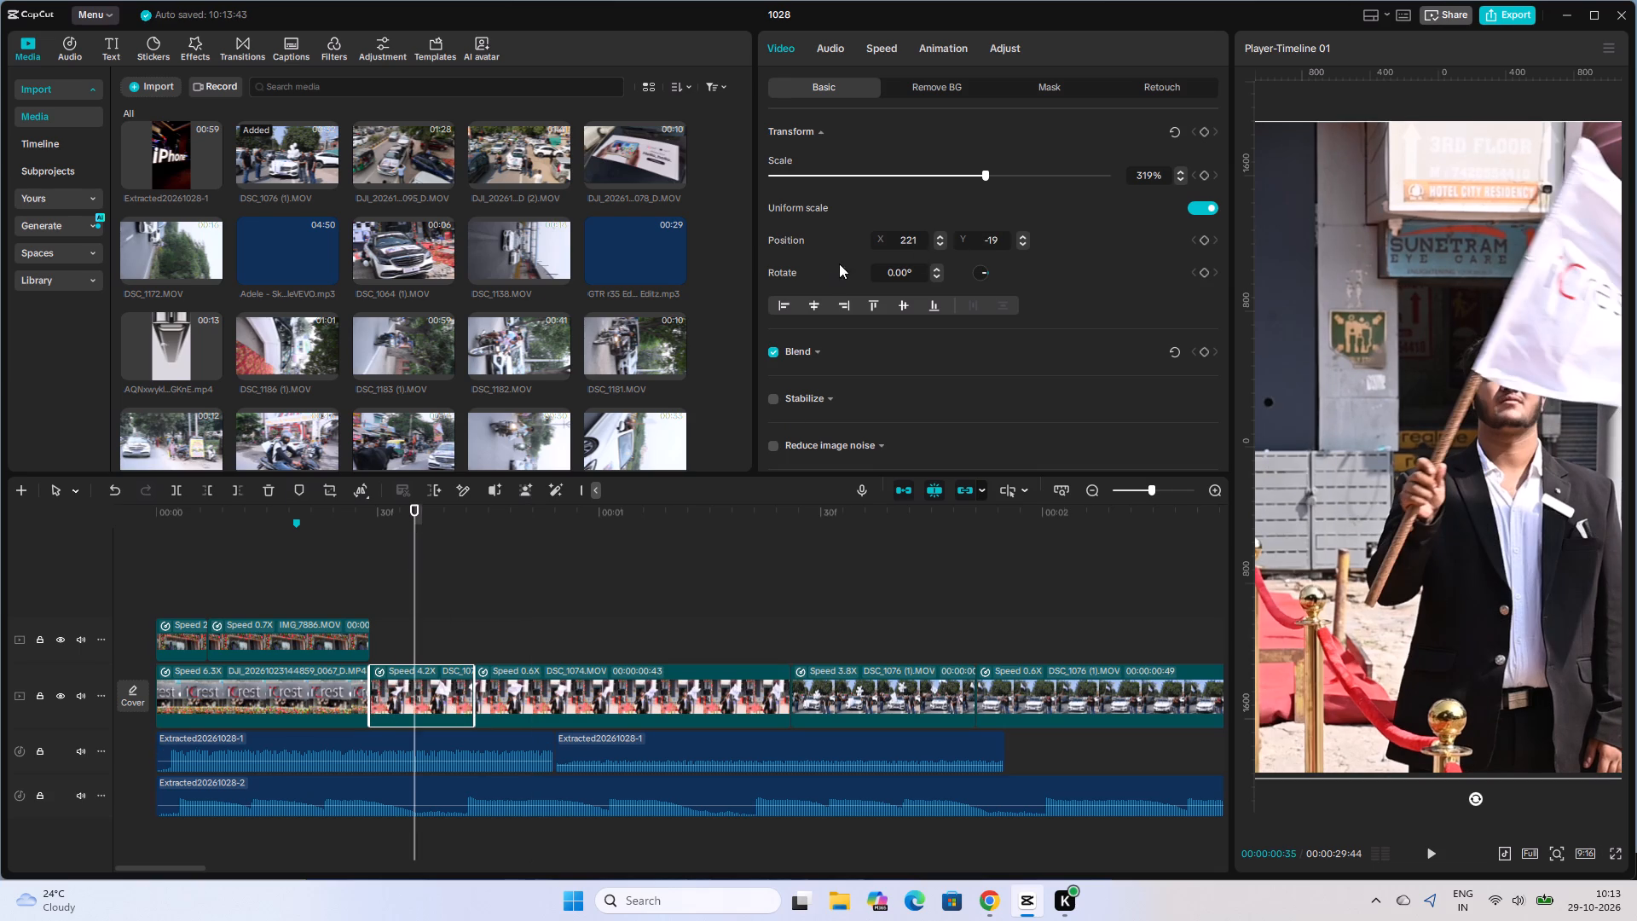
left_click(903, 237)
key("minus")
key("Return")
key("space")
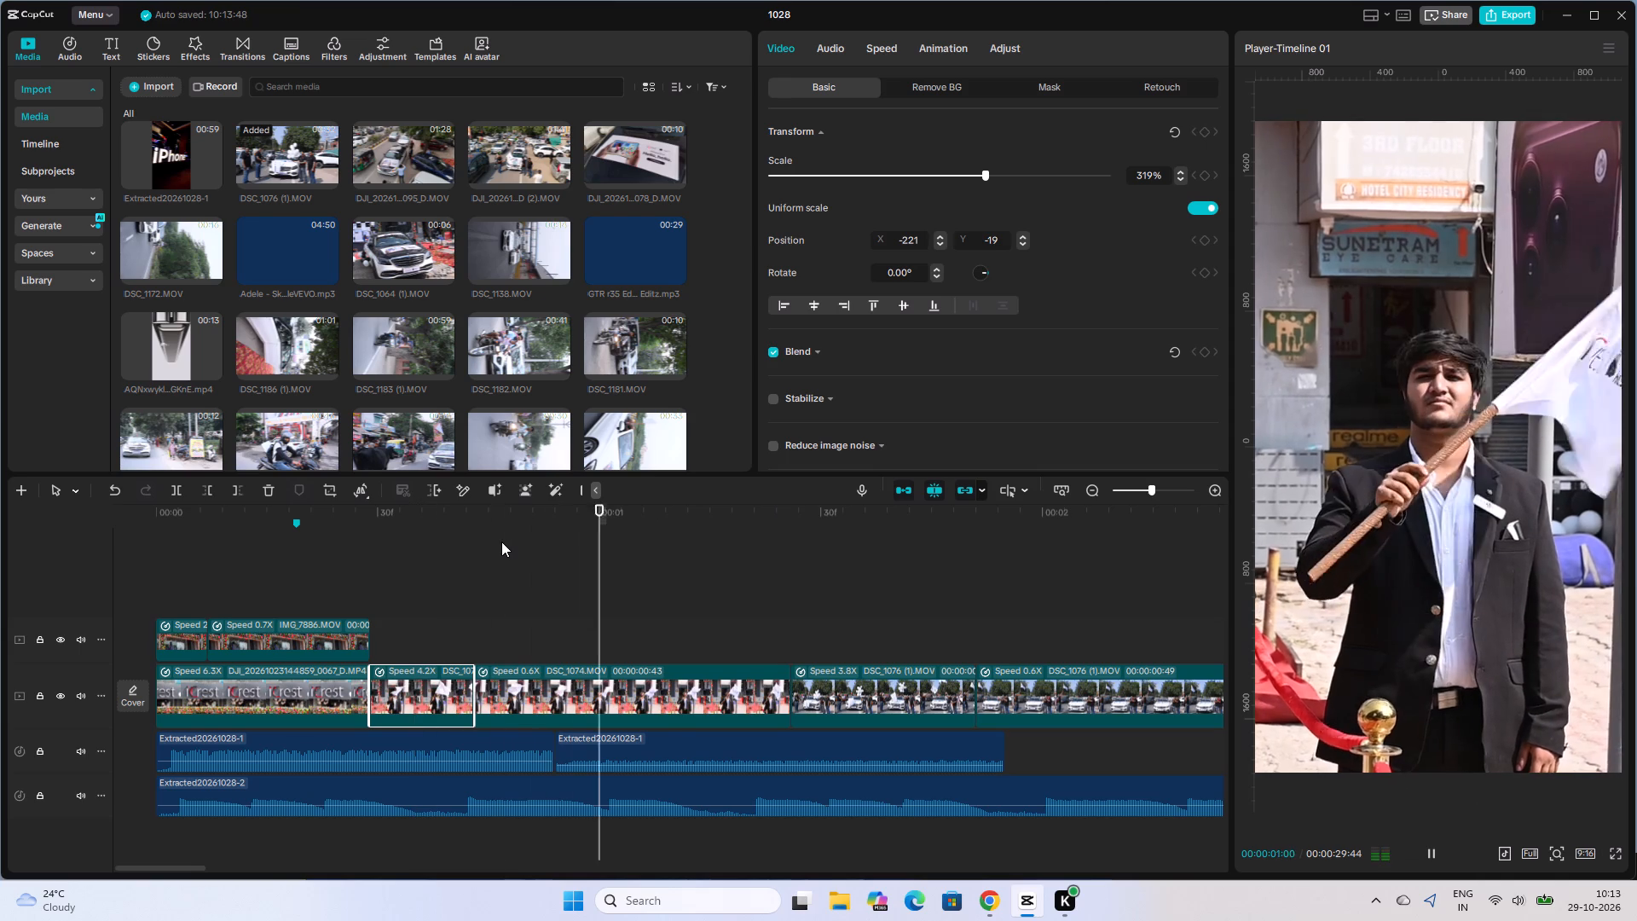
key("space")
key("space")
Scale the 3.8X DSC_1076 (1).MOV clip on the main track to 319% so it fills the vertical frame, and preview it.
scroll(793, 607, "down", 5)
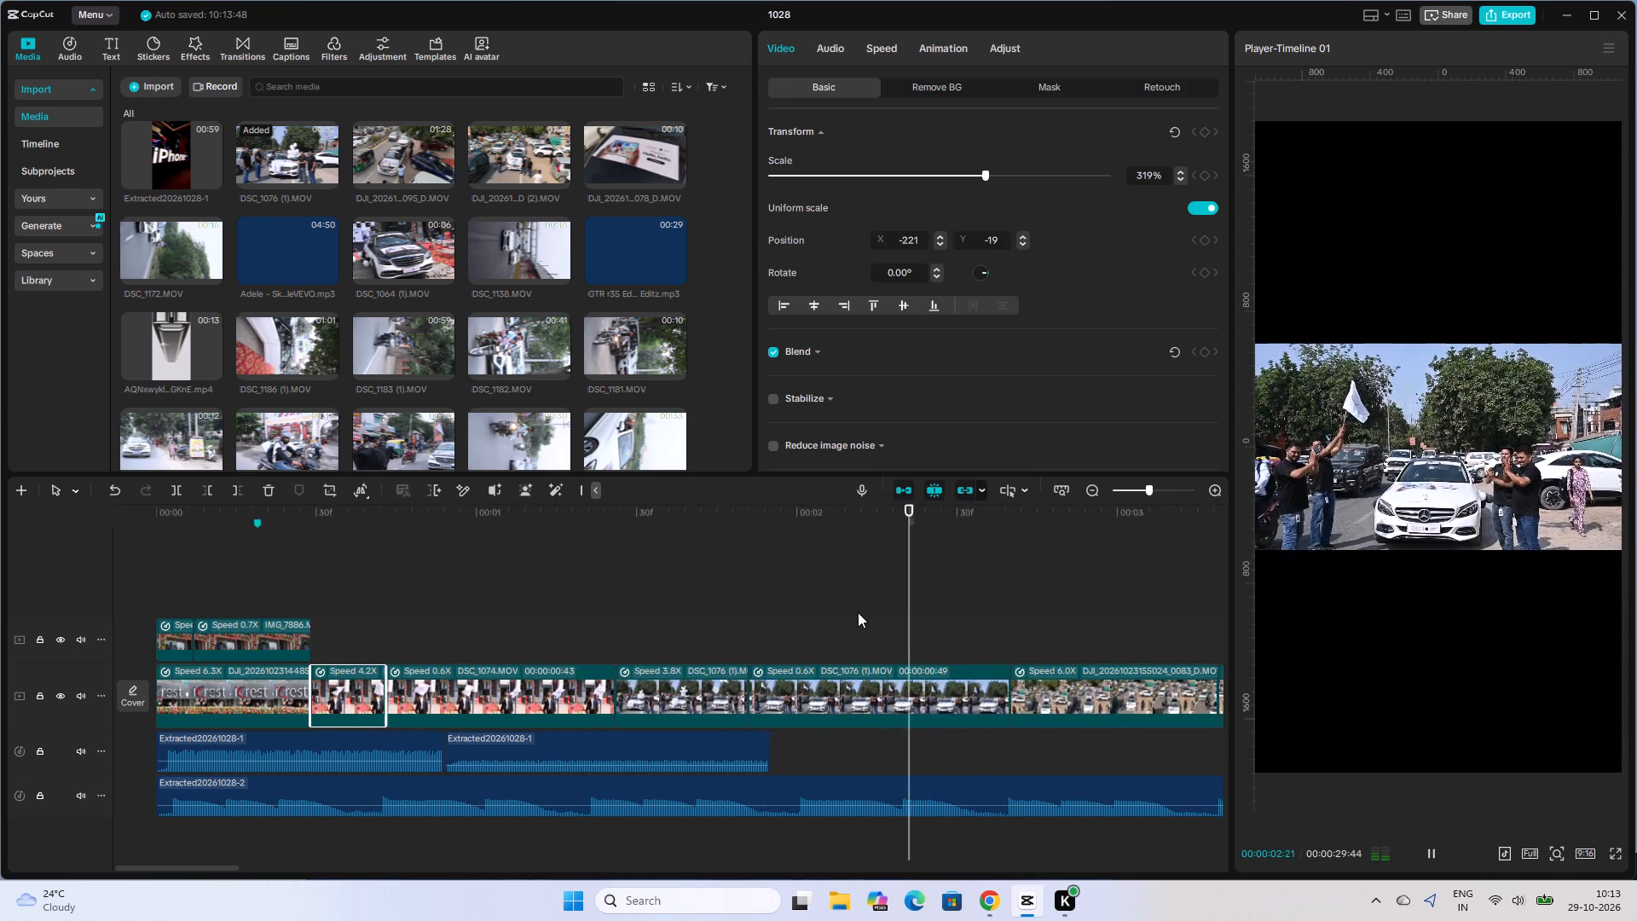
scroll(743, 653, "down", 3, "ctrl")
left_click(508, 629)
left_click(501, 652)
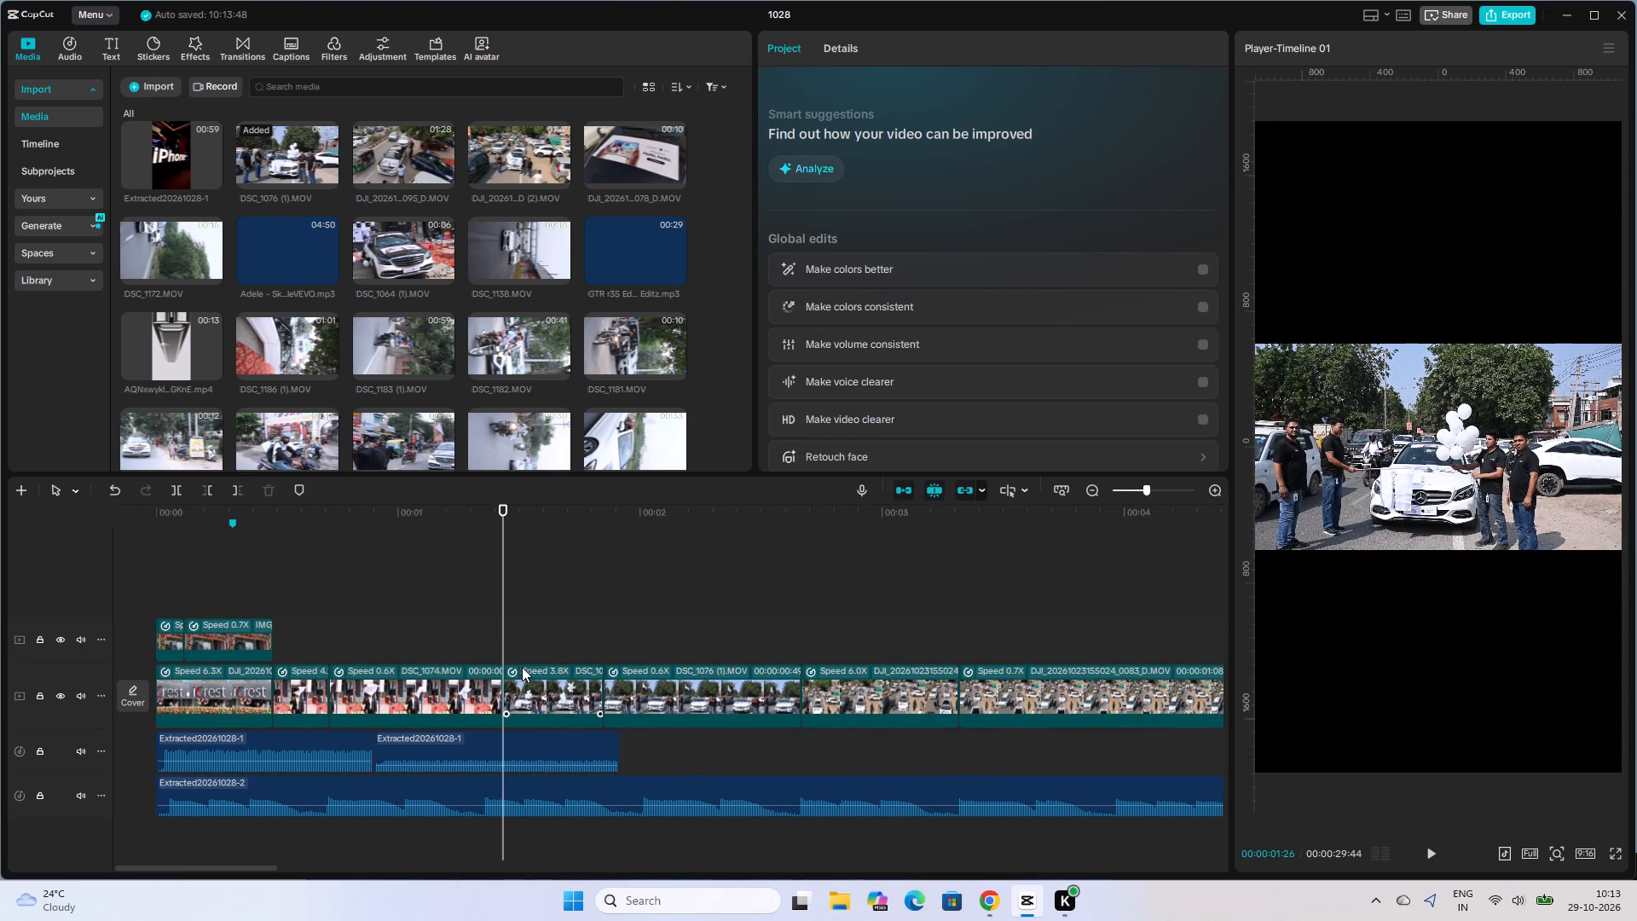
left_click(527, 678)
left_click(897, 165)
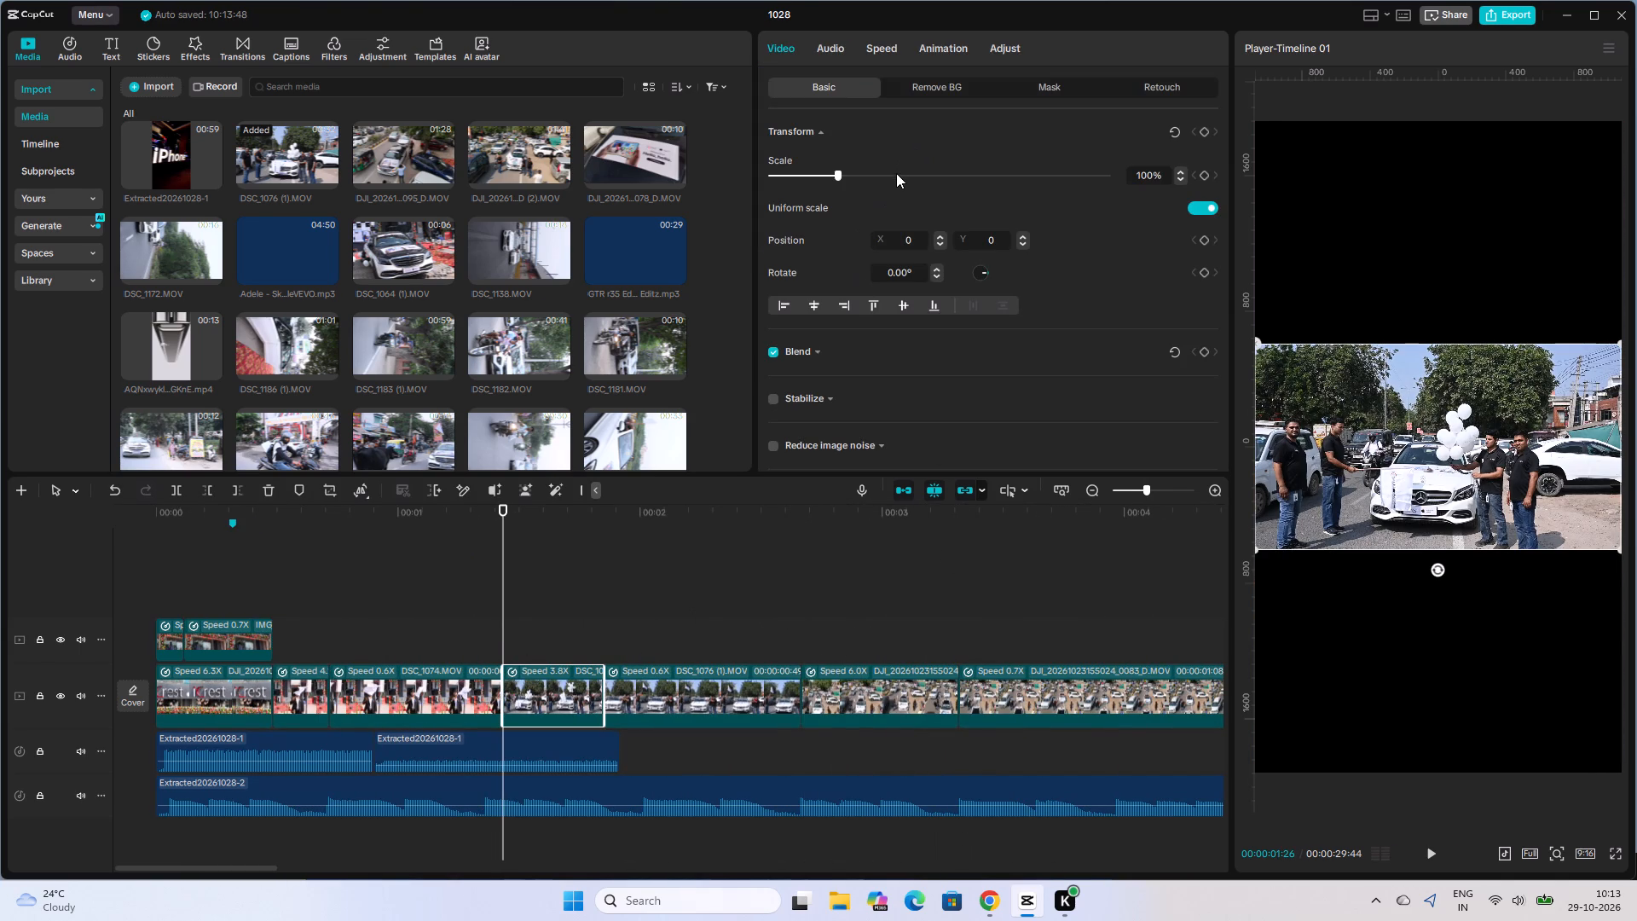
left_click(896, 173)
left_click_drag(900, 173, 998, 182)
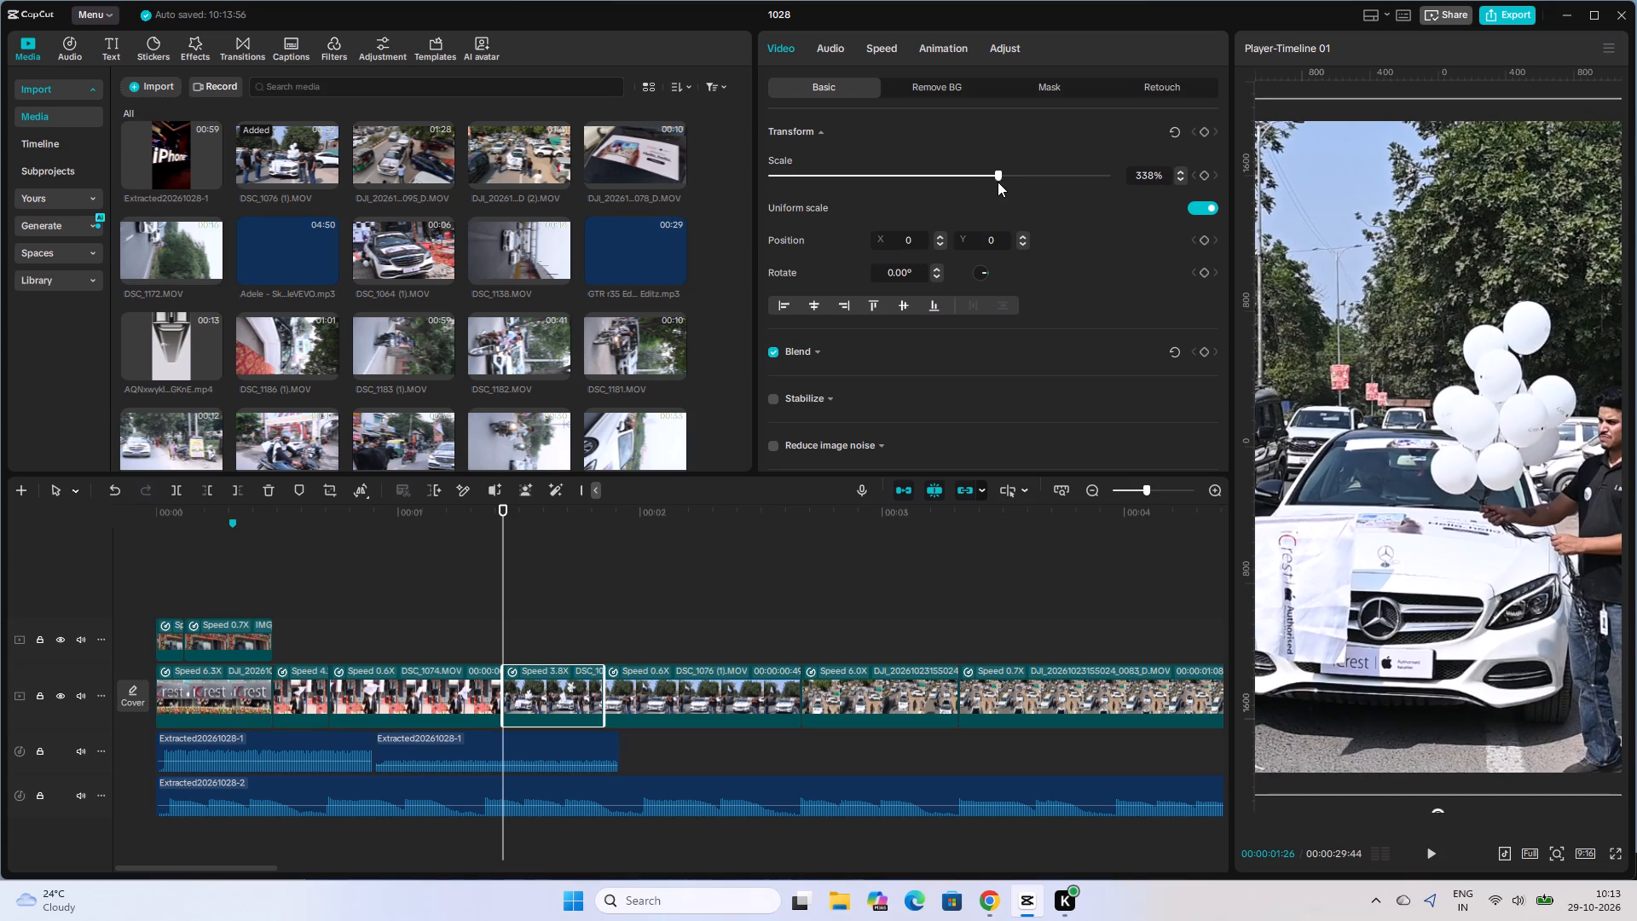
left_click_drag(998, 182, 986, 182)
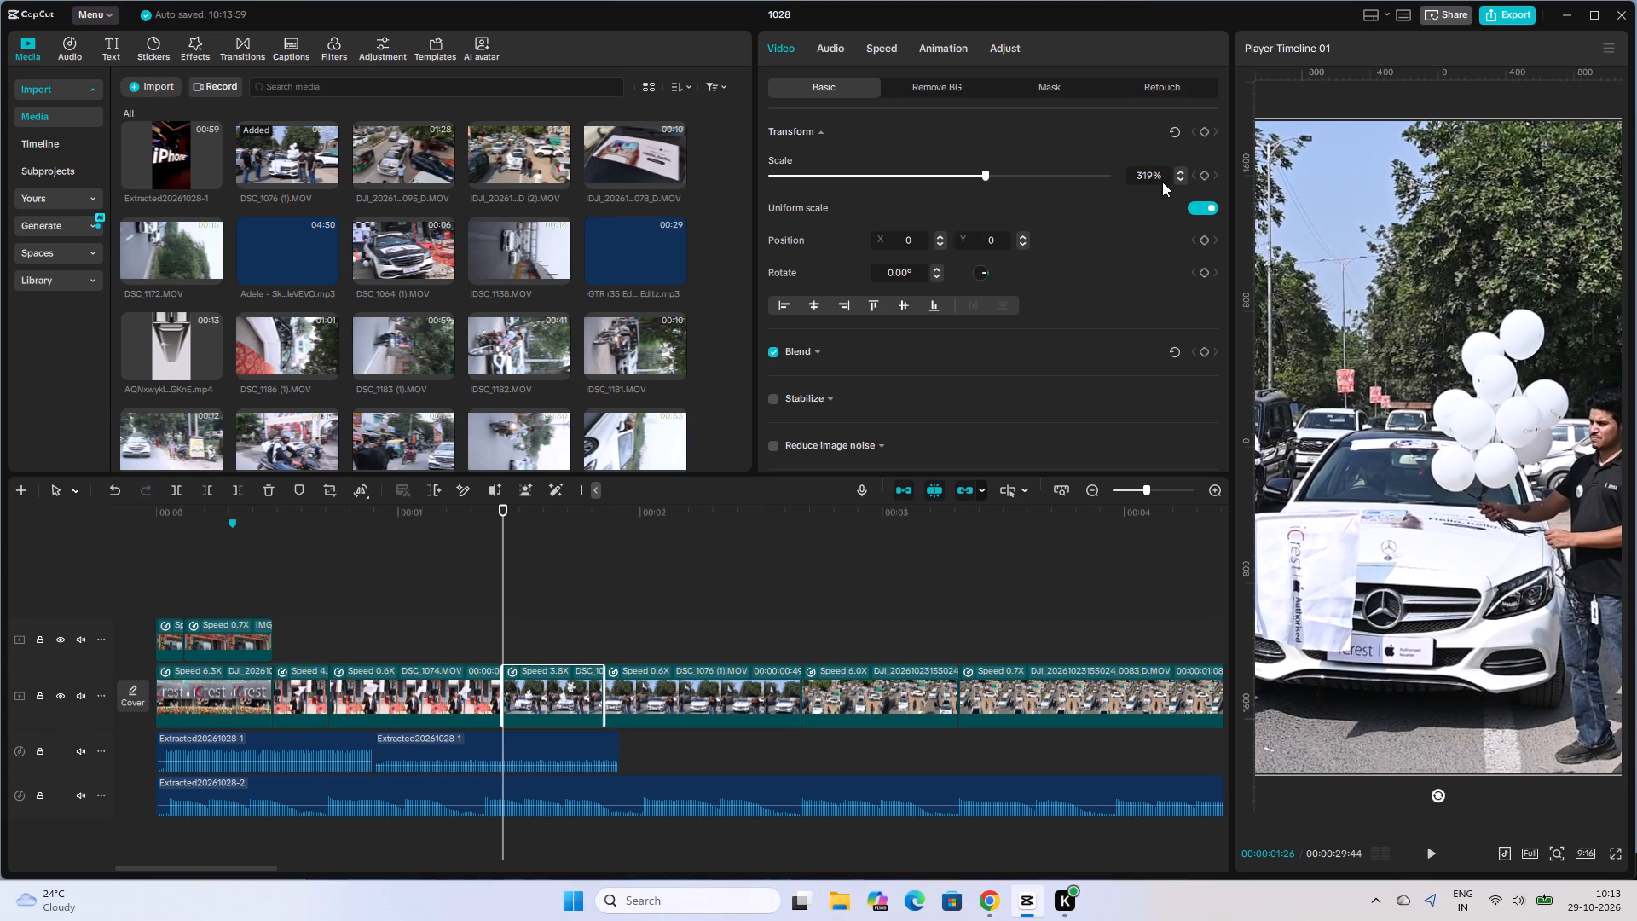
key("space")
key("space")
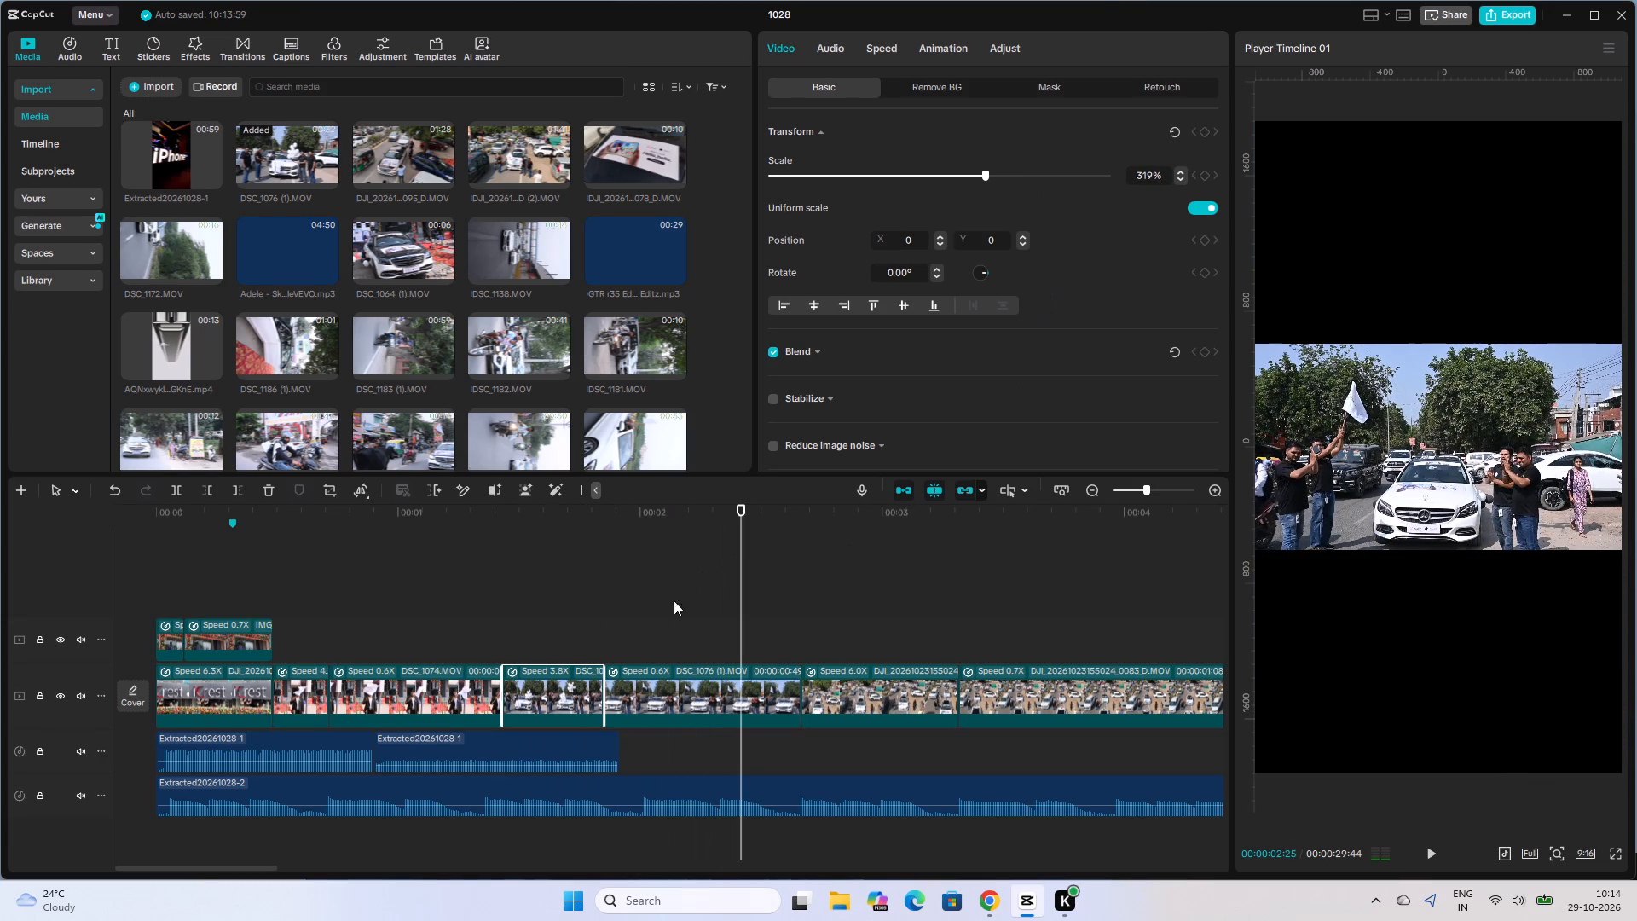
Scale the 0.6X DSC_1076 (1).MOV clip on the main track to 316% so it fills the frame, and preview both DSC_1076 clips.
left_click(666, 689)
left_click_drag(884, 178, 893, 179)
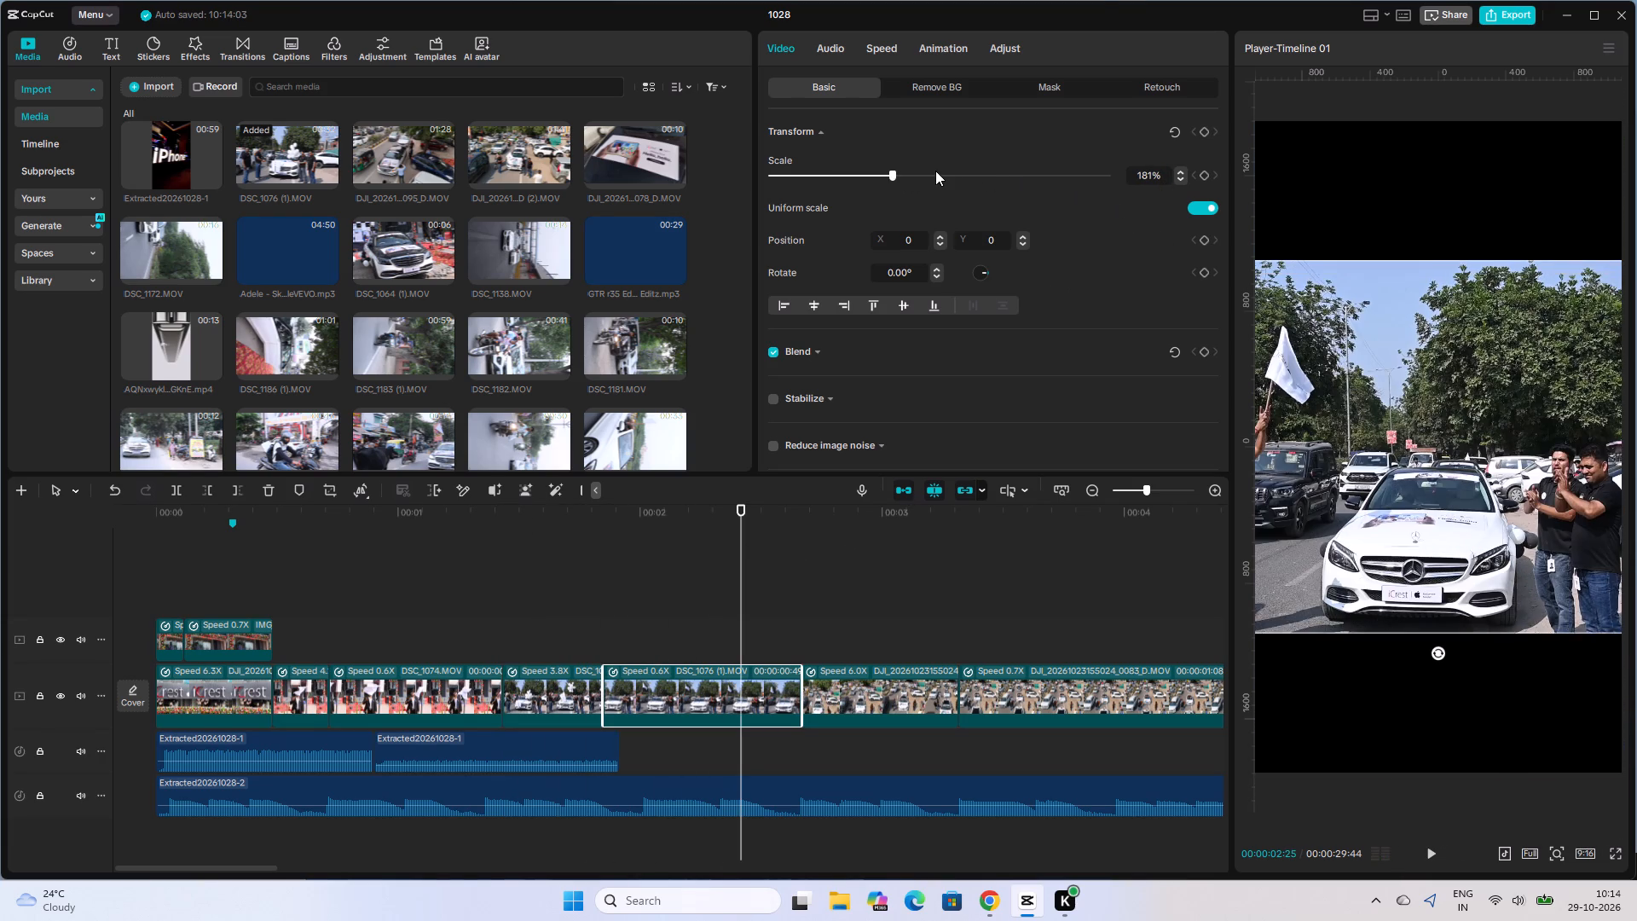
left_click_drag(935, 171, 975, 178)
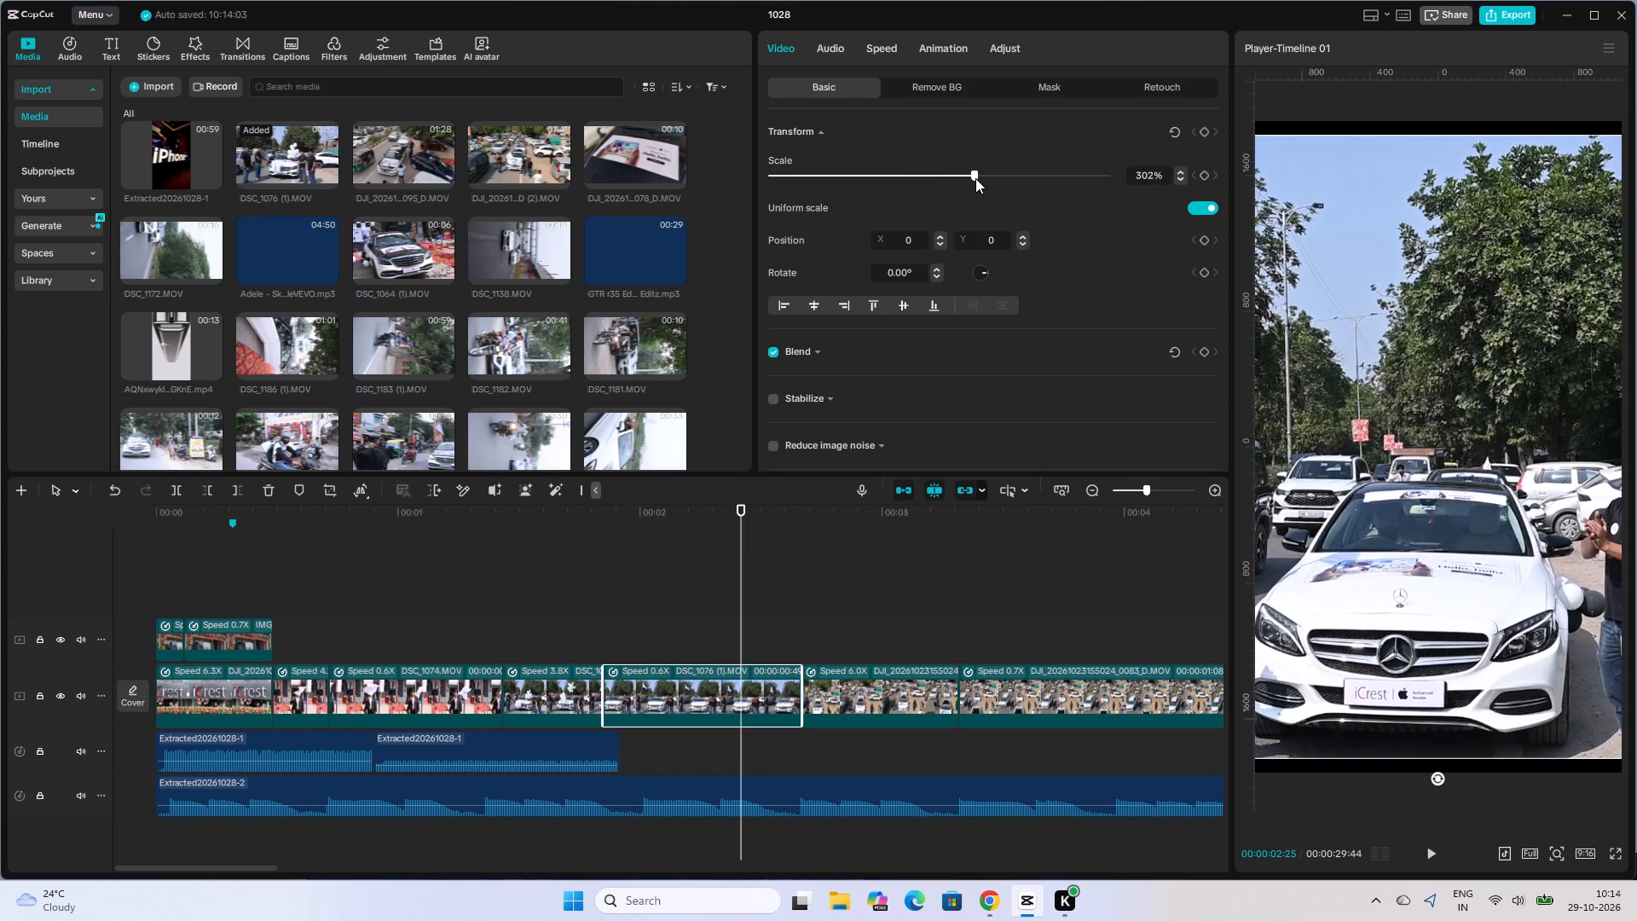
left_click_drag(975, 178, 987, 179)
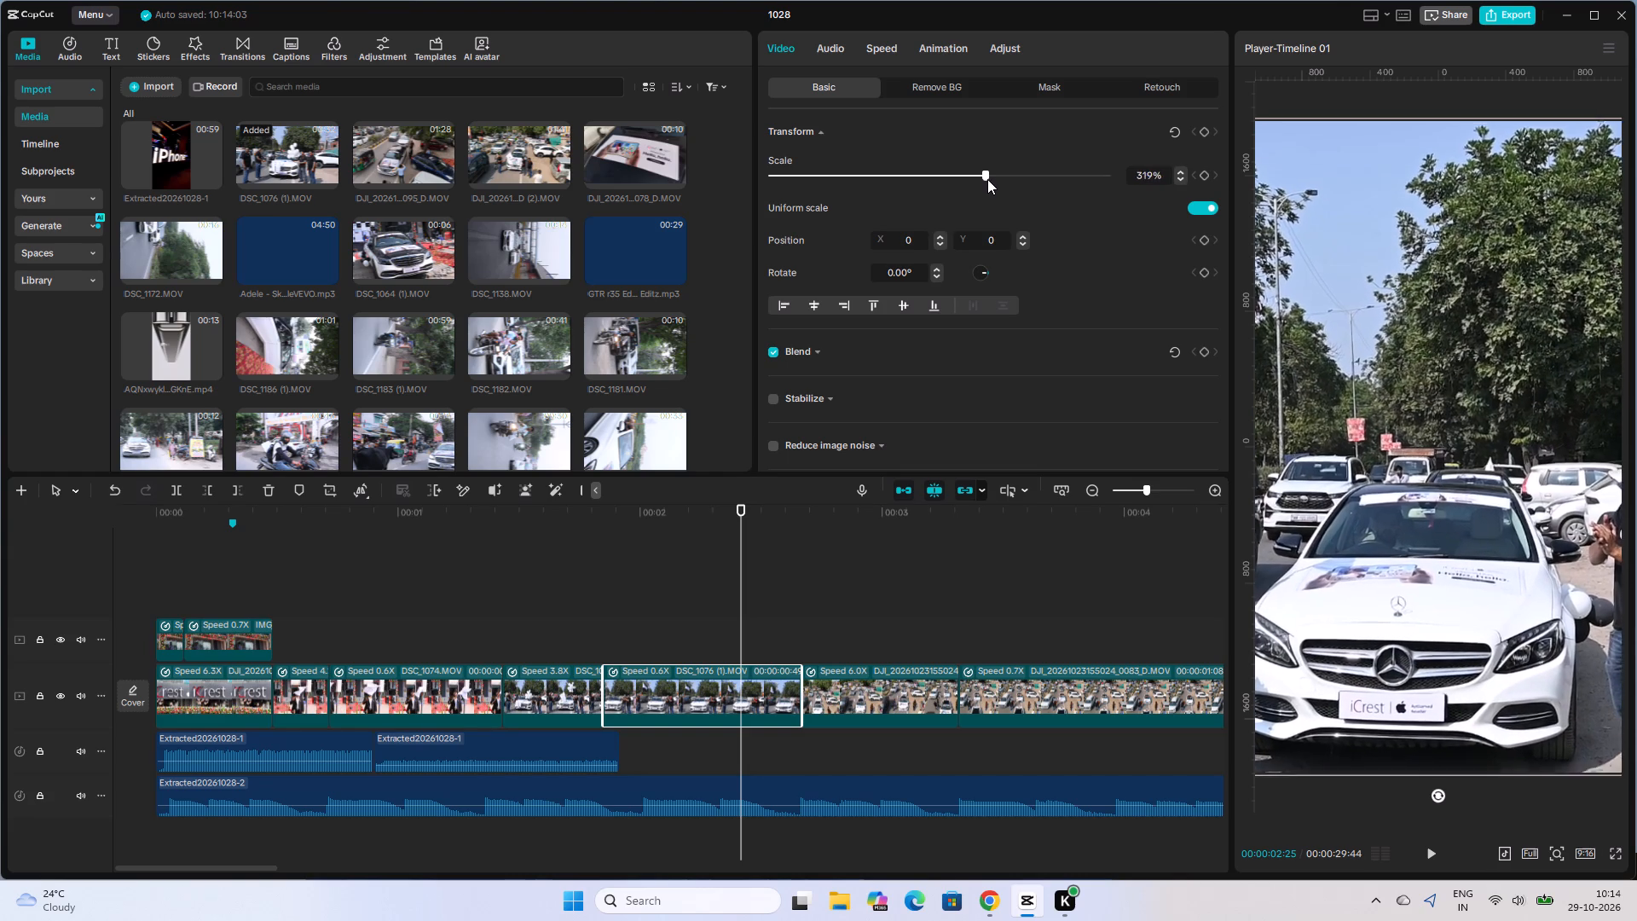
left_click_drag(987, 179, 986, 179)
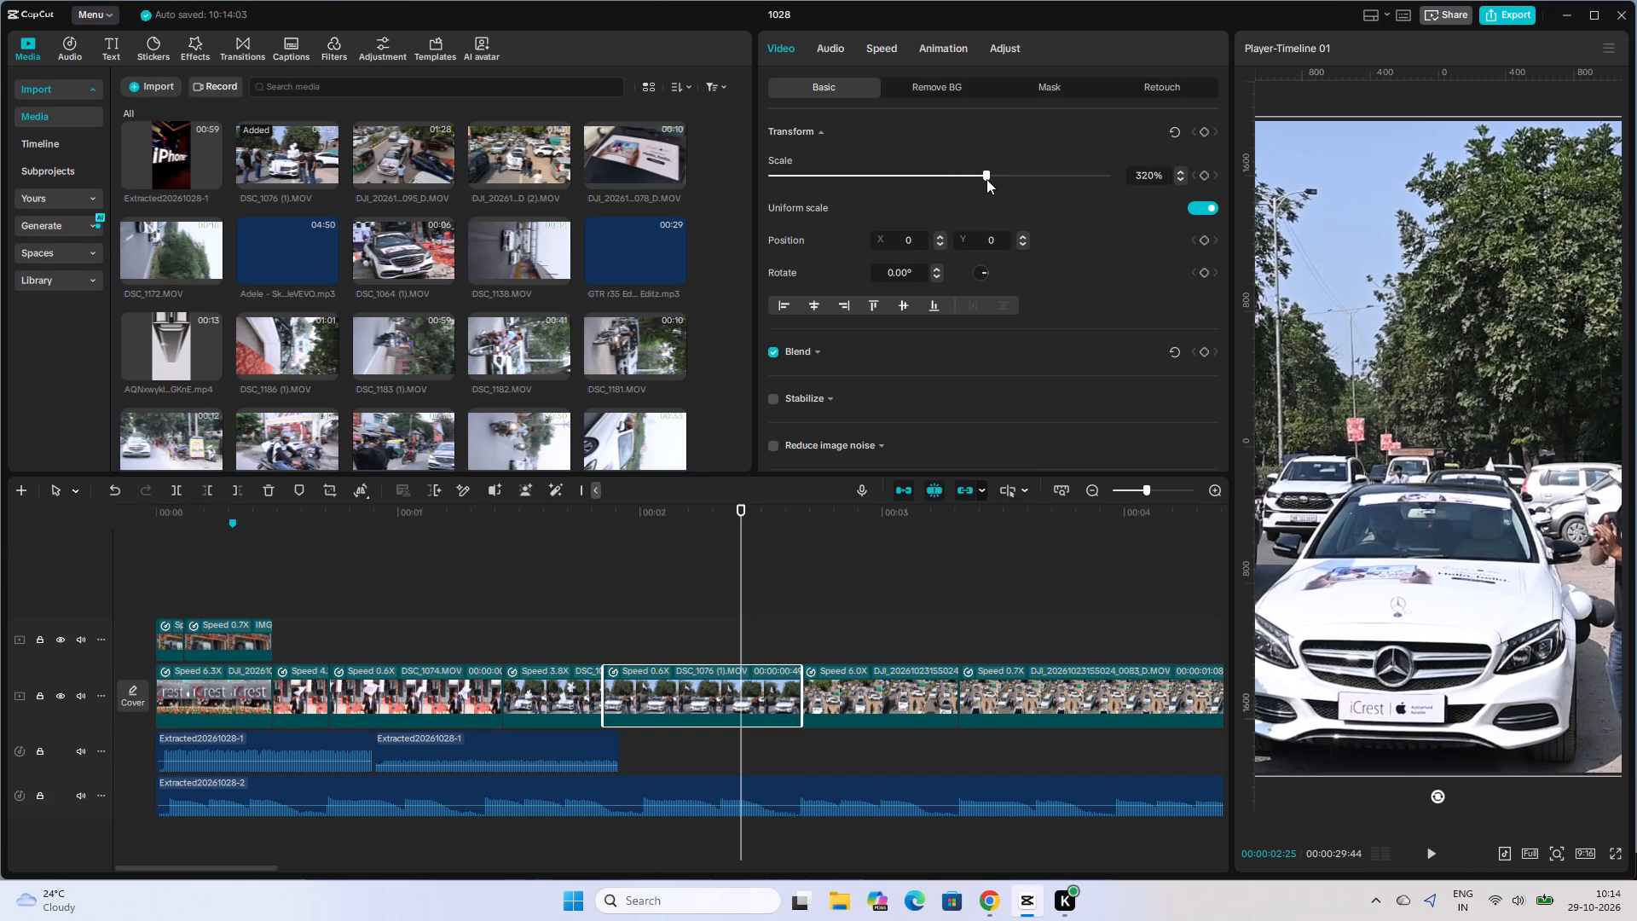
left_click_drag(986, 179, 984, 179)
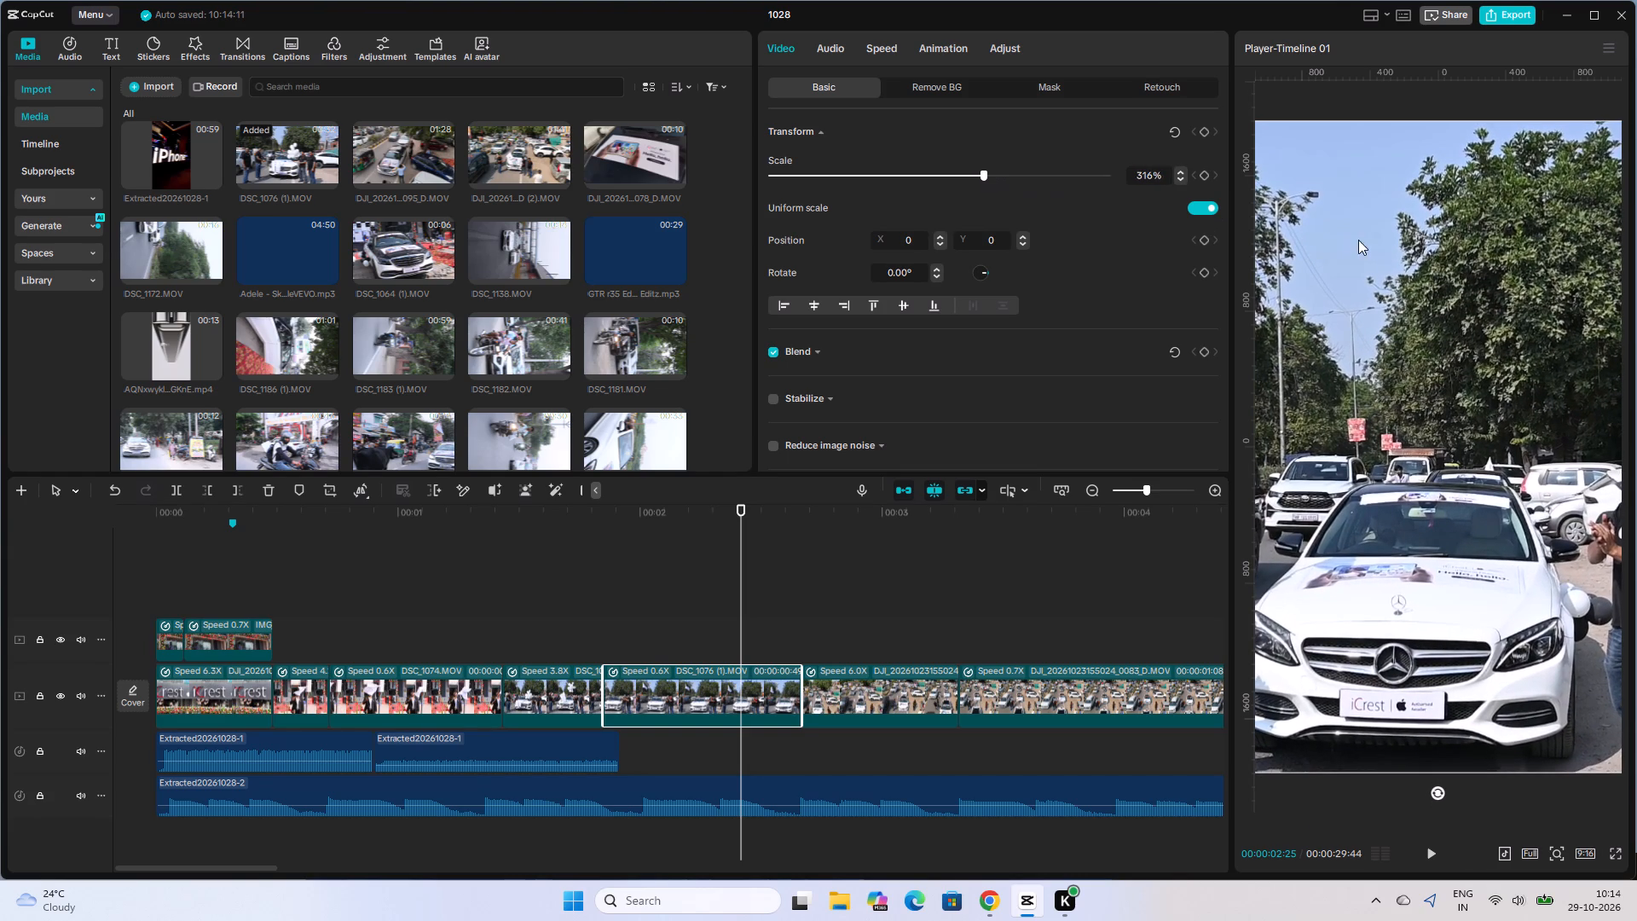
left_click(533, 642)
key("space")
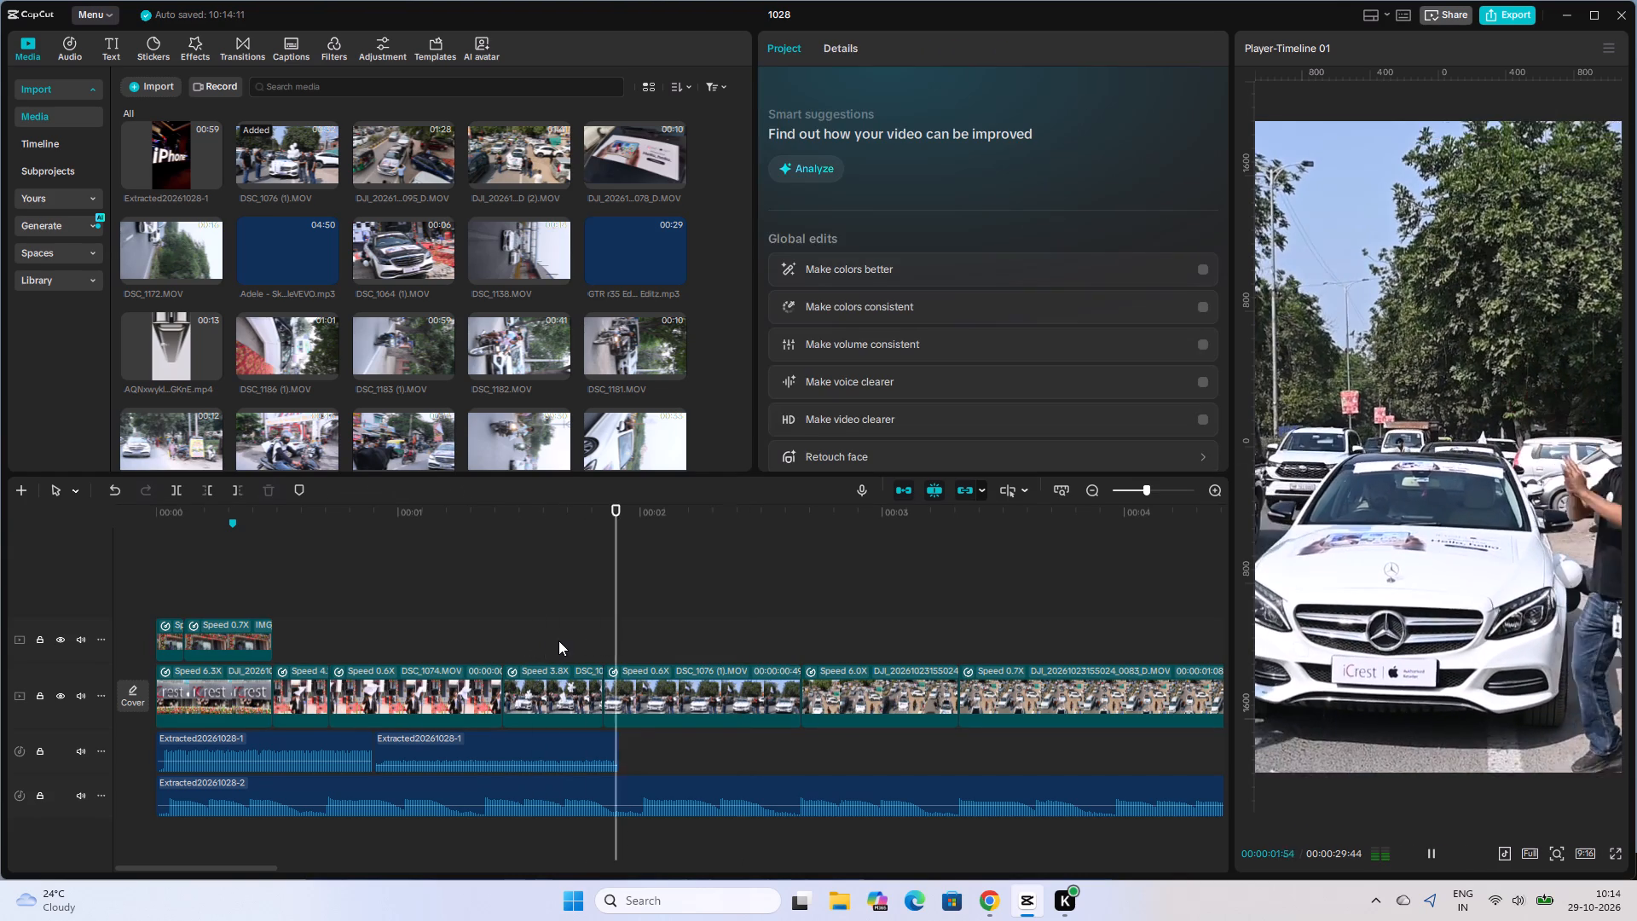
key("space")
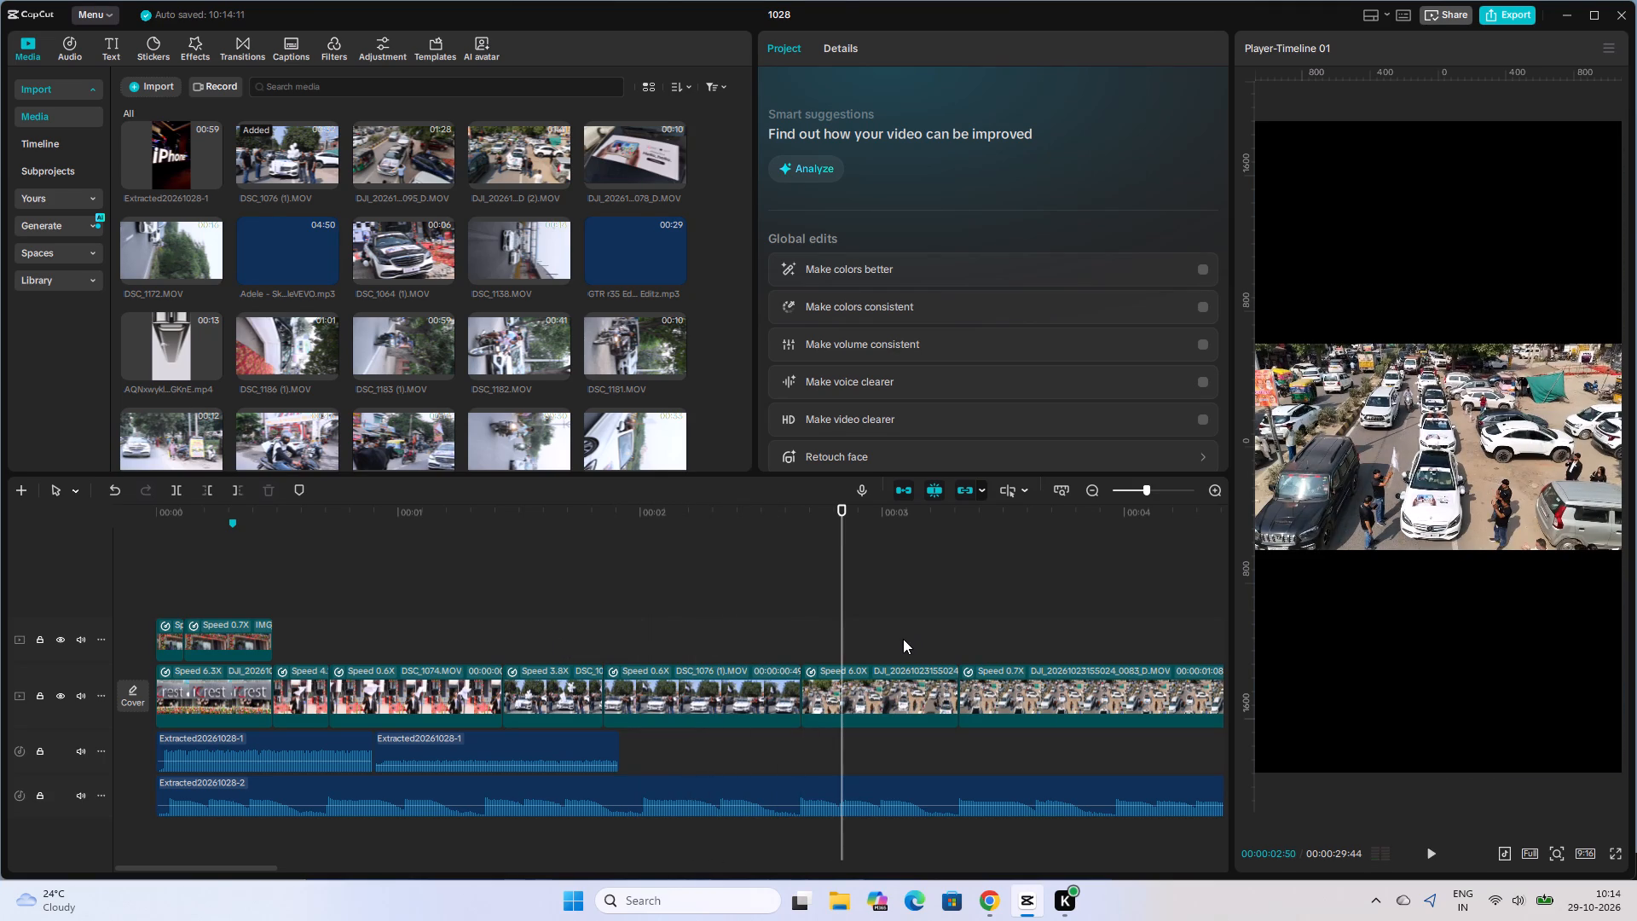
key("space")
key("space")
Preview the unscaled drone footage and set the scale of the 6.0X DJI clip on the main track to 319%.
scroll(928, 635, "down", 5, "ctrl")
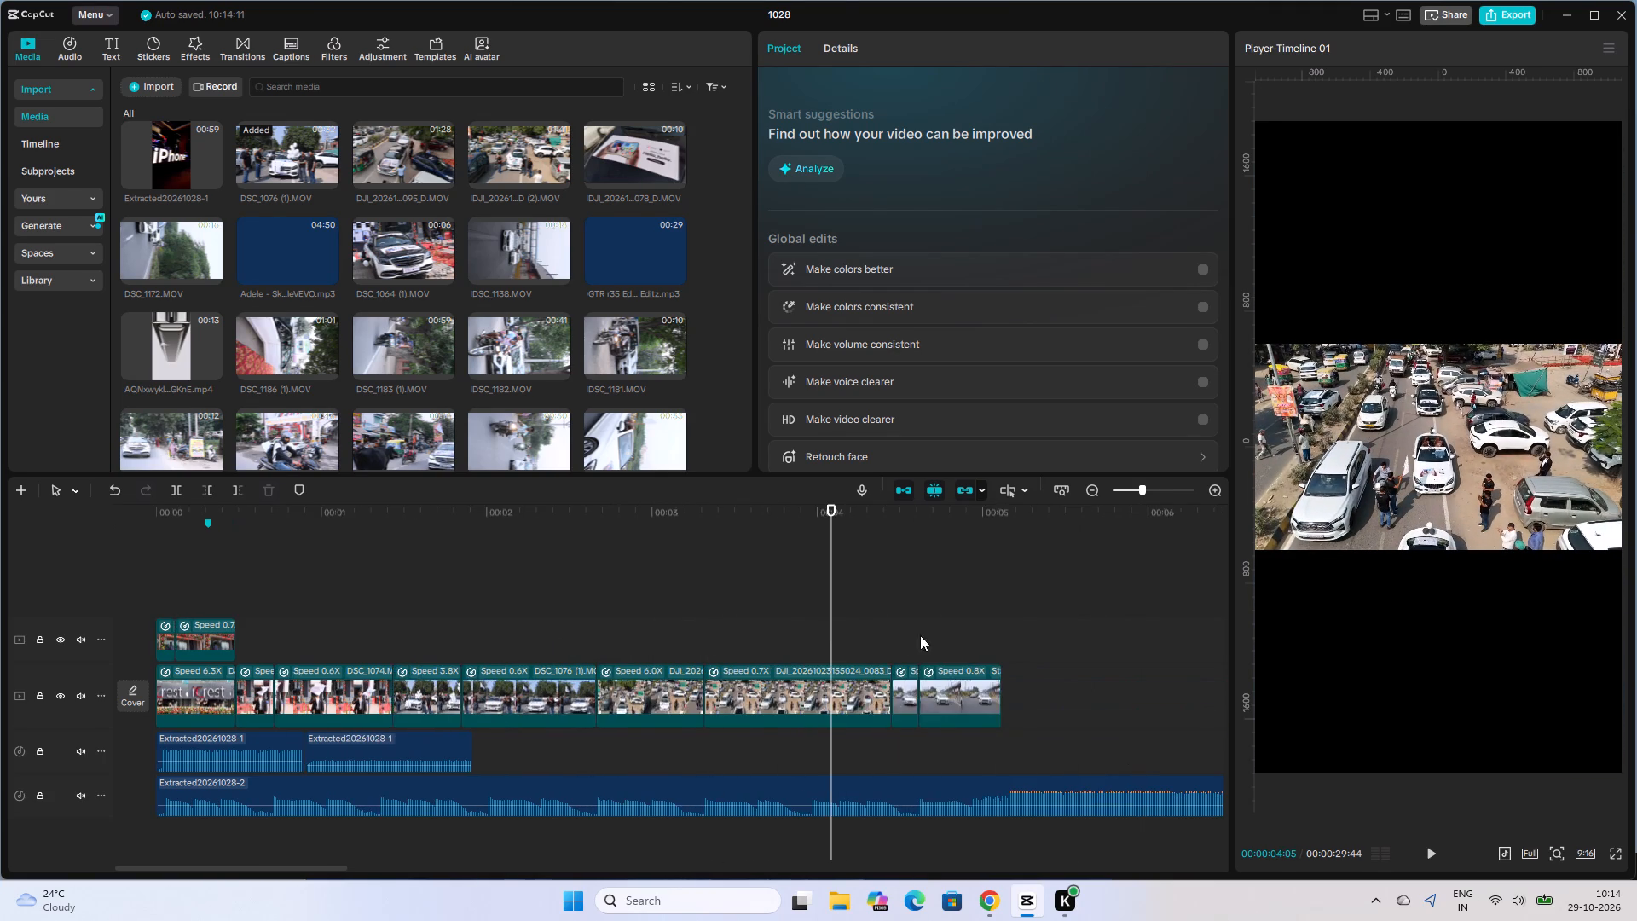
scroll(920, 635, "down", 2, "ctrl")
left_click_drag(515, 643, 523, 643)
key("space")
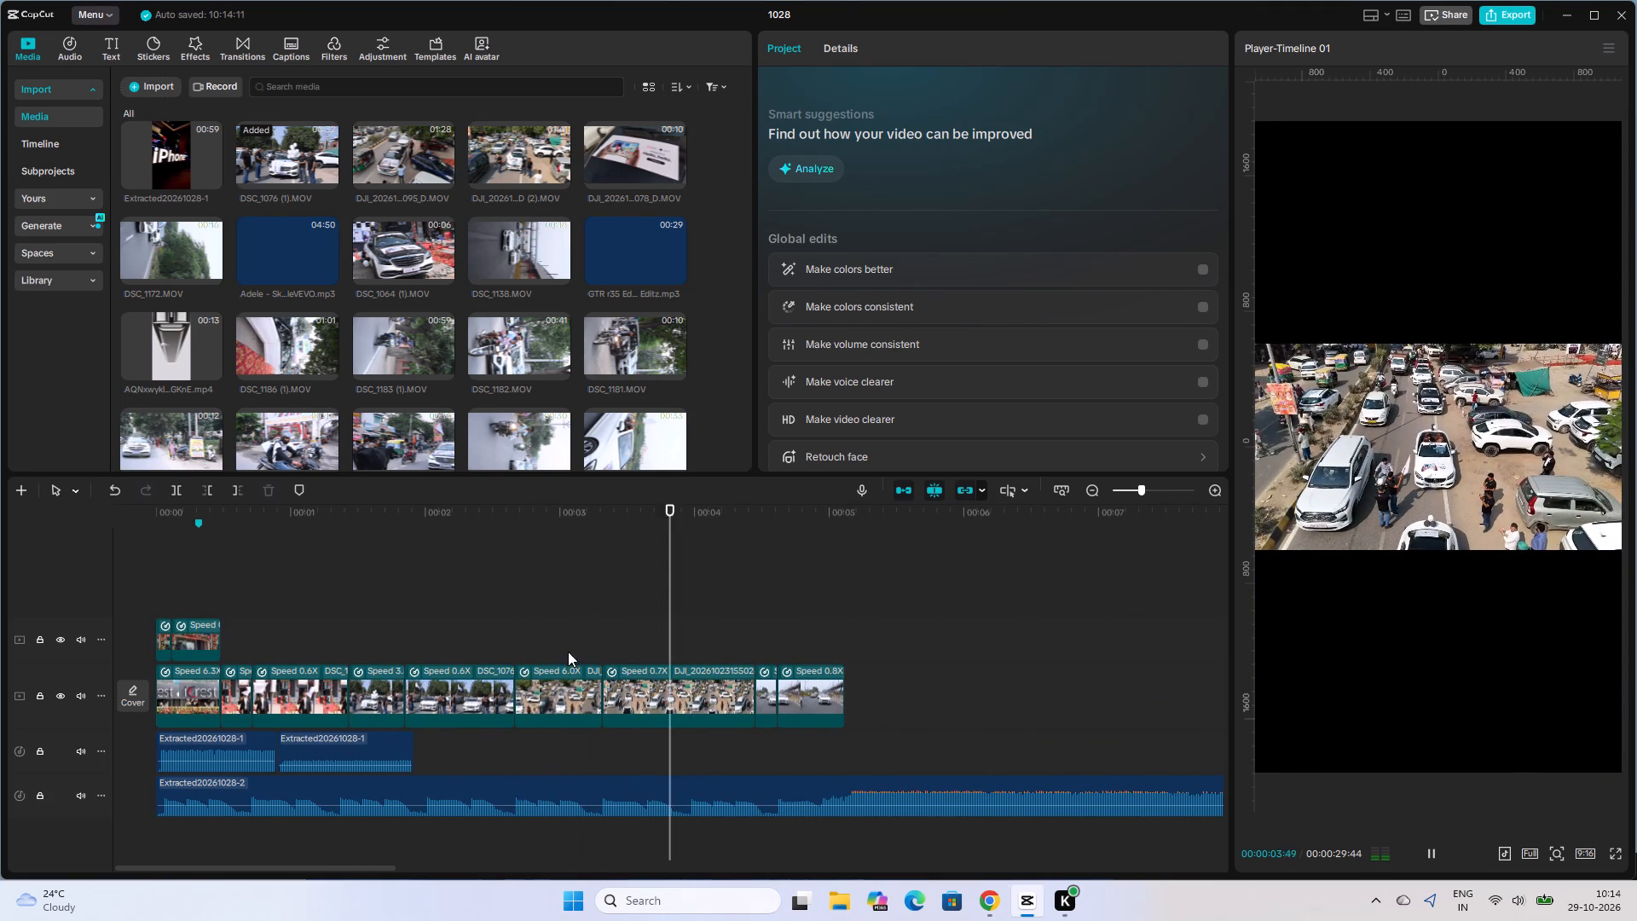
key("space")
left_click(541, 640)
left_click(523, 644)
left_click(549, 704)
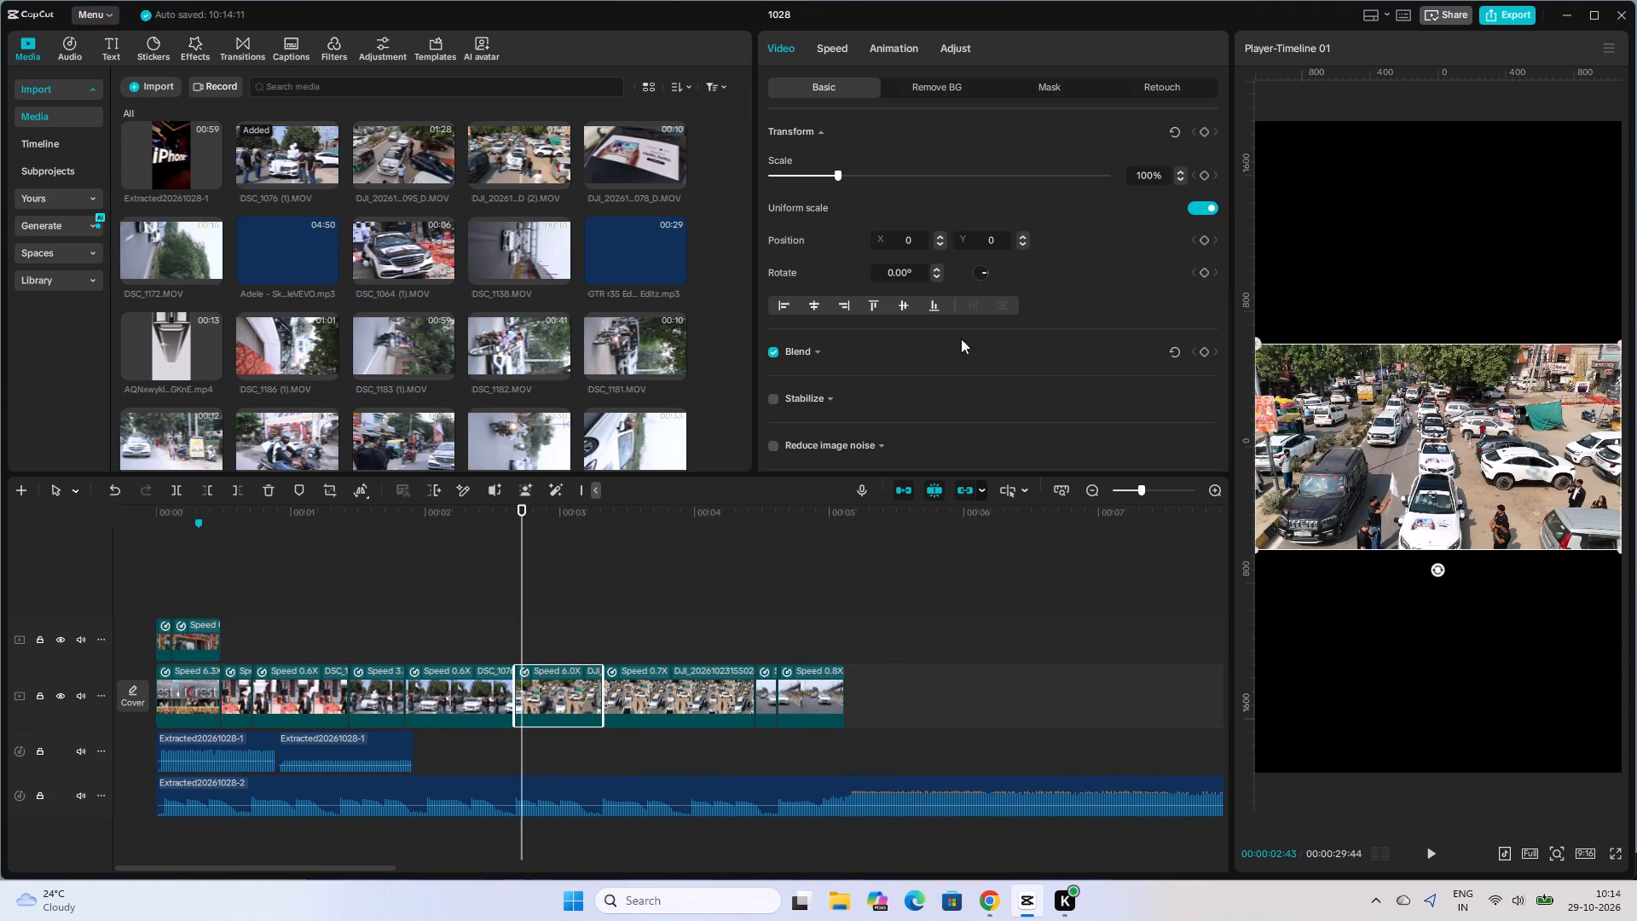
left_click(909, 173)
double_click(1150, 172)
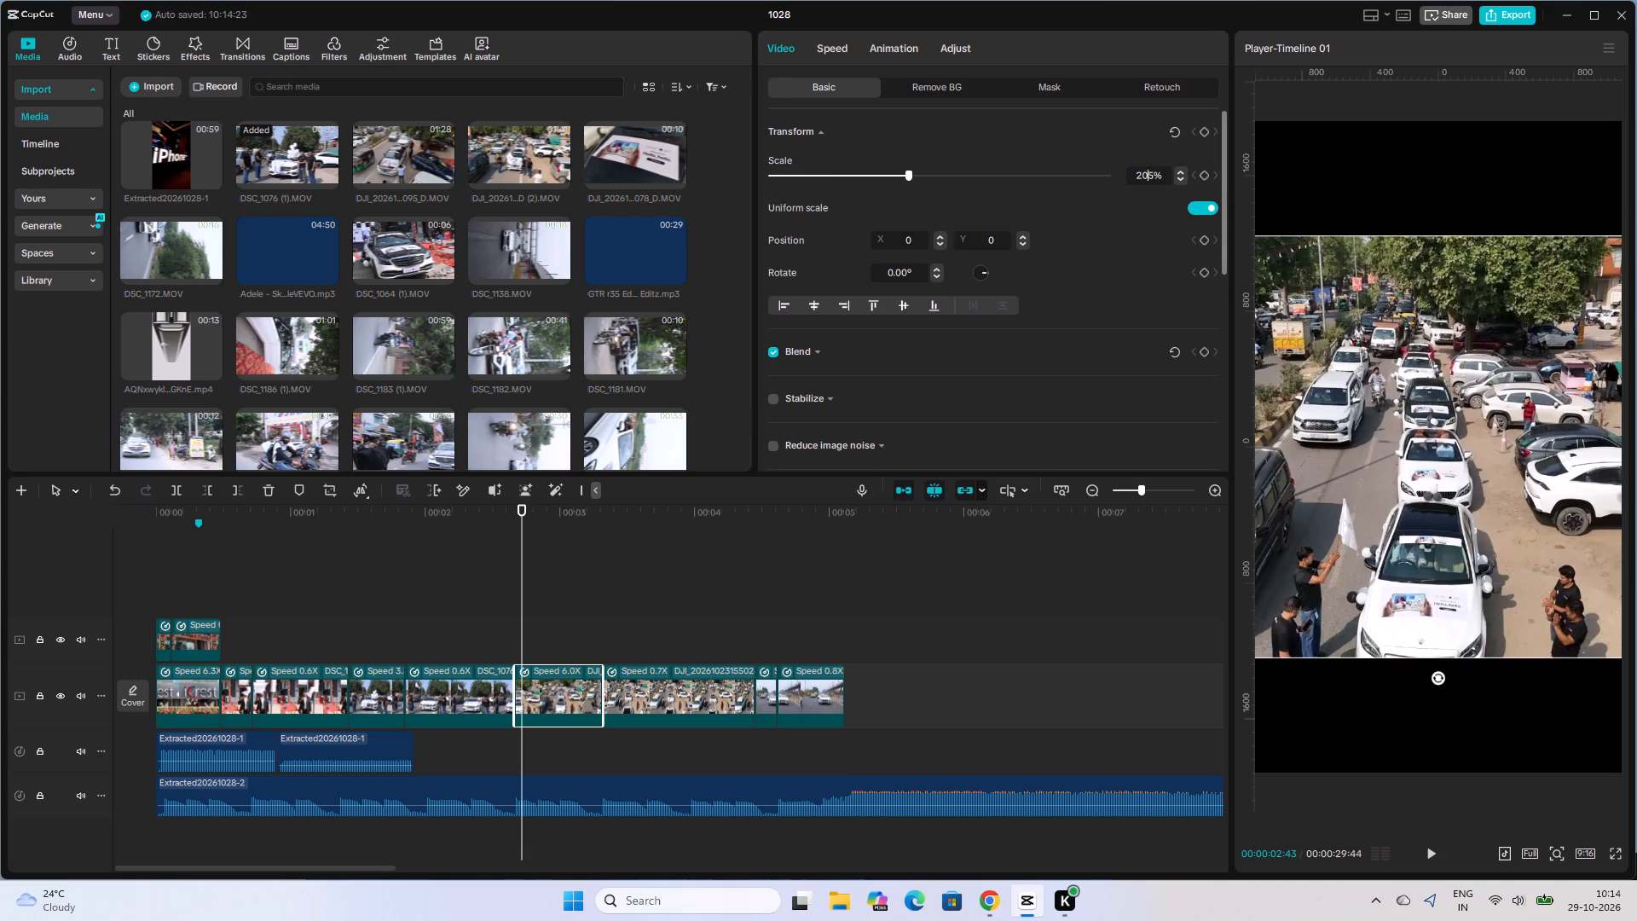
type("319")
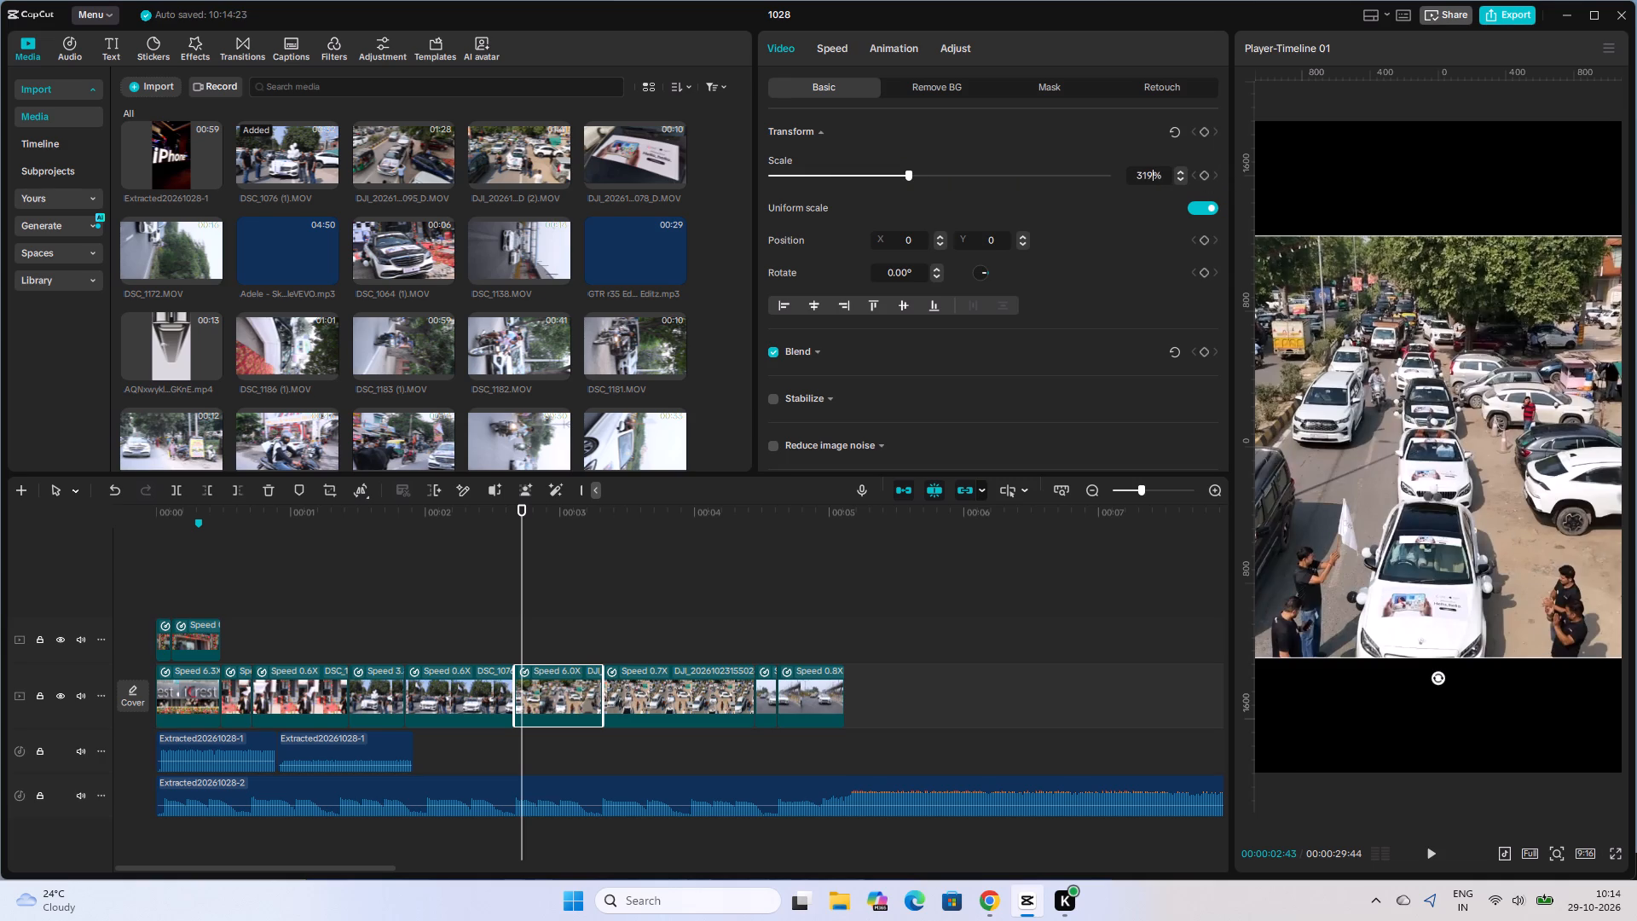
key("Return")
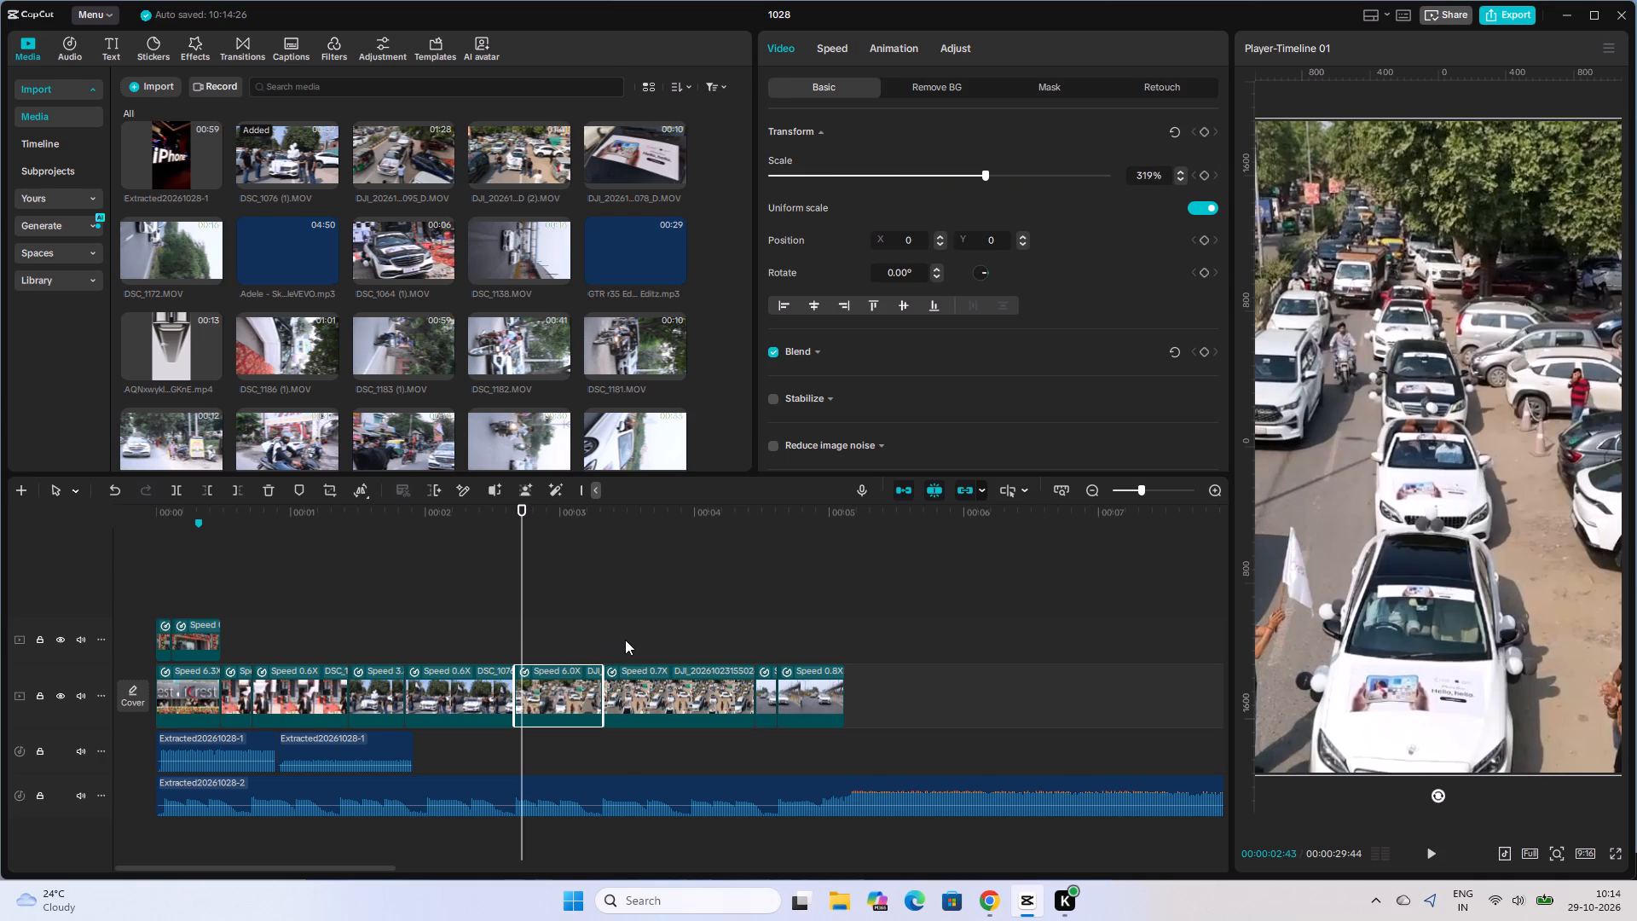
Set the scale of the 0.7X DJI clip on the main track to 319% and preview the enlarged drone clips.
left_click(625, 640)
left_click(655, 712)
double_click(1157, 170)
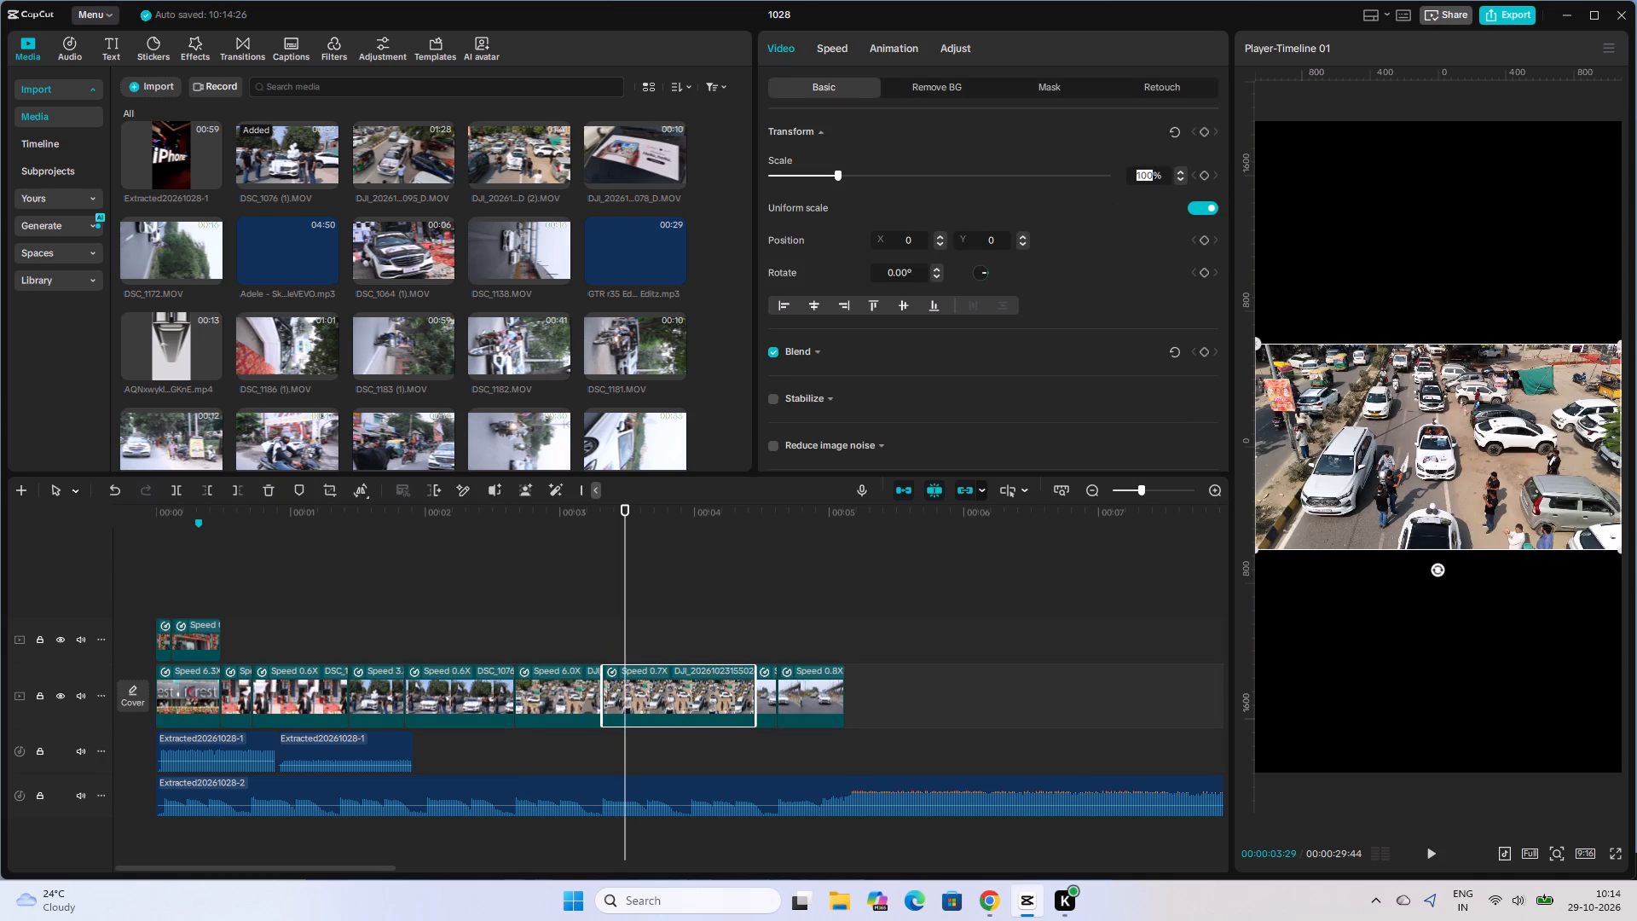
type("319")
key("Return")
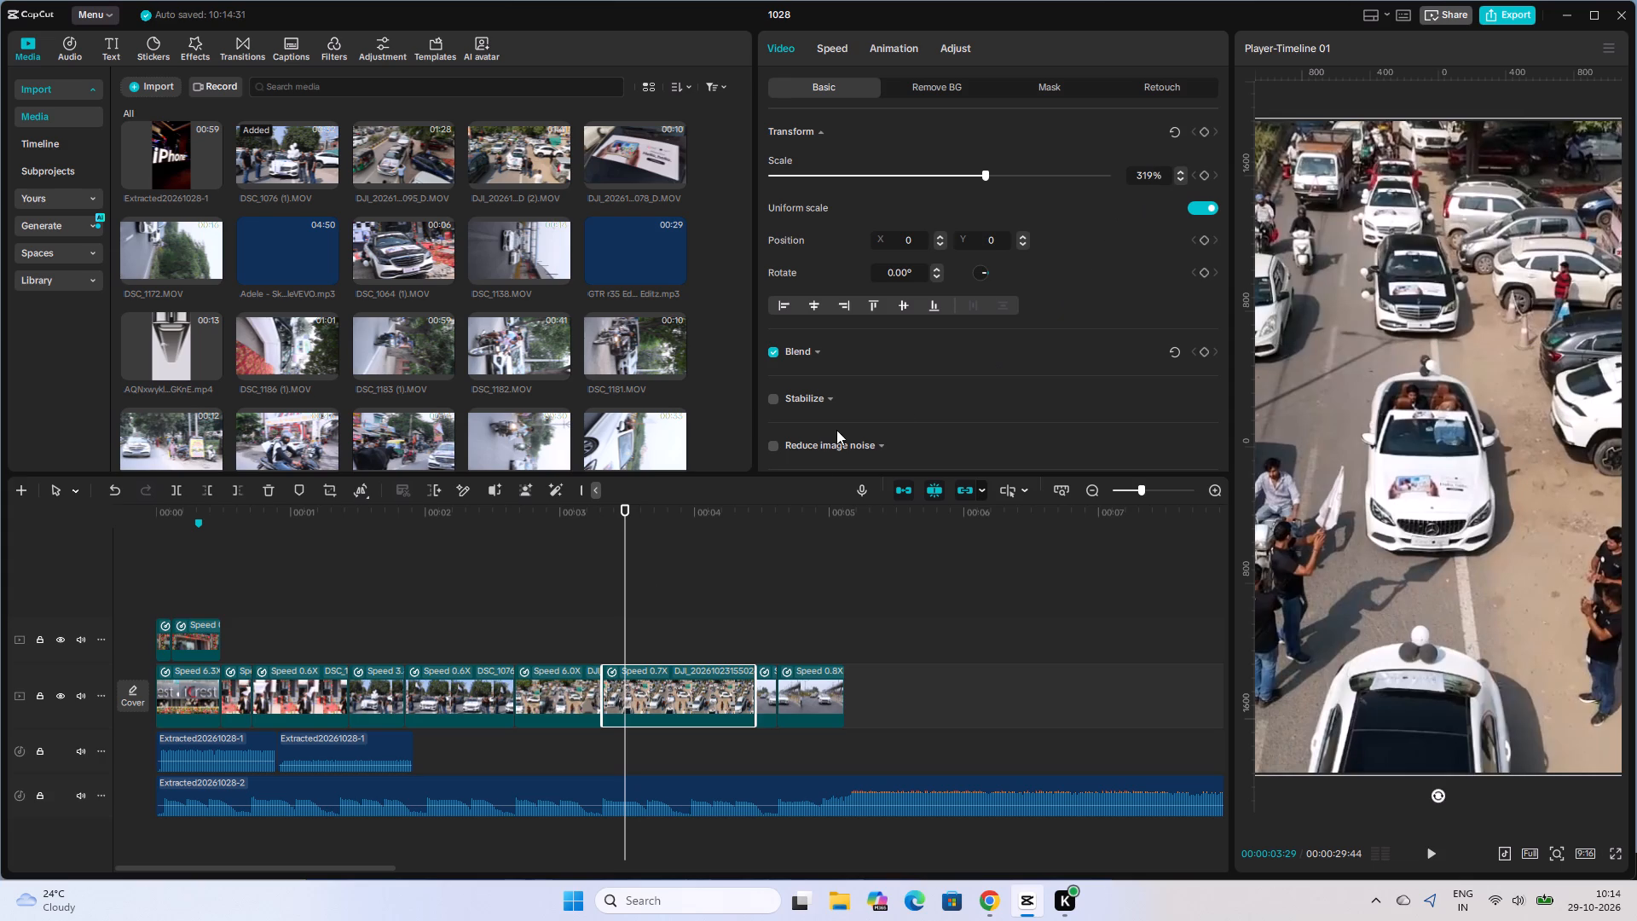
left_click(521, 649)
key("space")
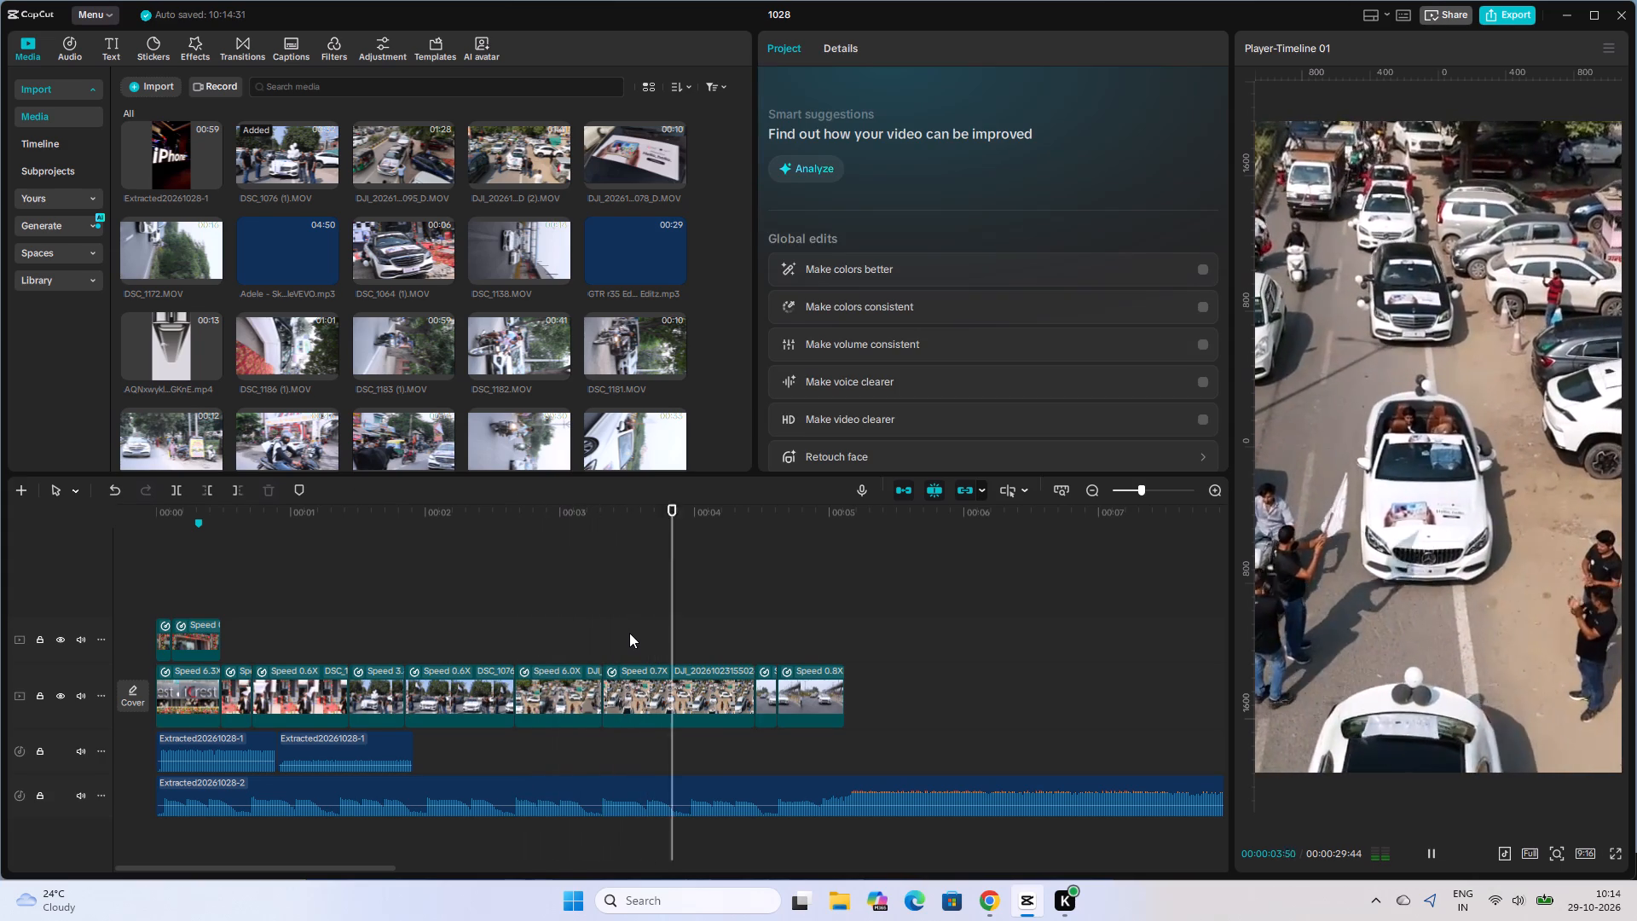
key("space")
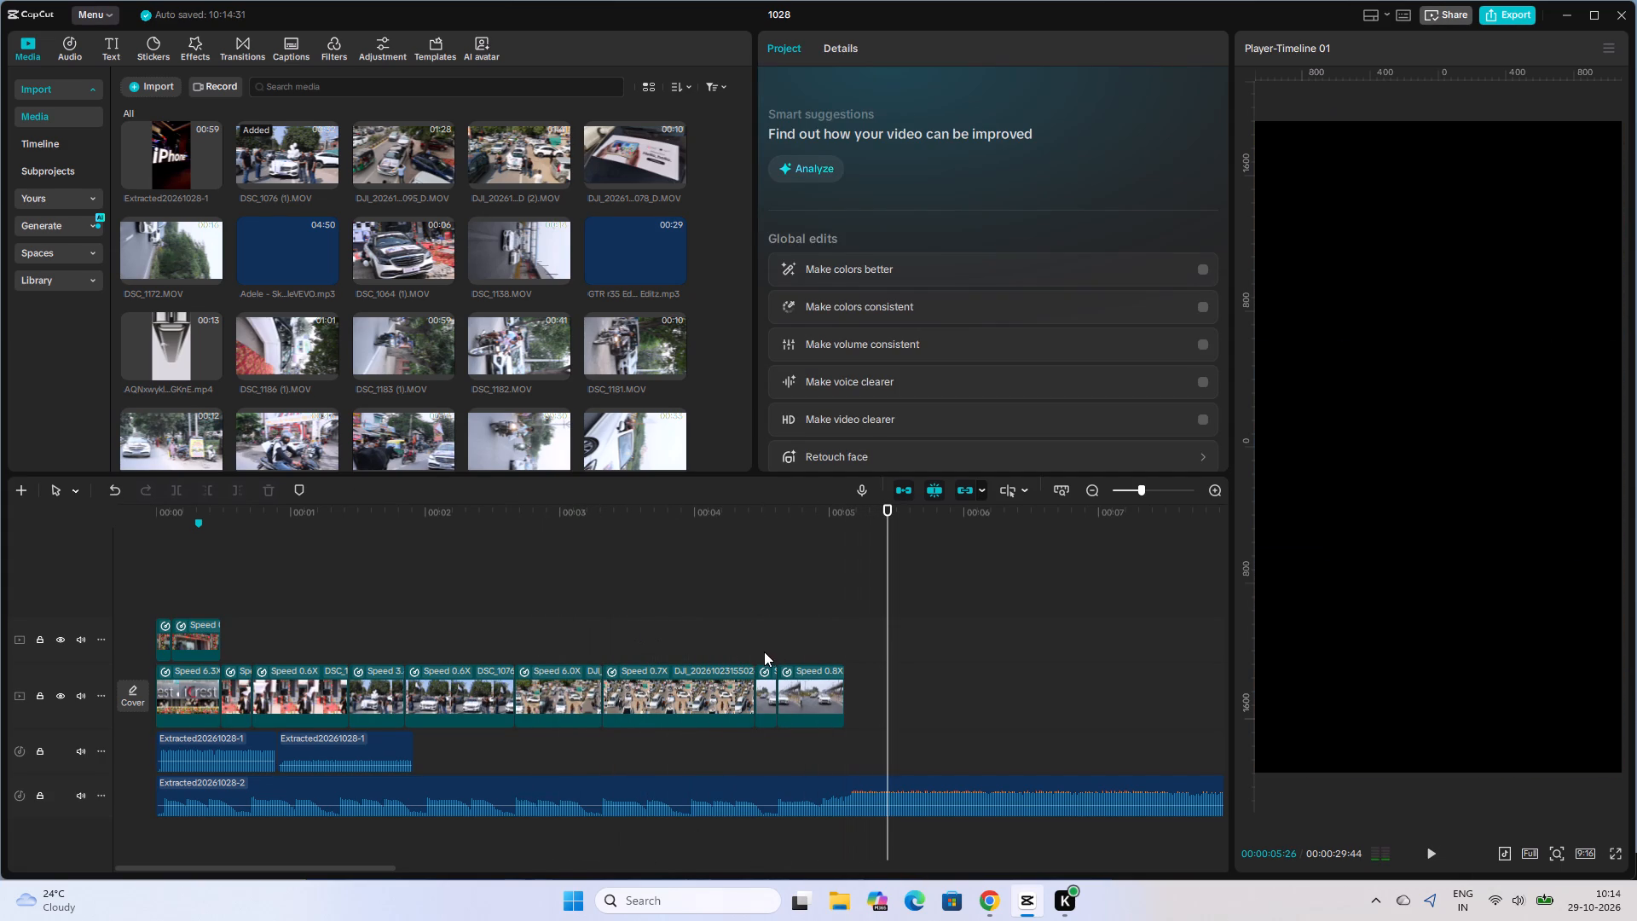
Play the end of the main track and place the playhead at the end of its last clip.
left_click(762, 651)
left_click(756, 650)
key("space")
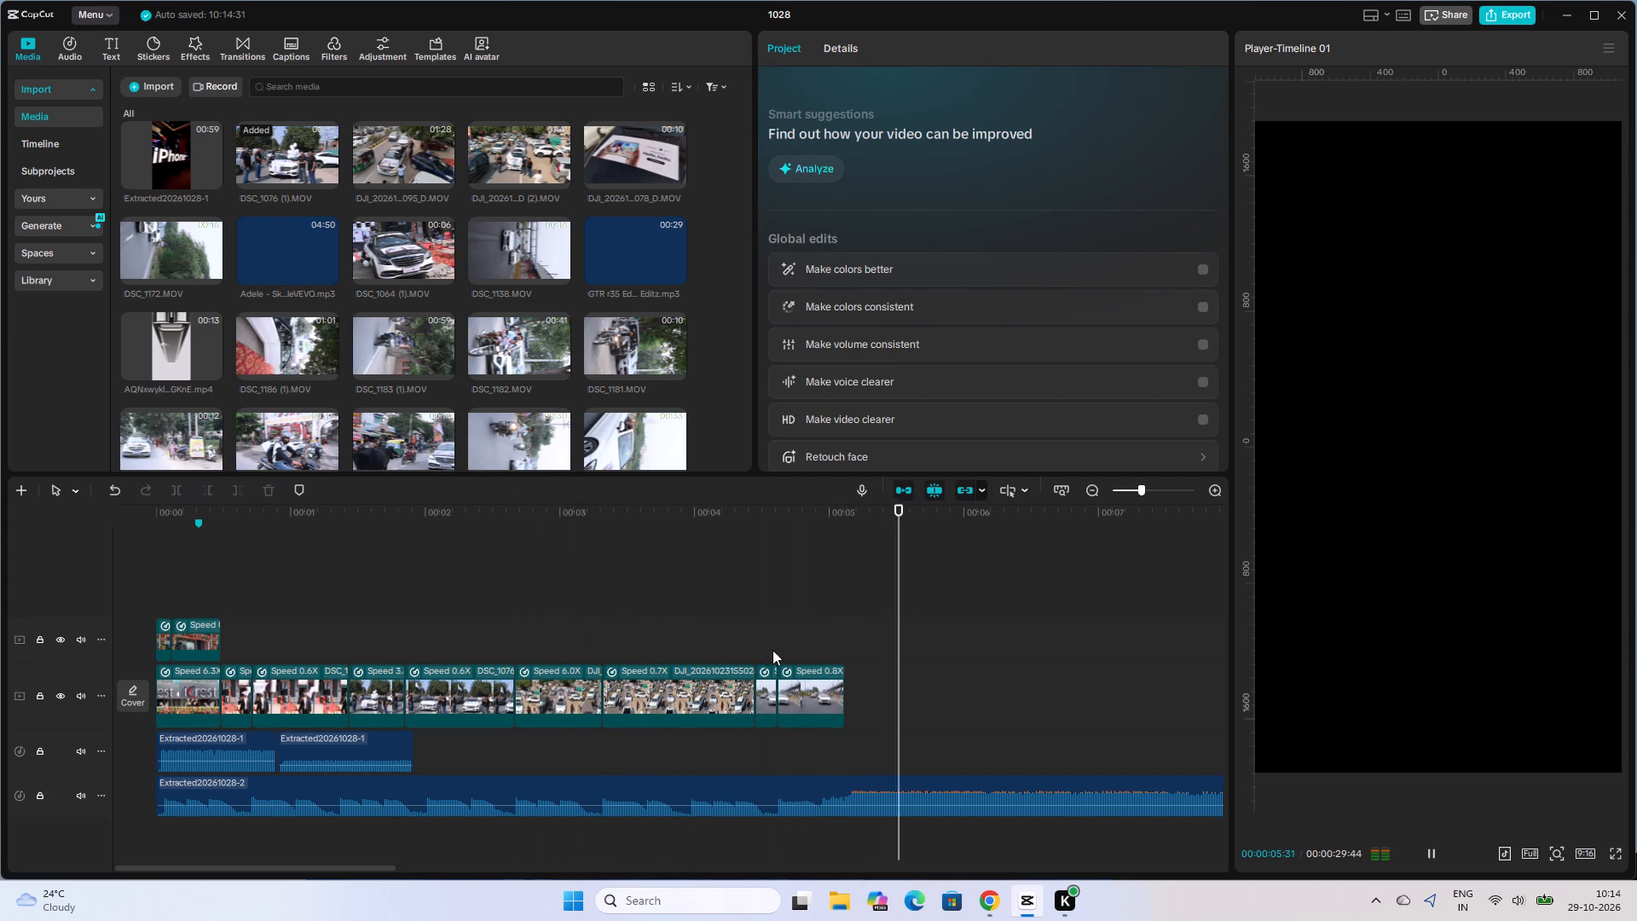
left_click(841, 652)
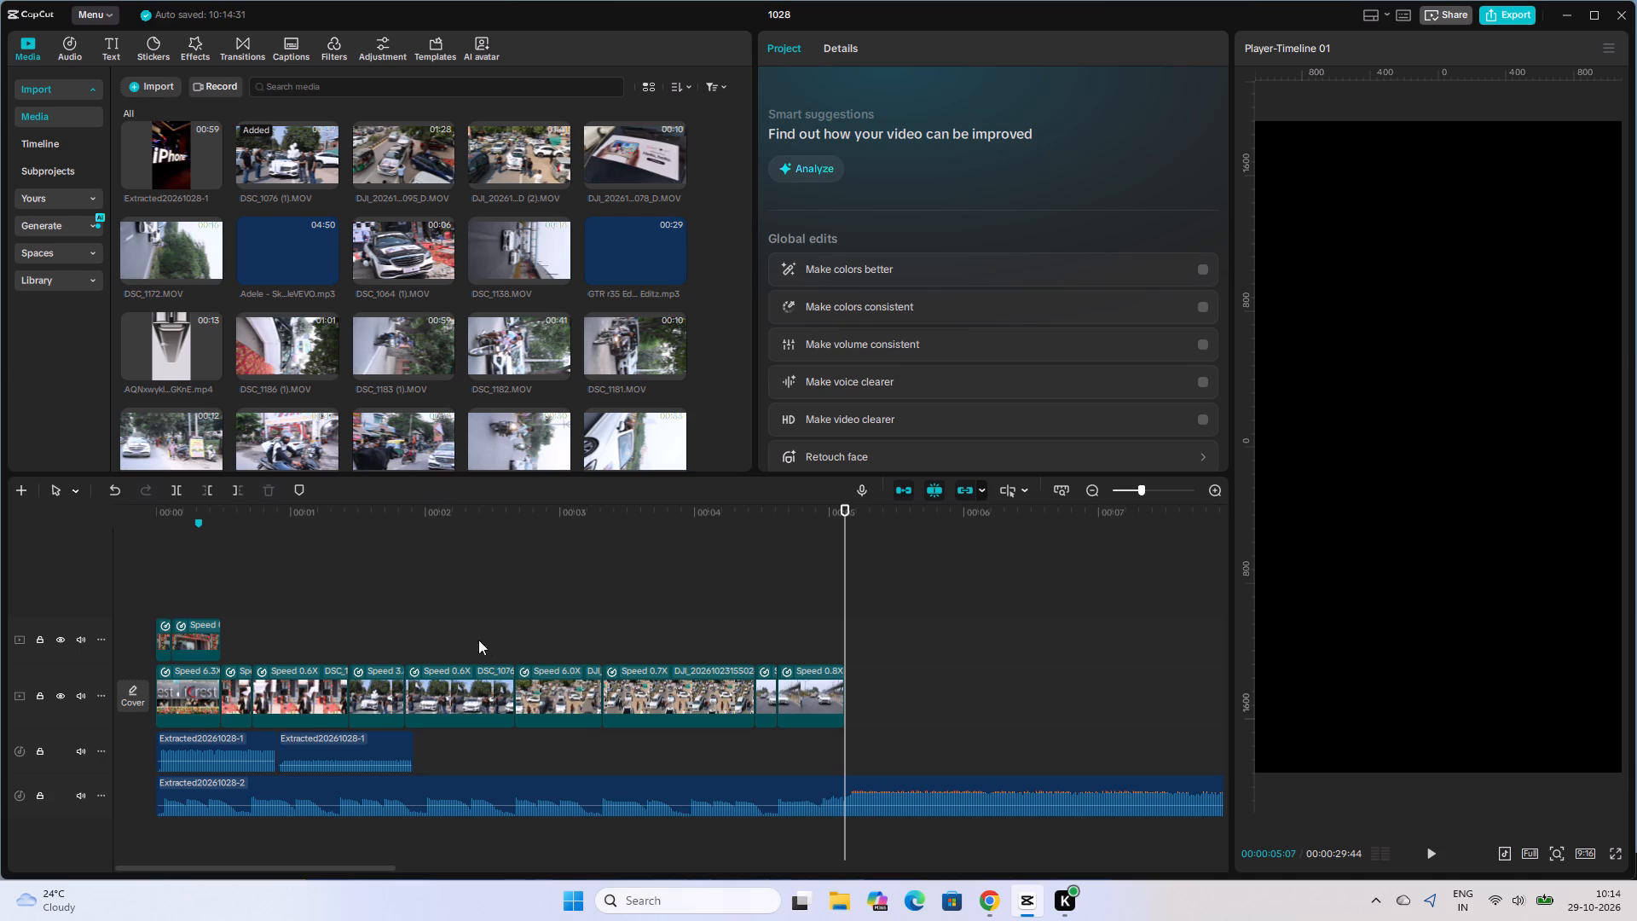
Browse the first rows of the imported media for the next clip and preview DSC_1094.MOV and DSC_1091.MOV.
scroll(493, 359, "up", 6)
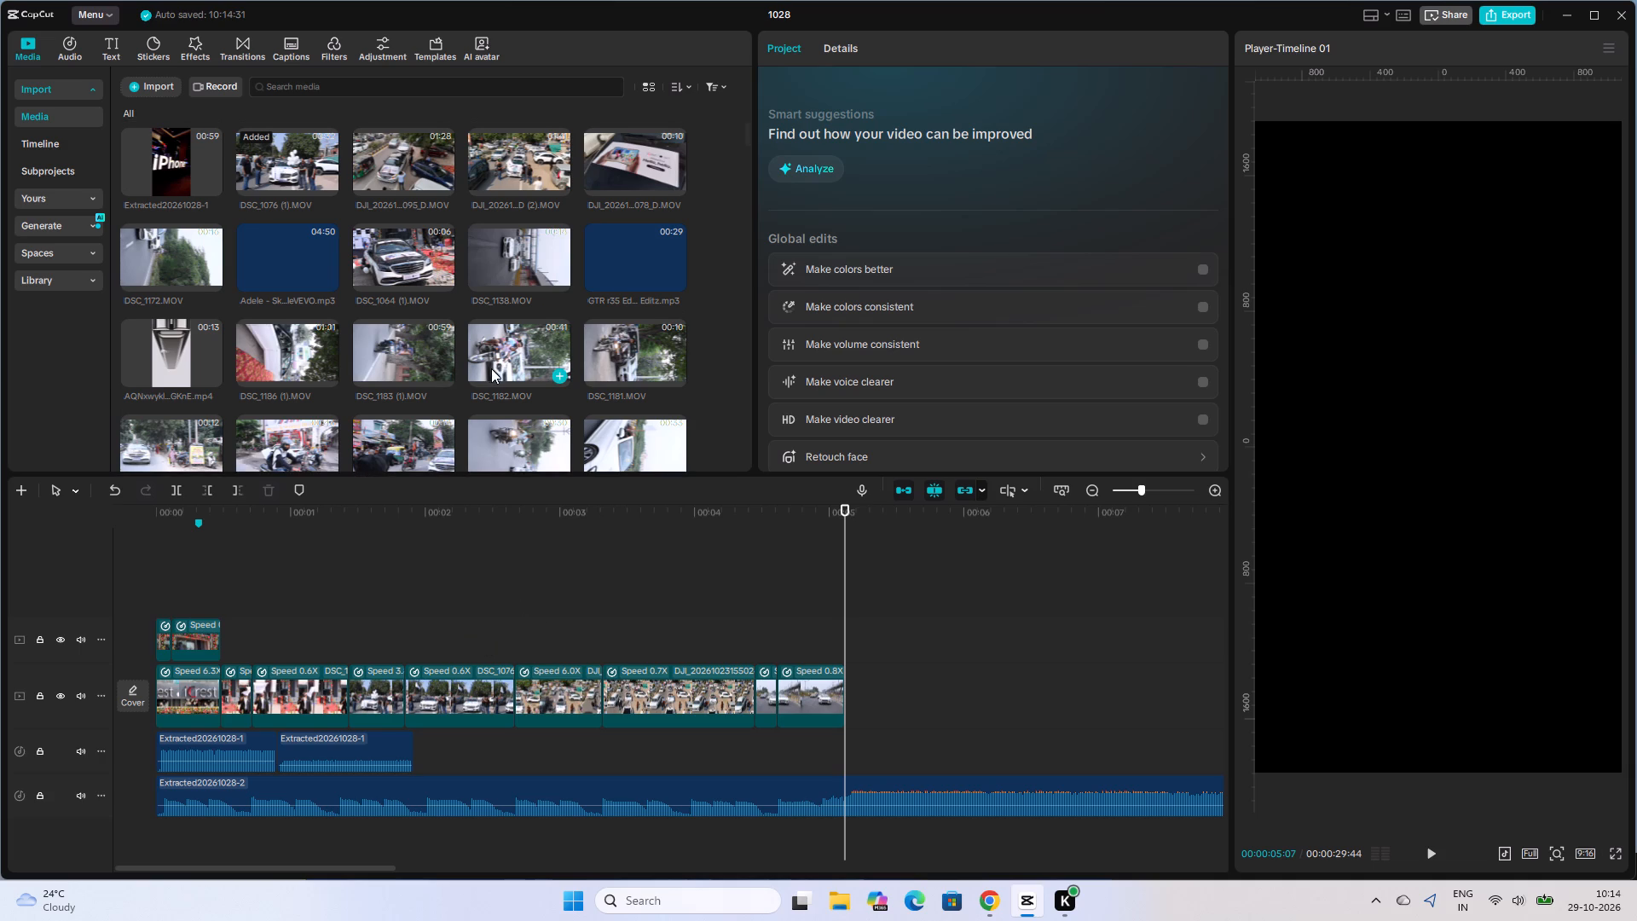
scroll(379, 352, "down", 3)
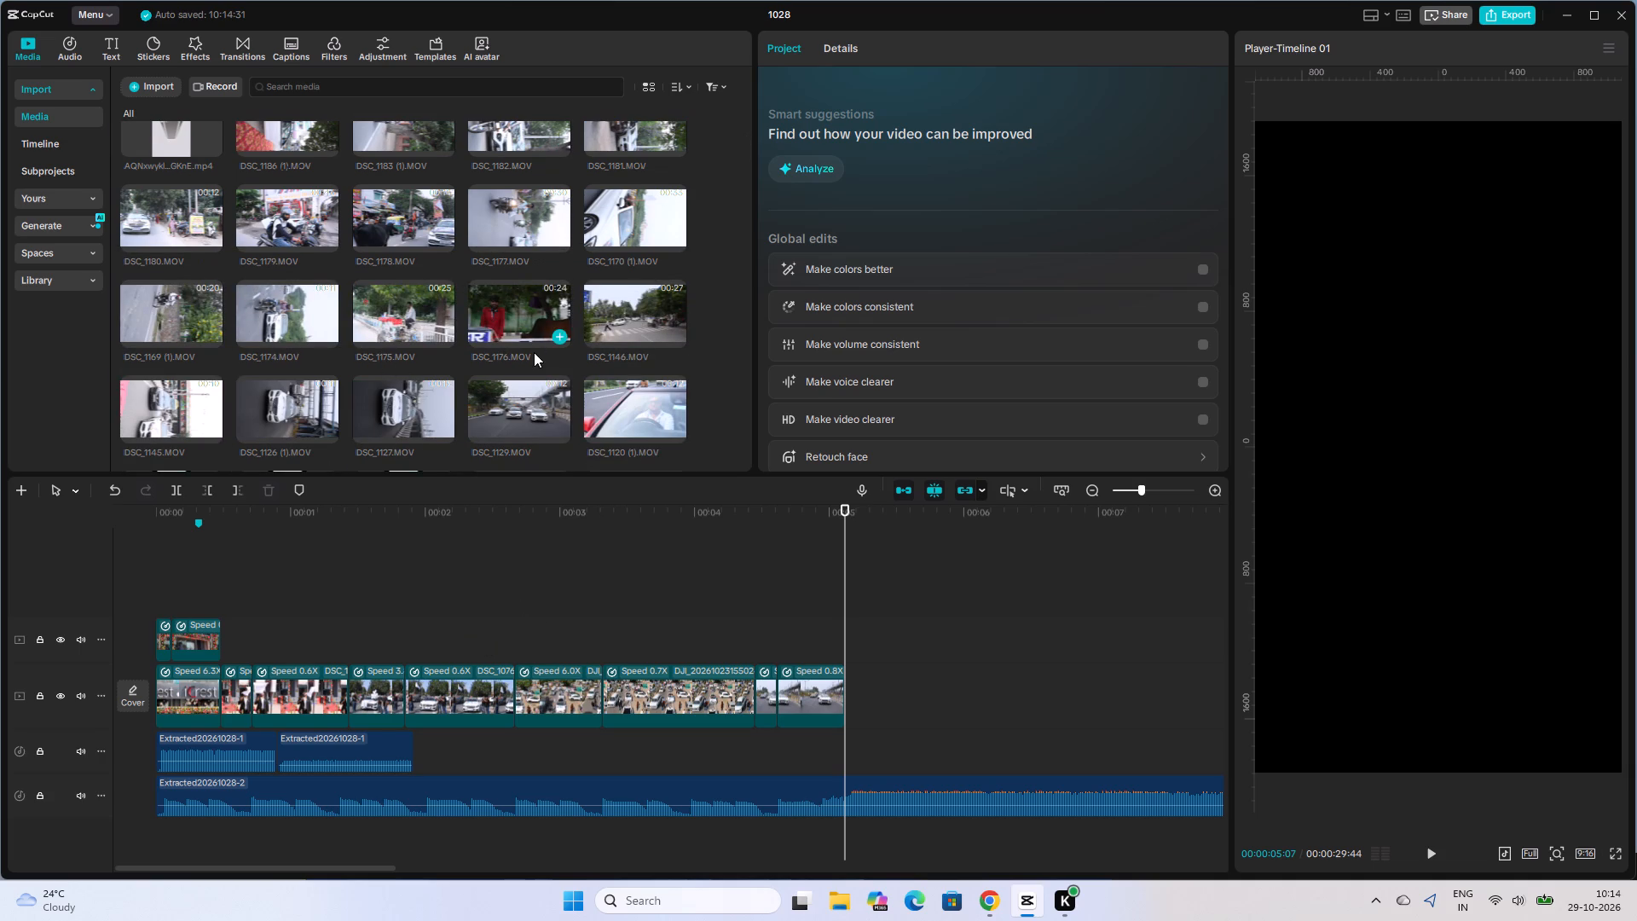
scroll(530, 352, "down", 5)
scroll(477, 325, "up", 1)
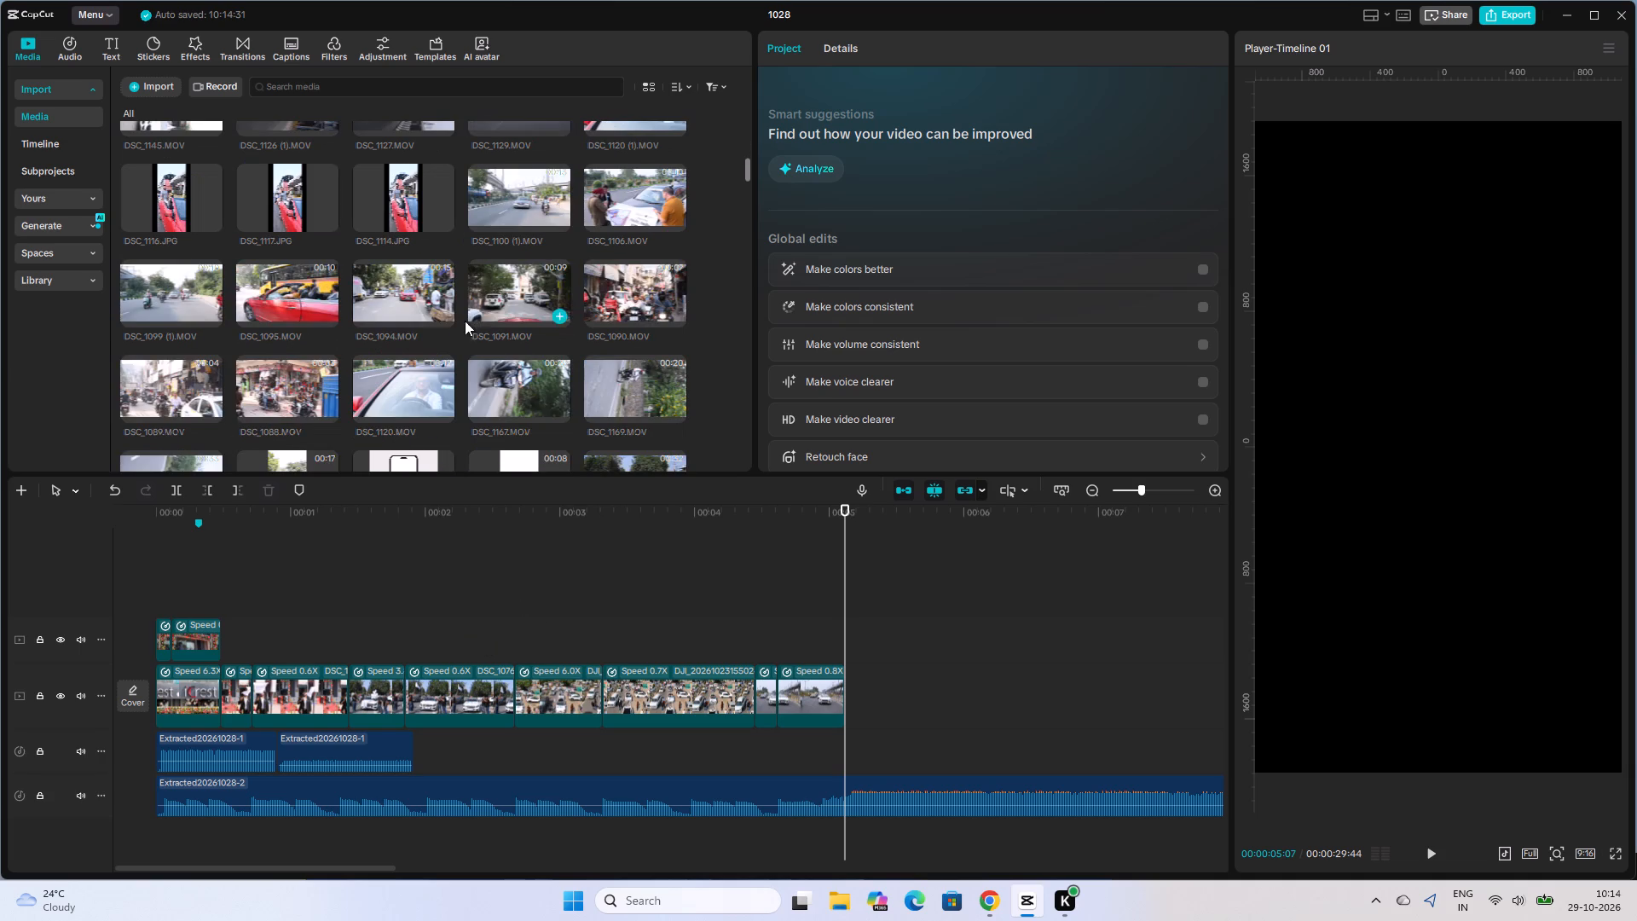
left_click(422, 298)
left_click(524, 305)
scroll(553, 331, "down", 2)
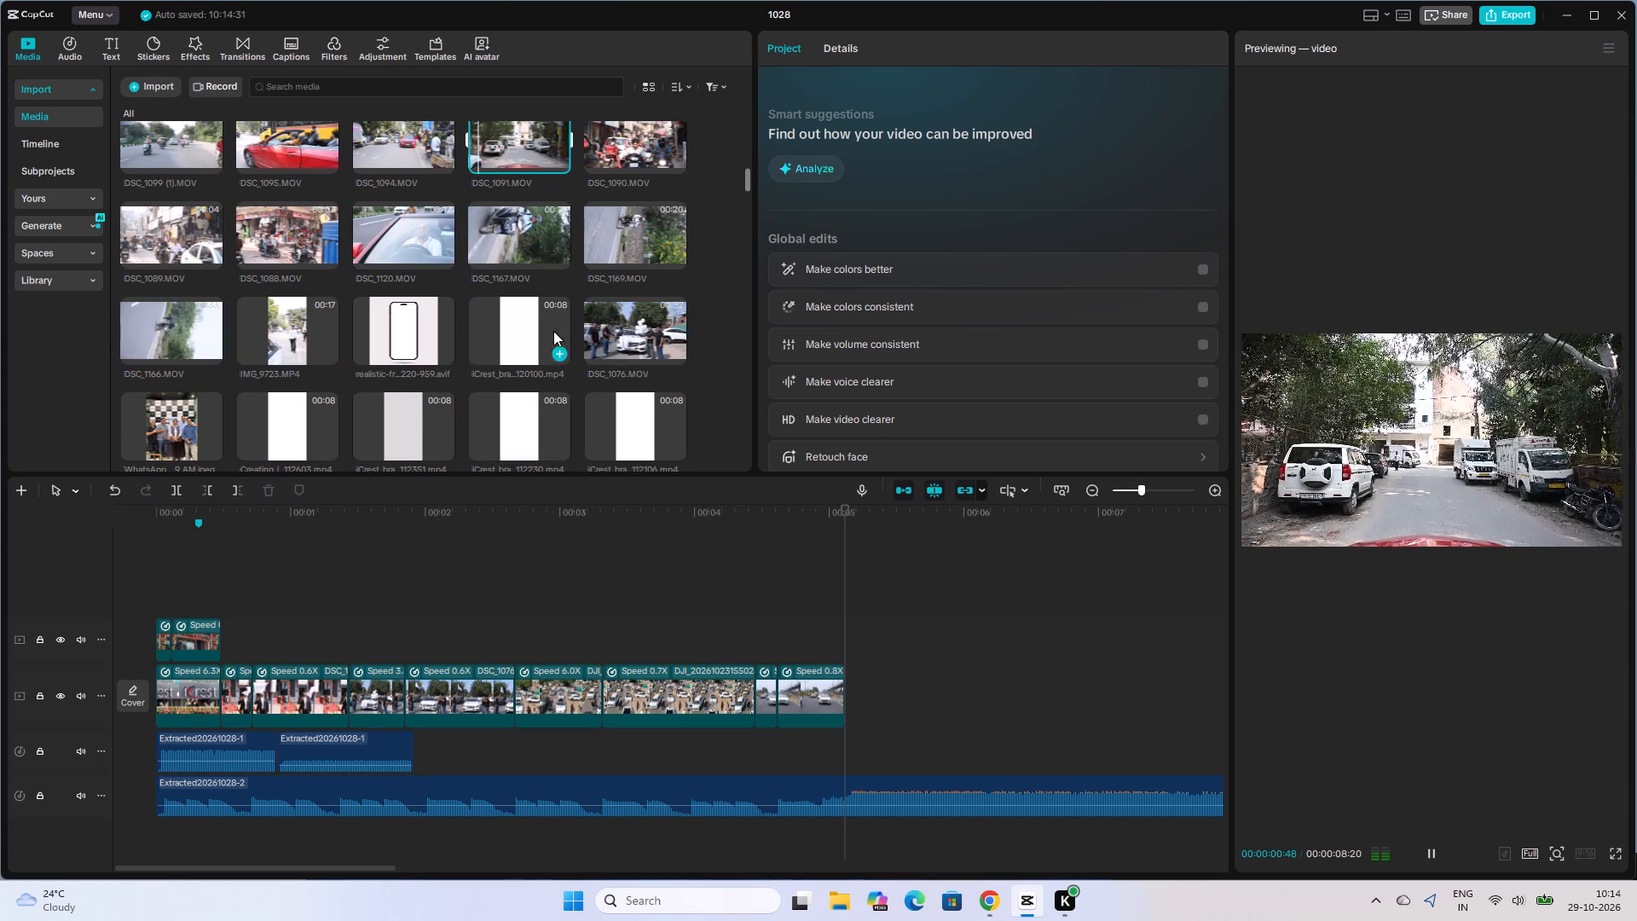
Look through the rest of the imported media down to the final files for footage to continue the sequence.
scroll(424, 345, "down", 4)
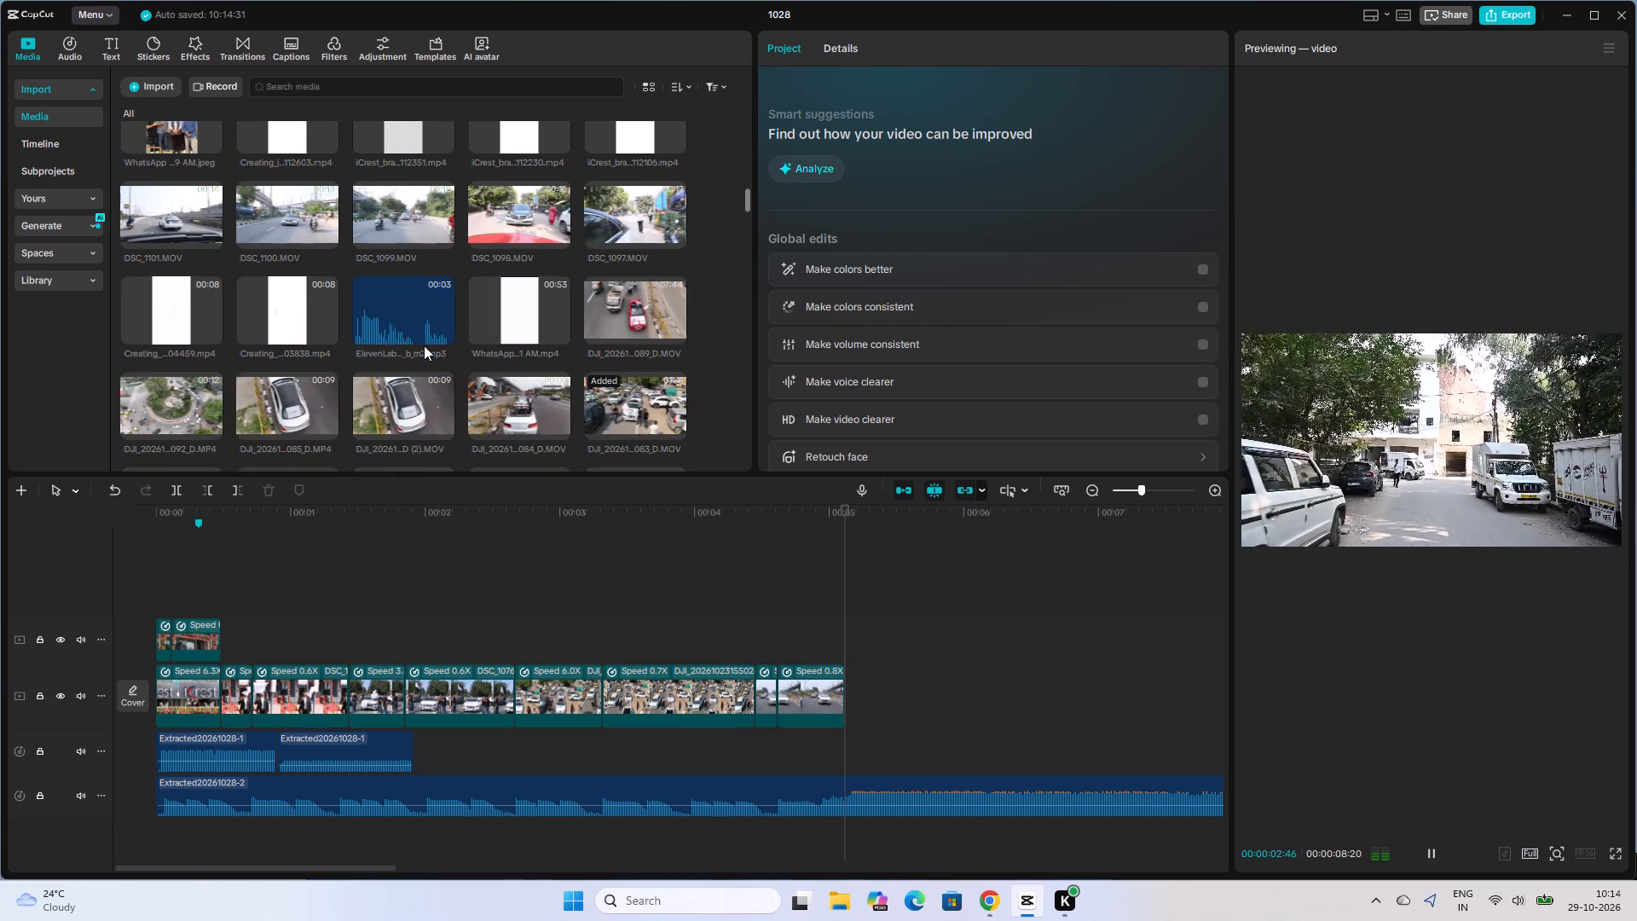
scroll(424, 345, "down", 5)
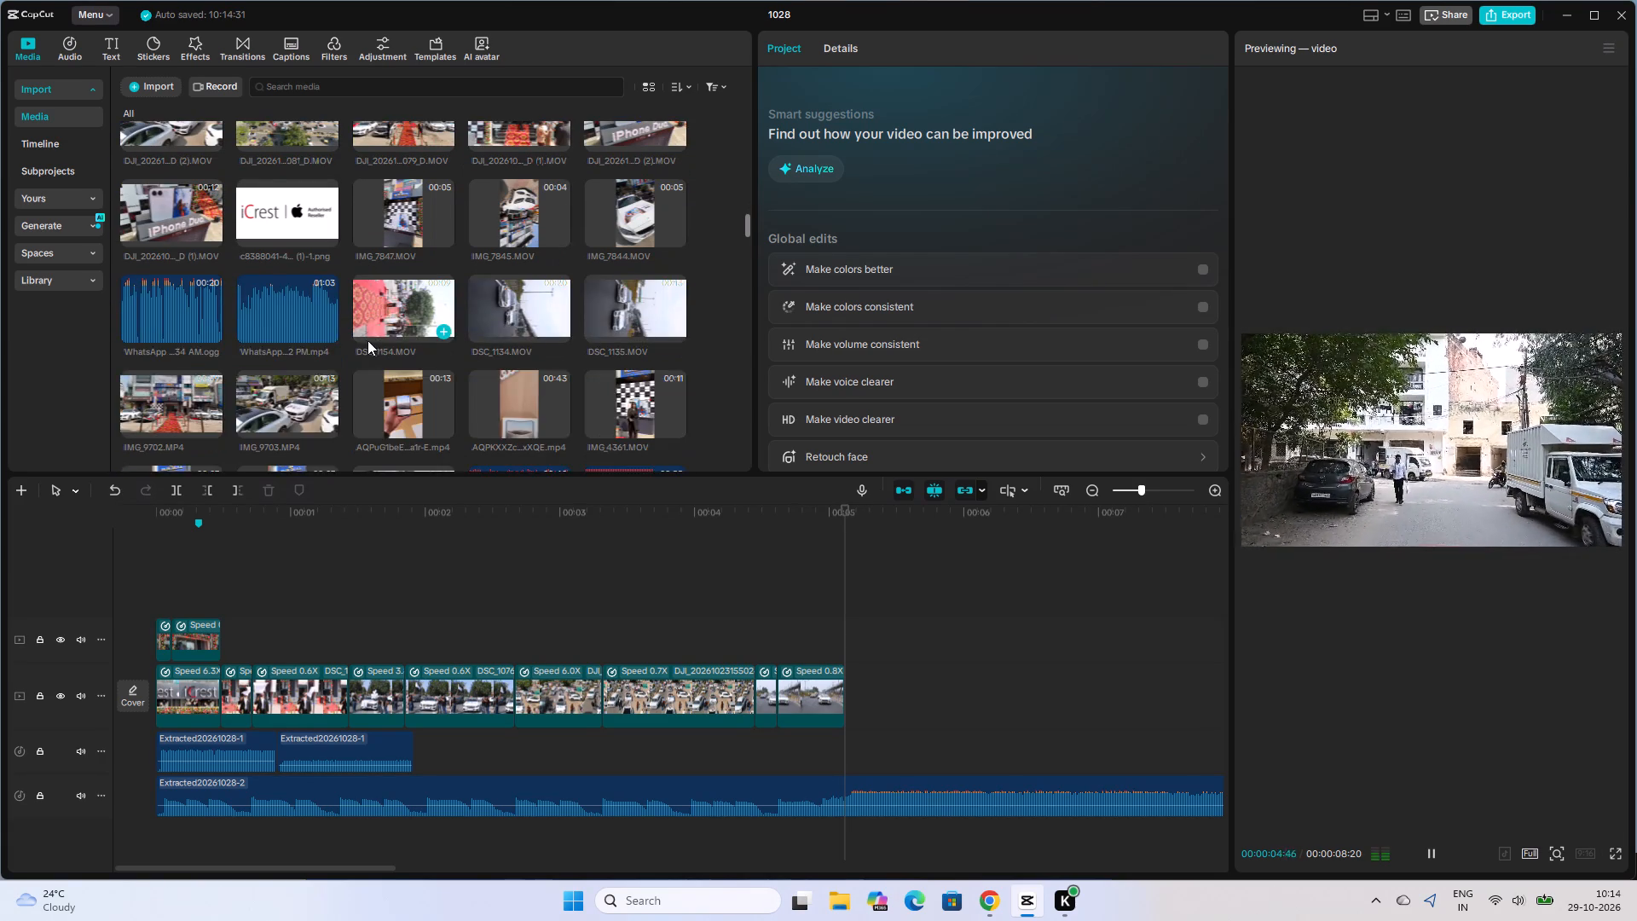
scroll(370, 343, "down", 2)
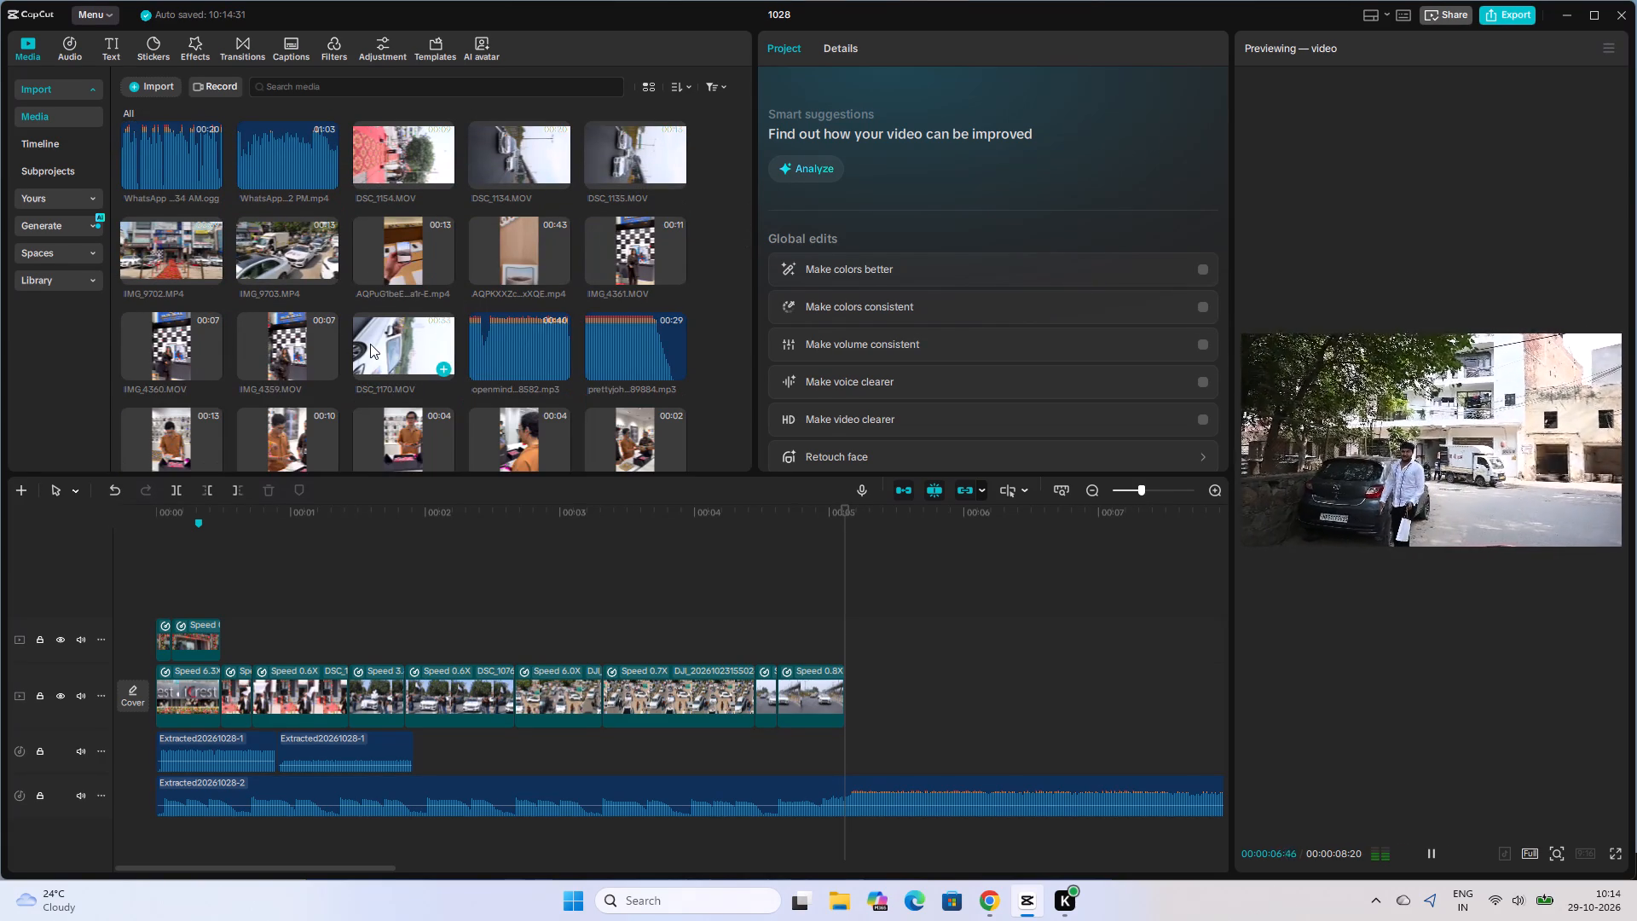
scroll(370, 344, "down", 2)
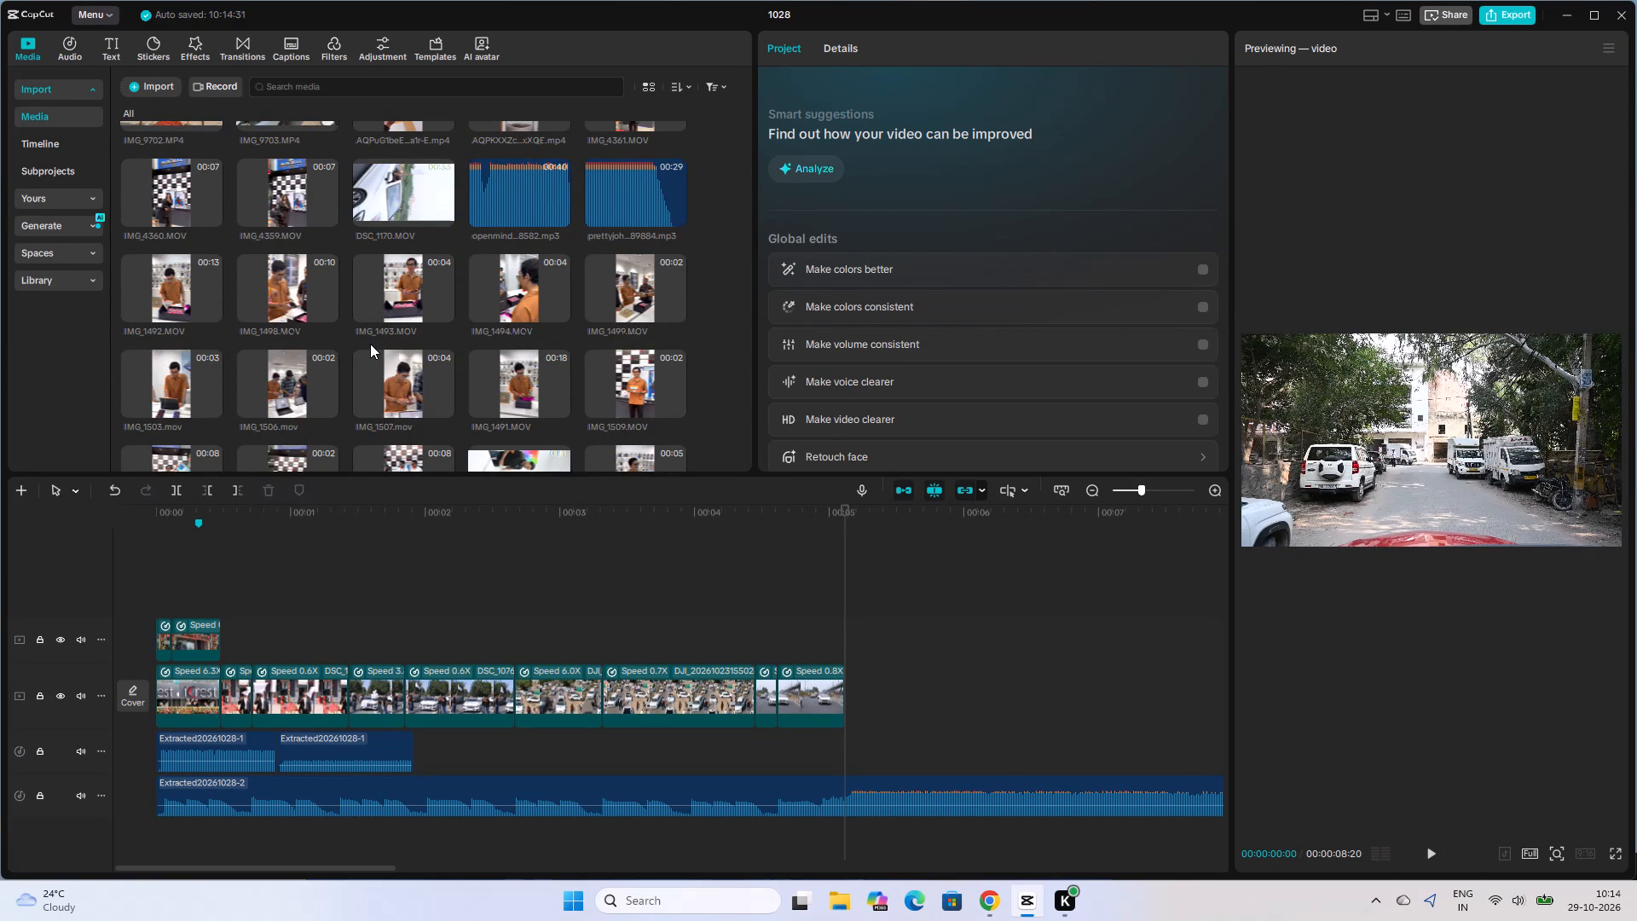
scroll(373, 342, "down", 2)
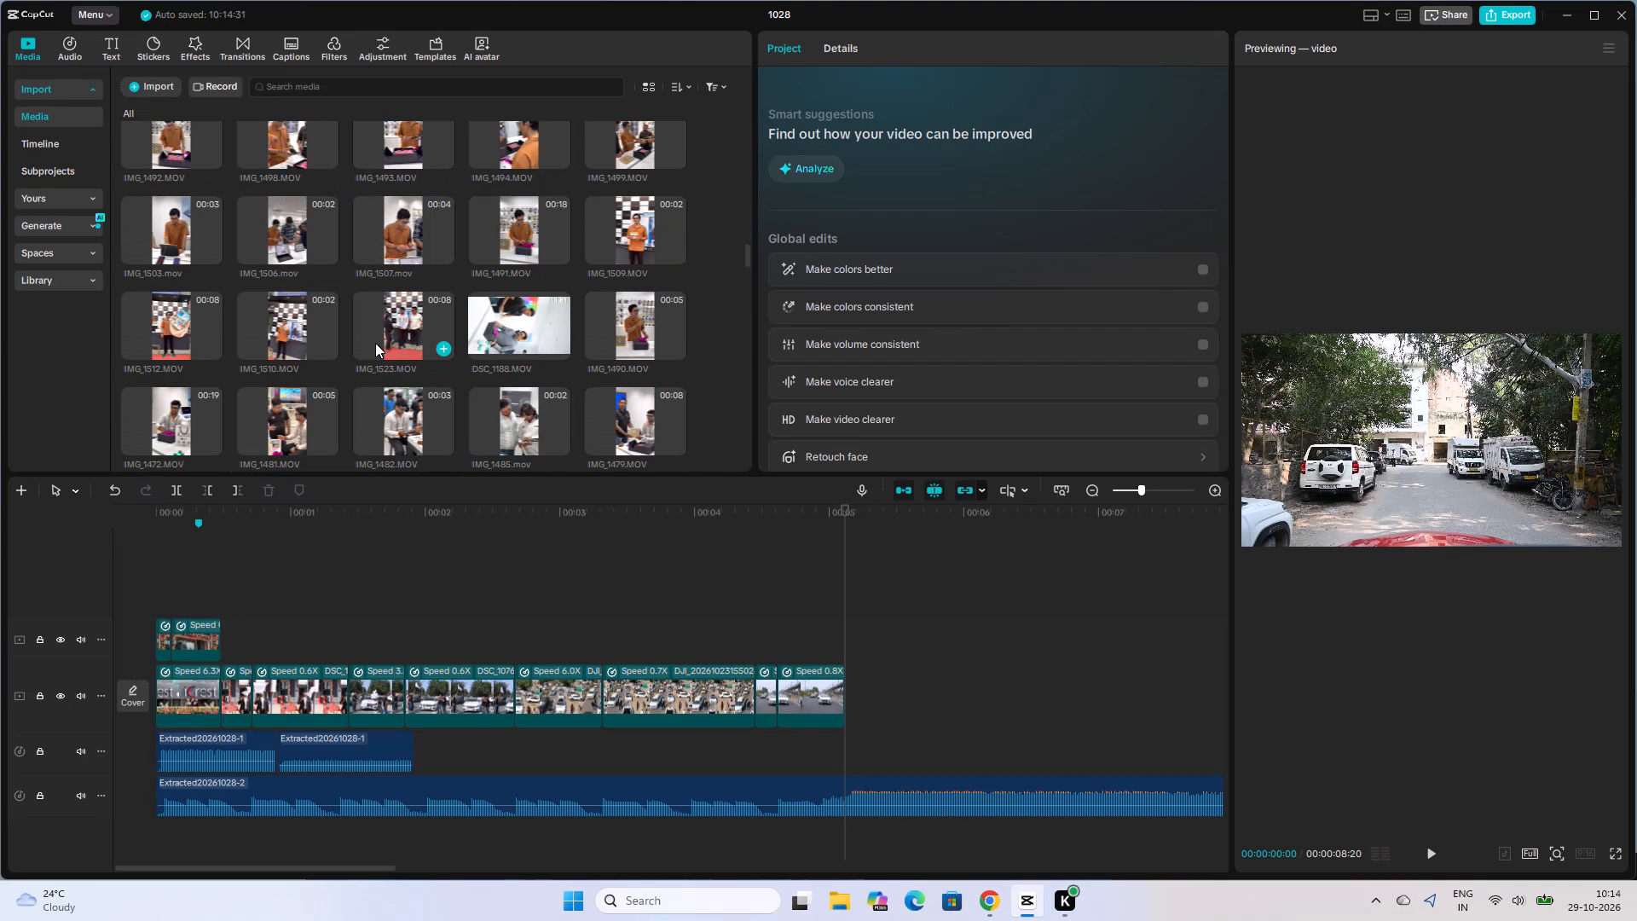
scroll(375, 343, "down", 1)
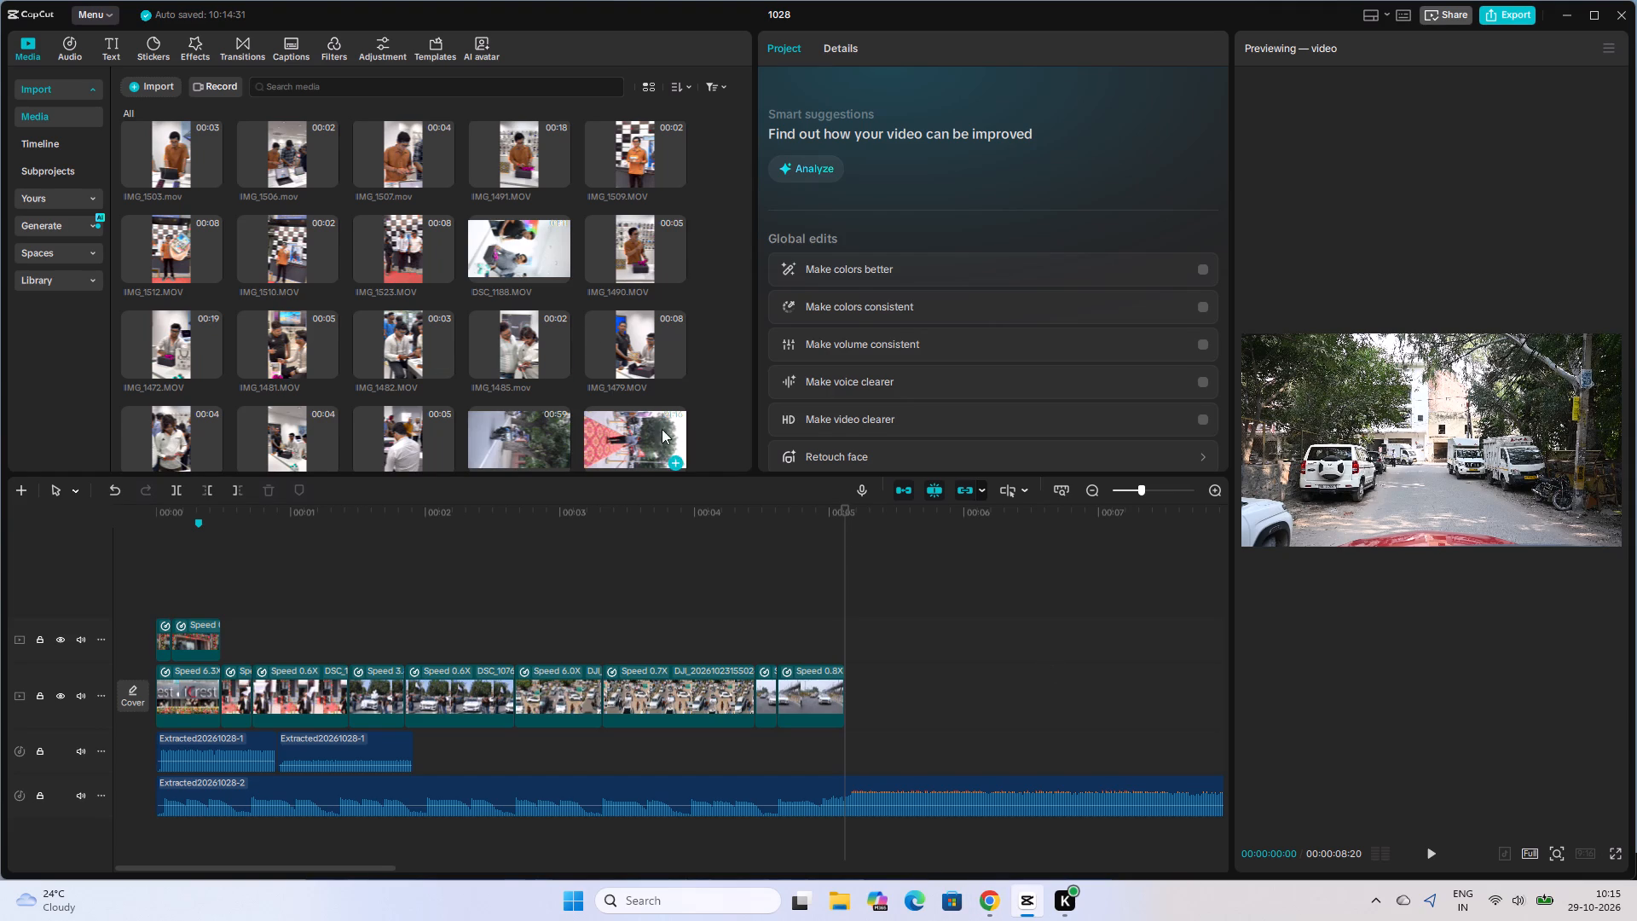
scroll(555, 395, "down", 2)
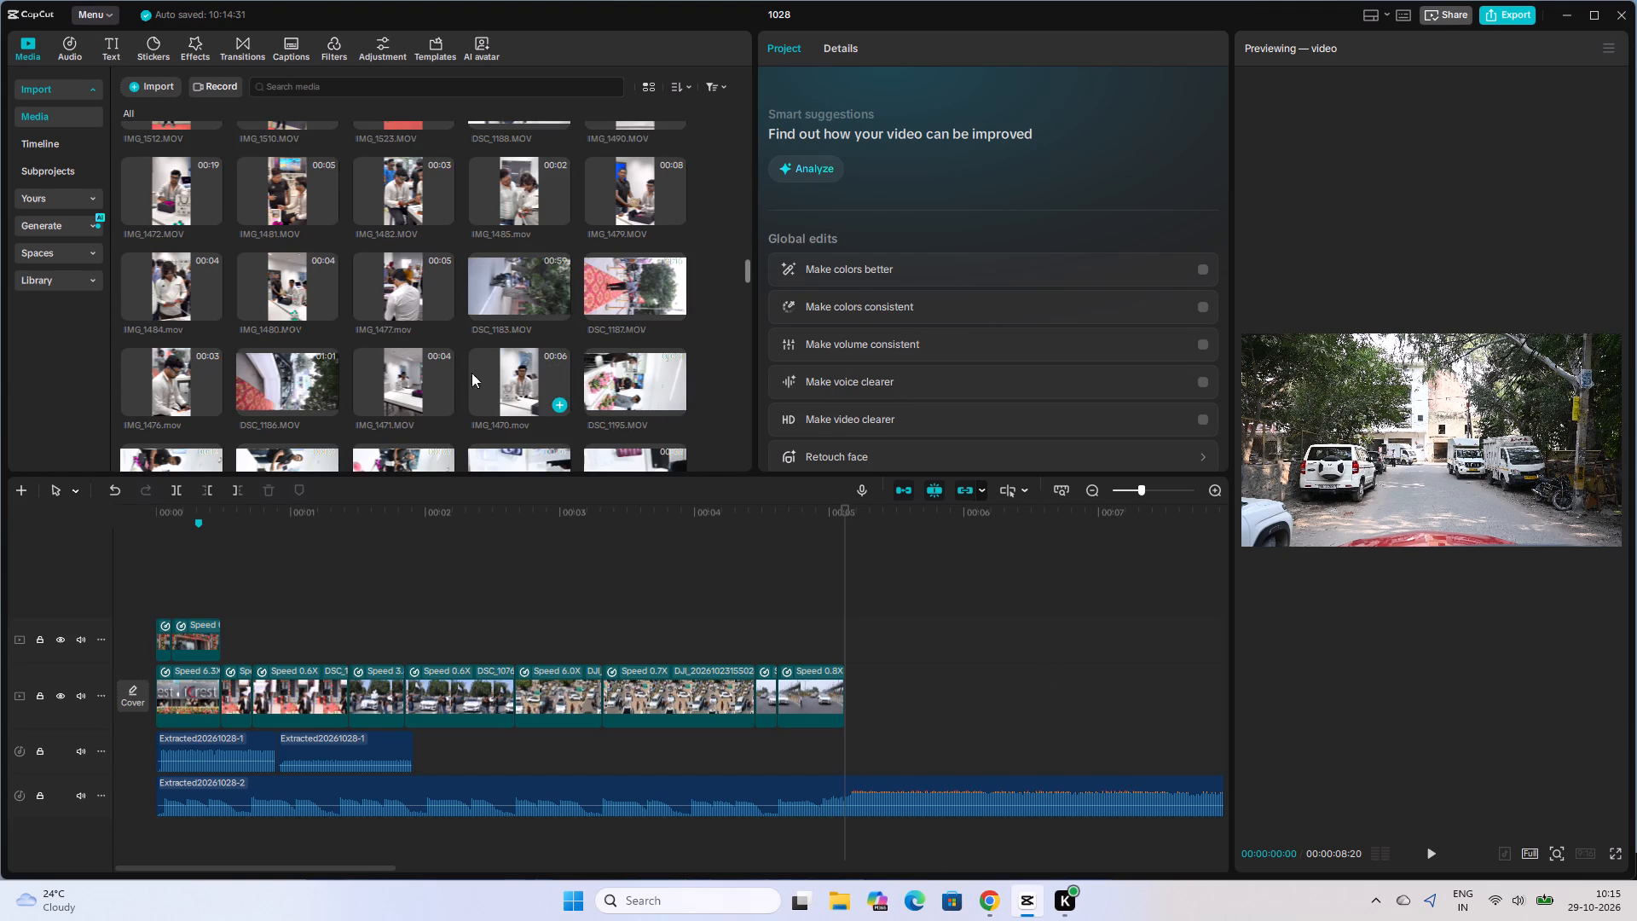
scroll(353, 335, "down", 1)
scroll(477, 341, "down", 3)
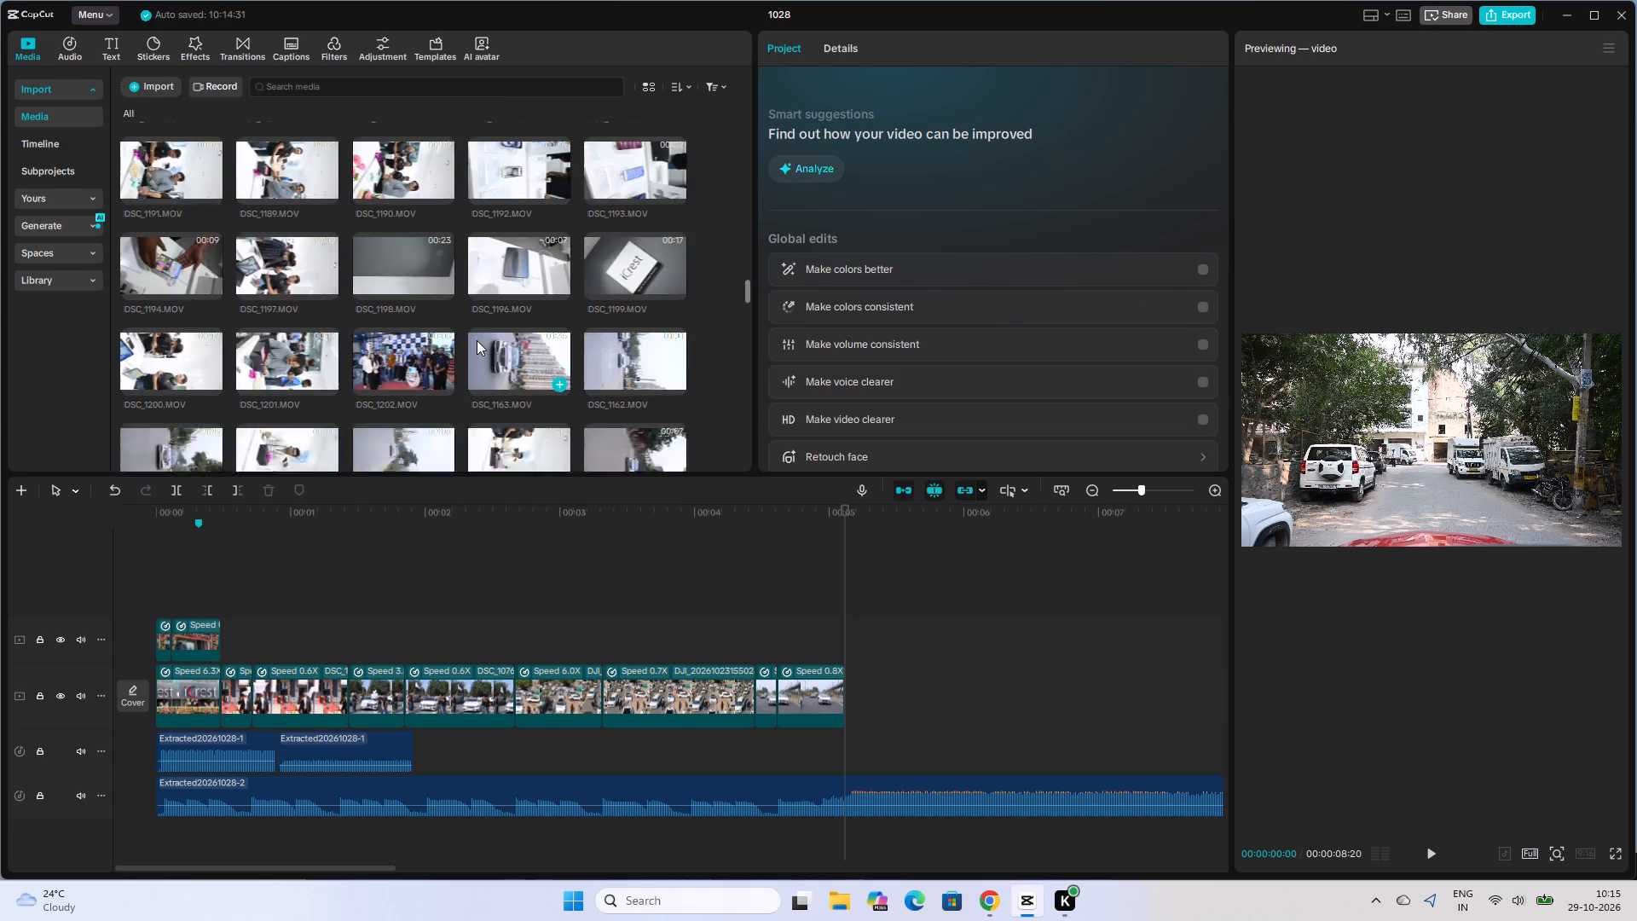
scroll(477, 340, "down", 2)
scroll(477, 340, "up", 3)
scroll(477, 340, "down", 3)
scroll(325, 354, "down", 5)
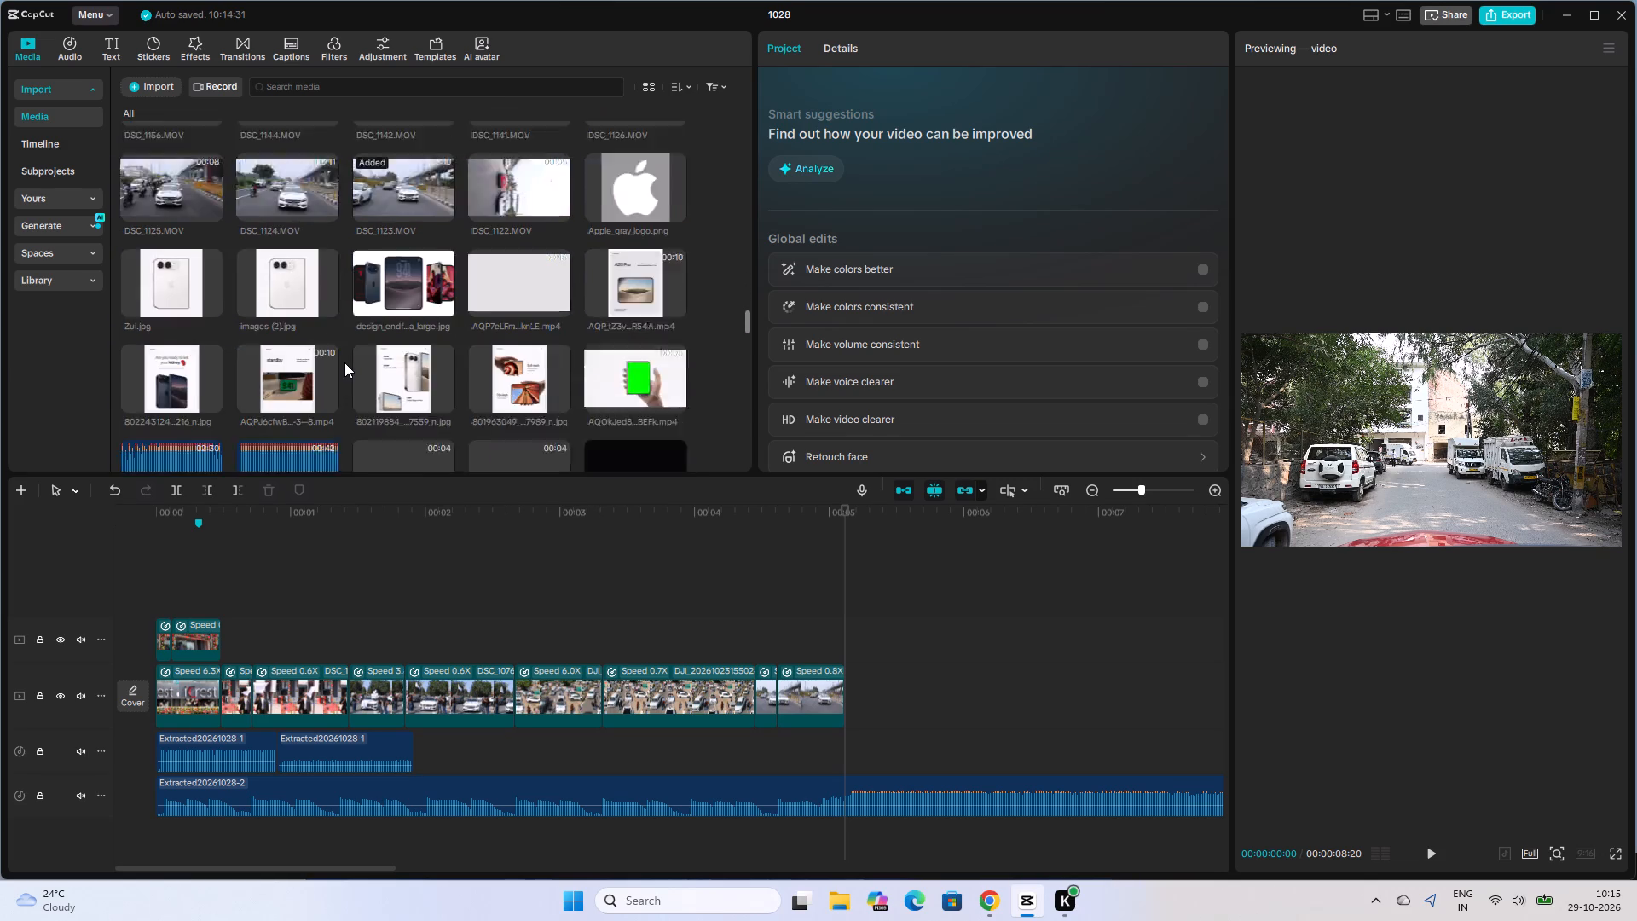
scroll(344, 362, "down", 6)
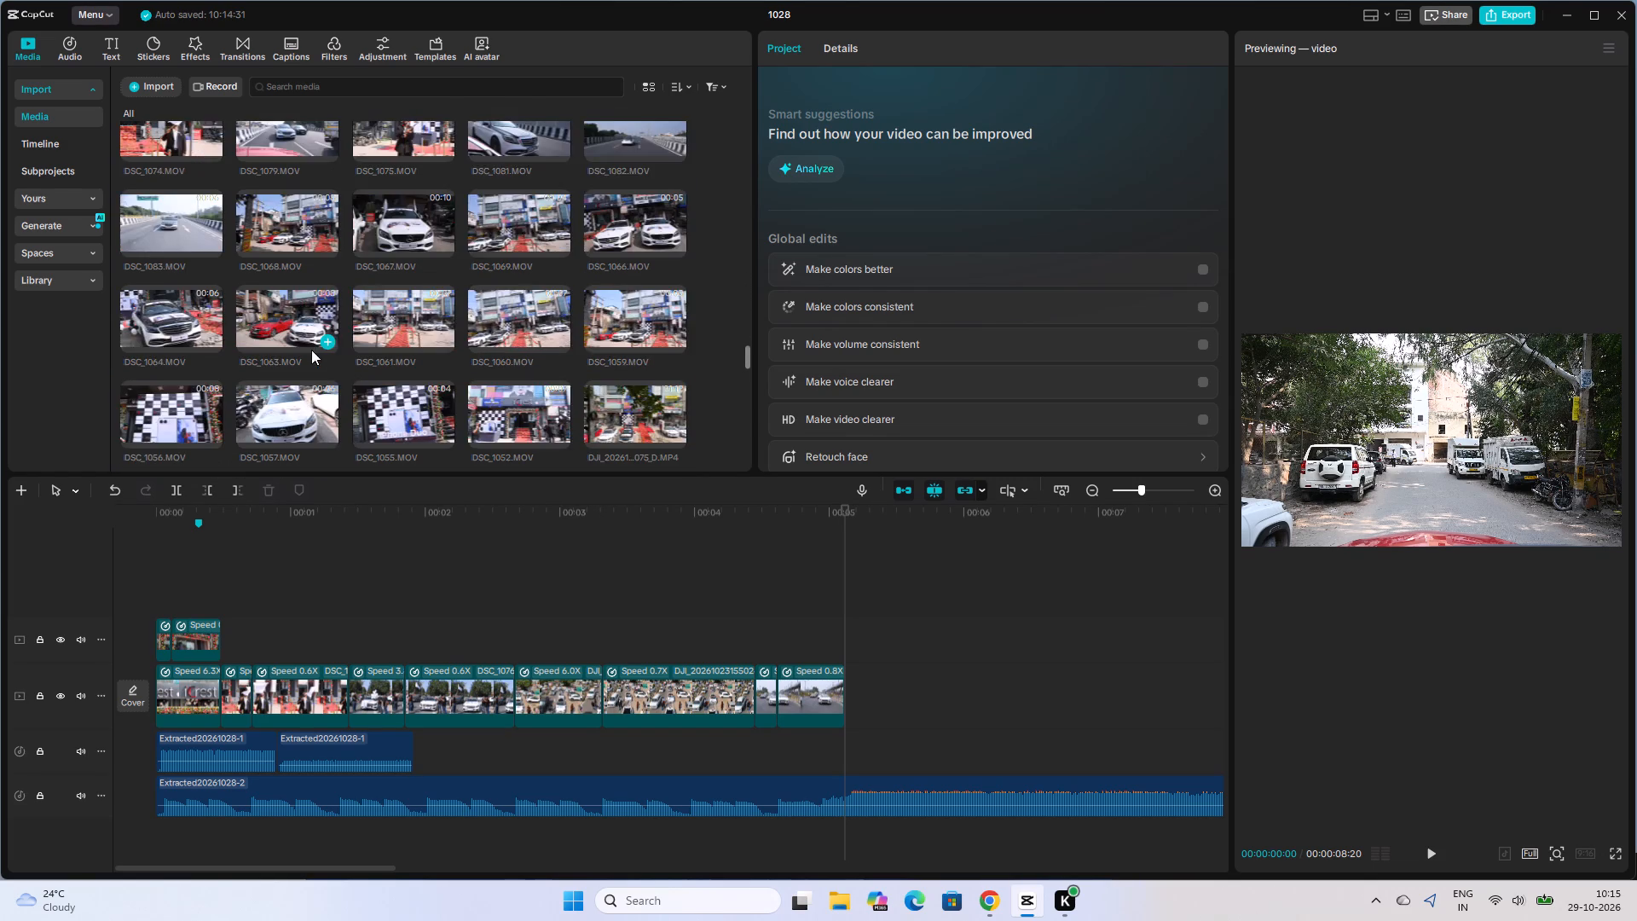
scroll(311, 350, "down", 4)
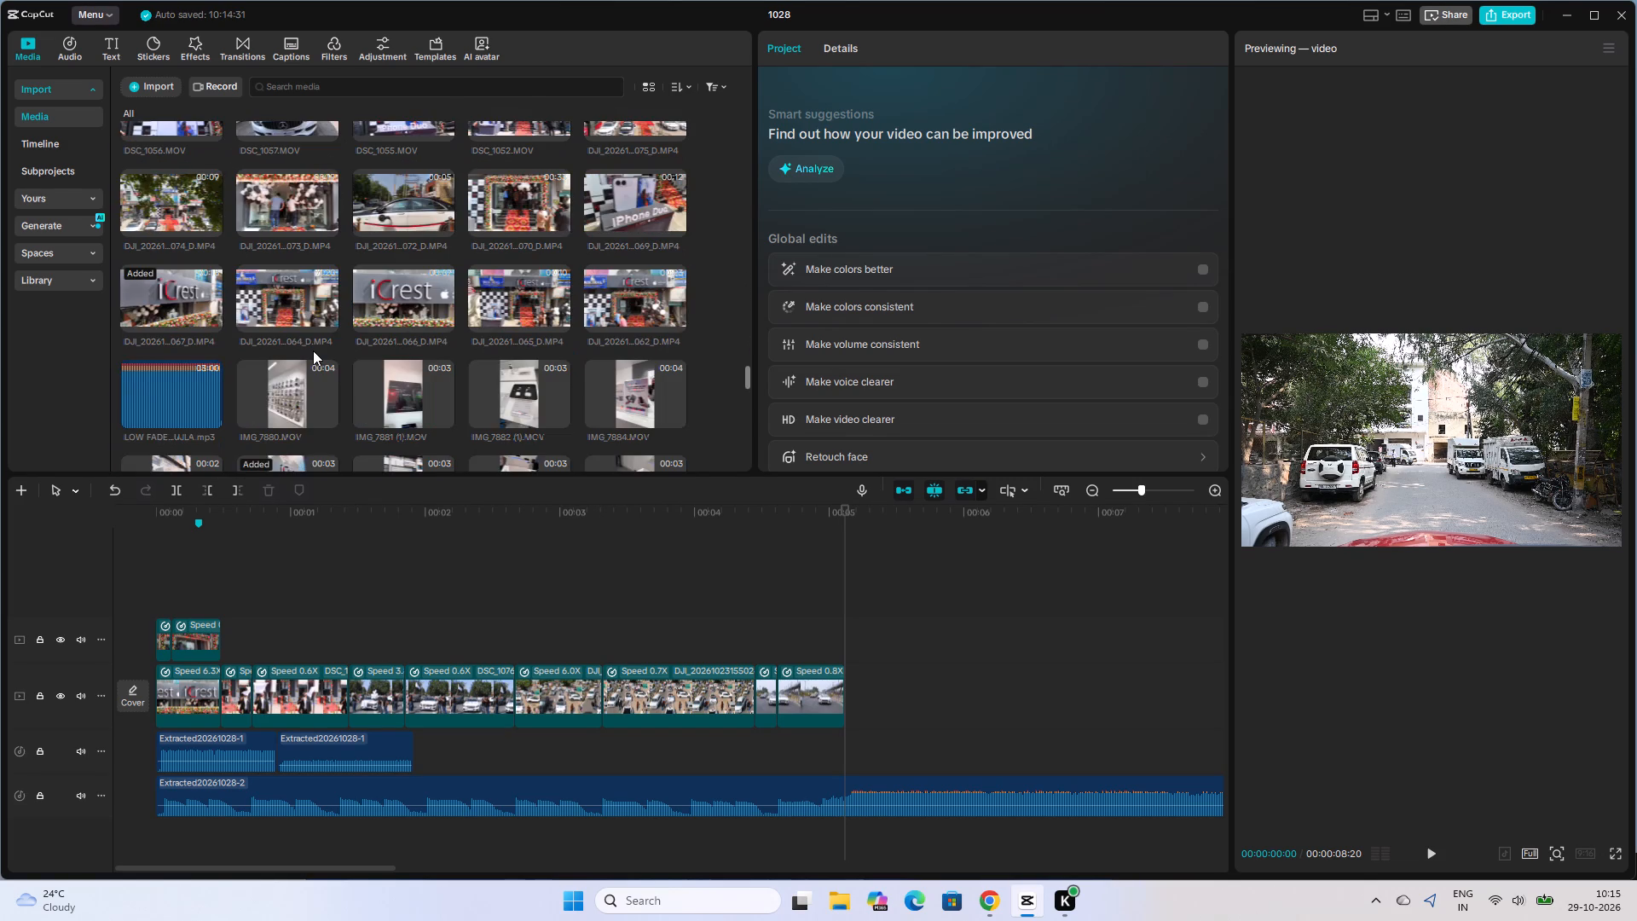
scroll(313, 350, "down", 9)
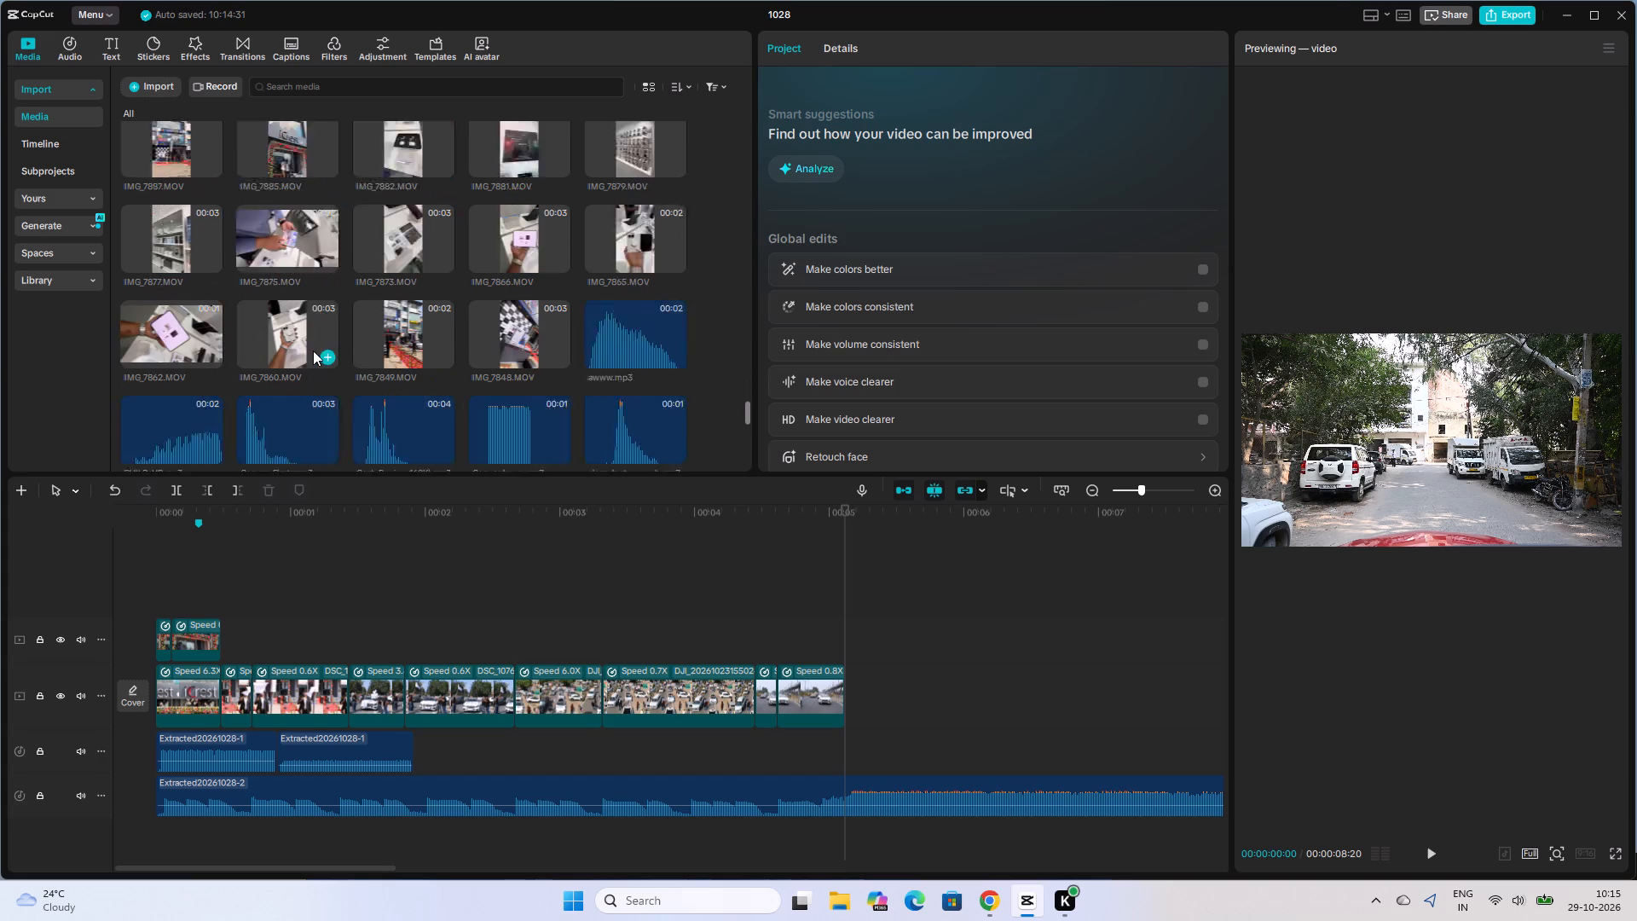
scroll(313, 350, "down", 7)
scroll(318, 352, "up", 5)
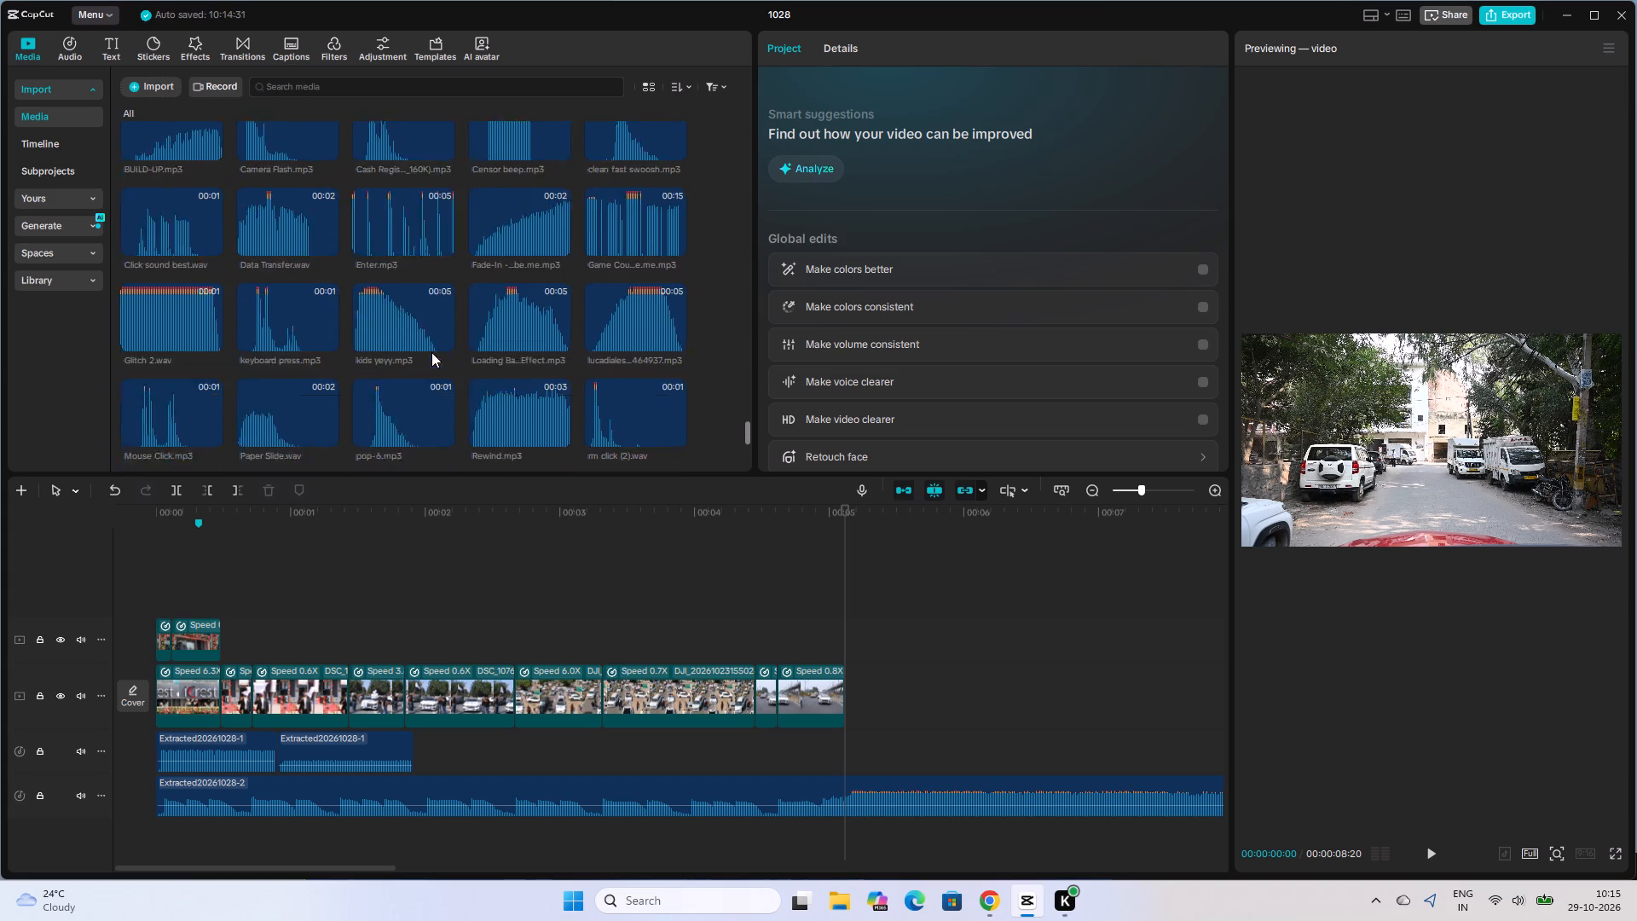
scroll(431, 352, "up", 7)
scroll(460, 347, "down", 2)
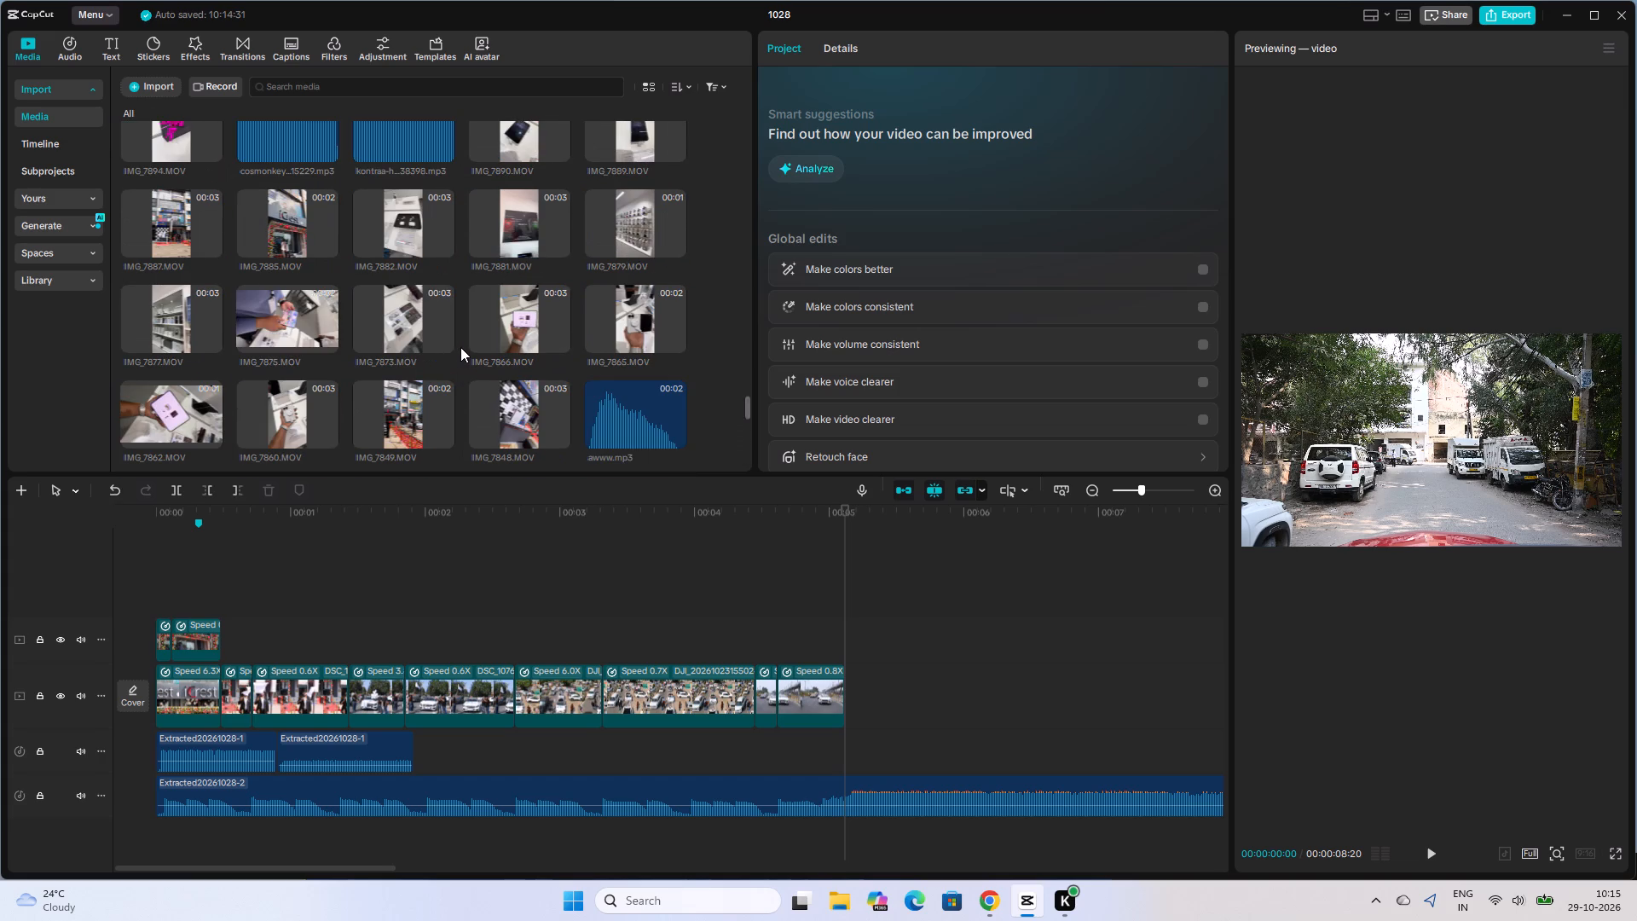
scroll(460, 347, "down", 12)
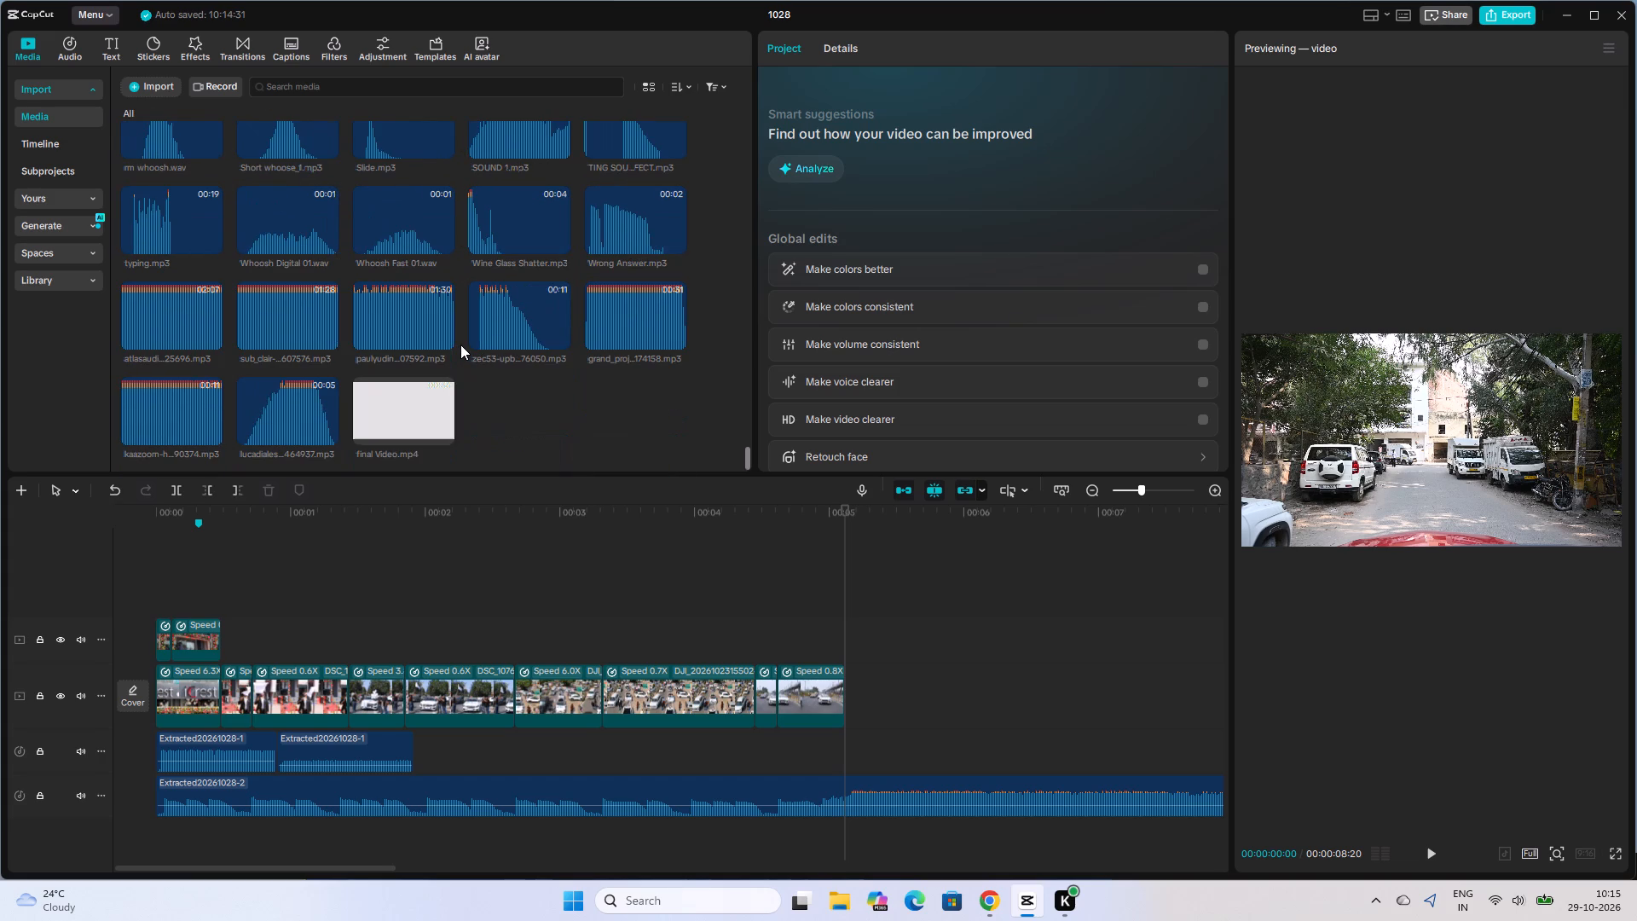
scroll(460, 343, "down", 4)
Go back up through the imported media to the DSC_1183 to DSC_1187 clips, checking for suitable arrival footage.
scroll(461, 343, "up", 12)
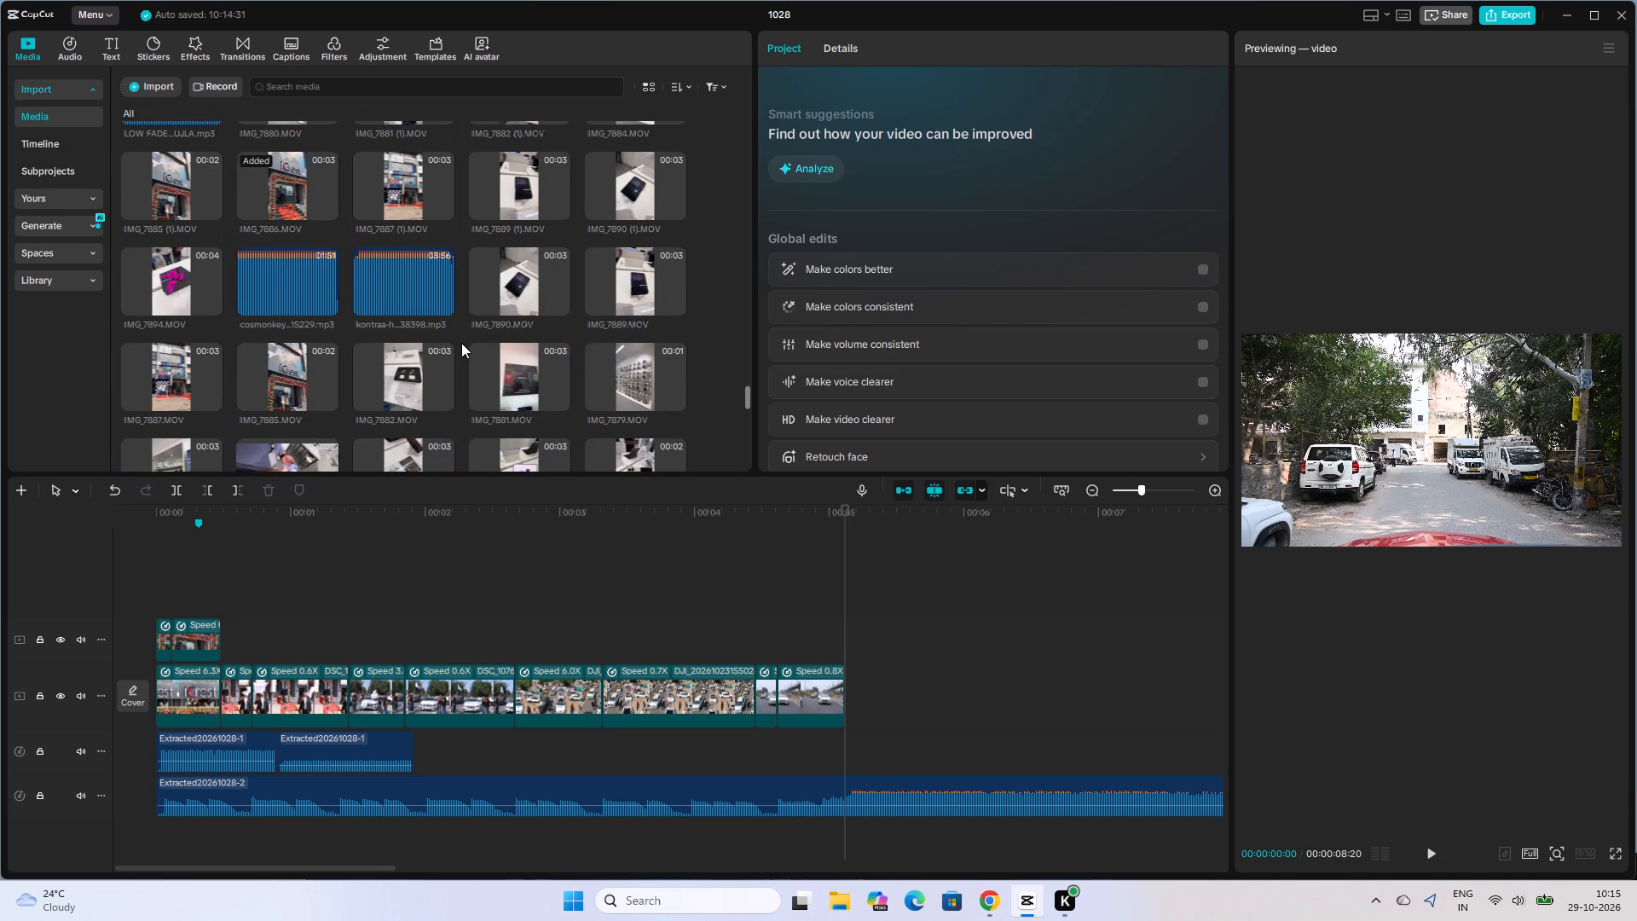
scroll(461, 342, "up", 11)
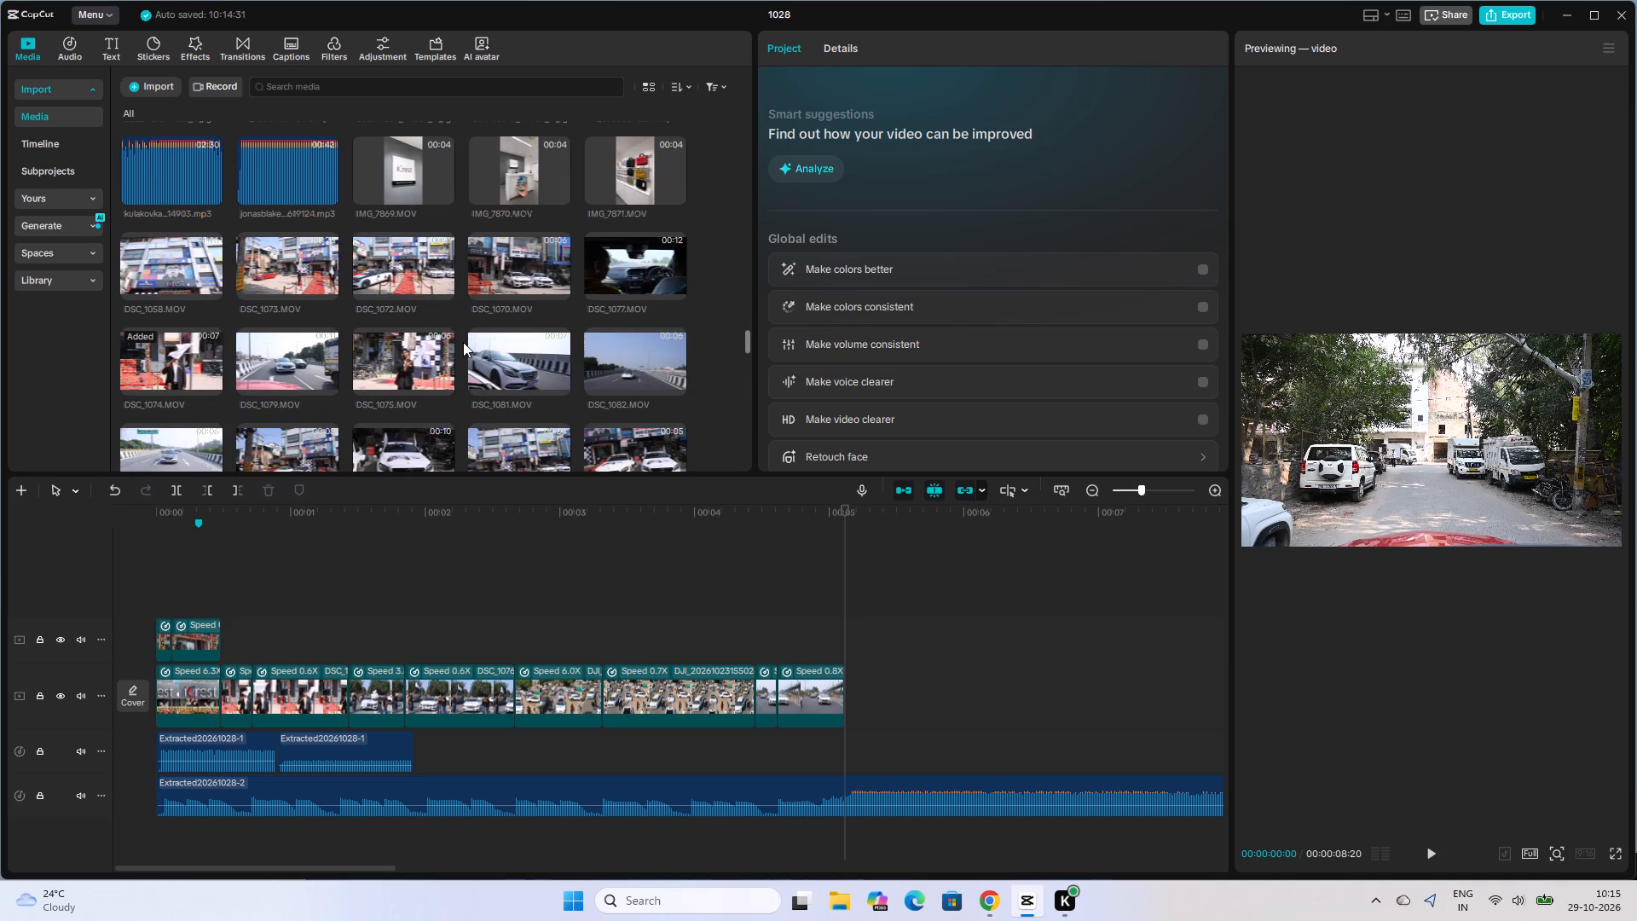
scroll(464, 341, "up", 5)
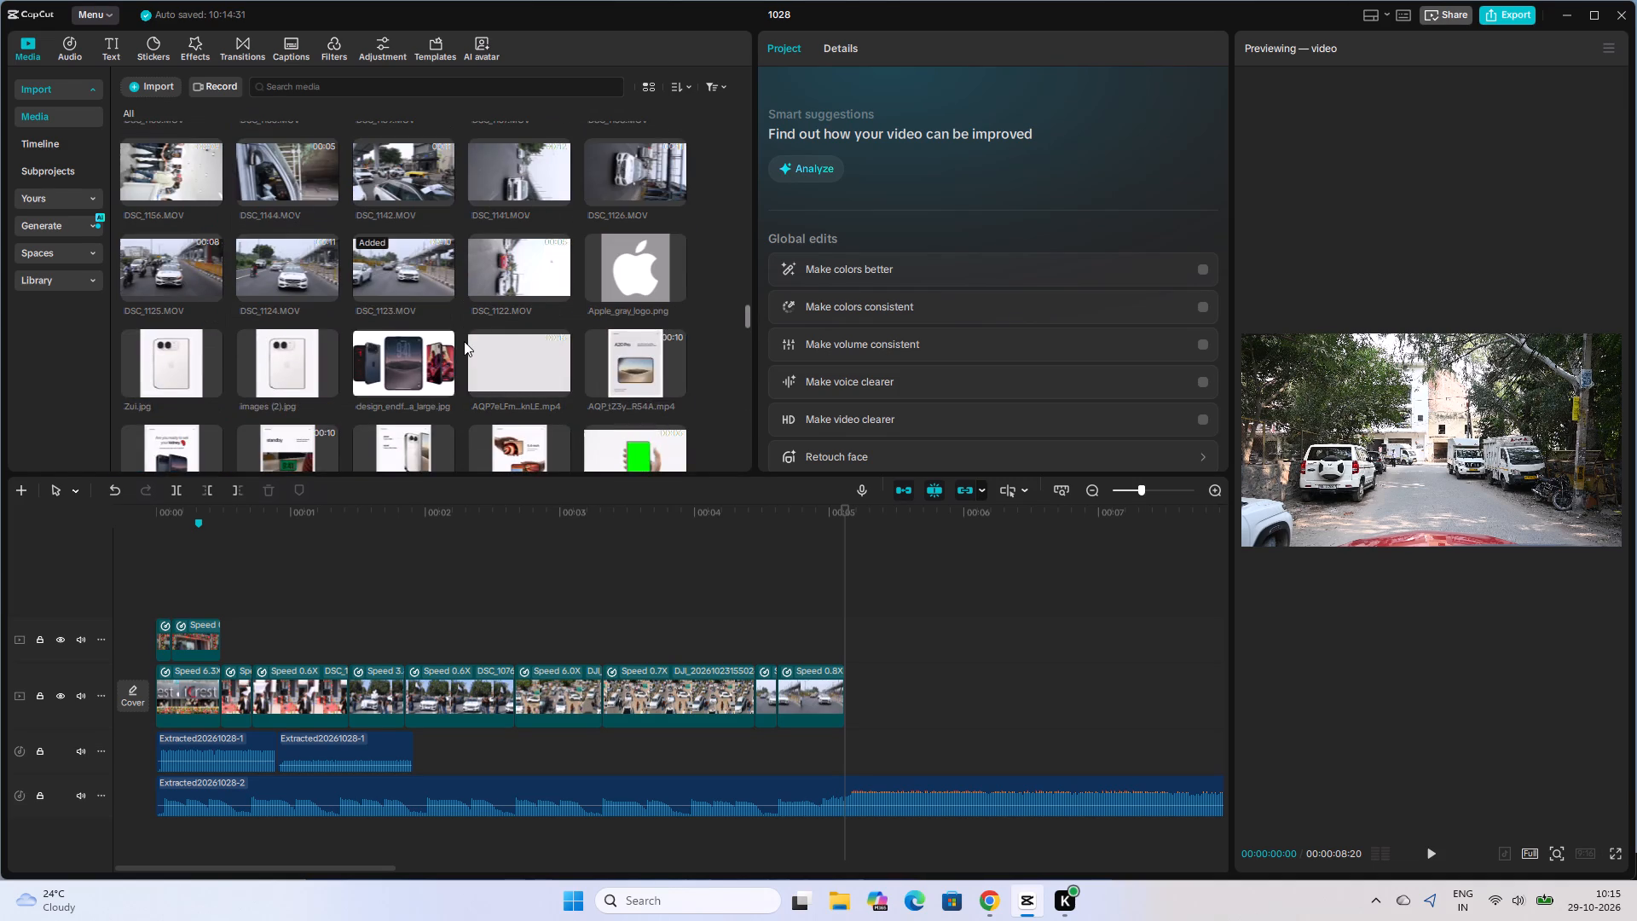
scroll(464, 341, "up", 4)
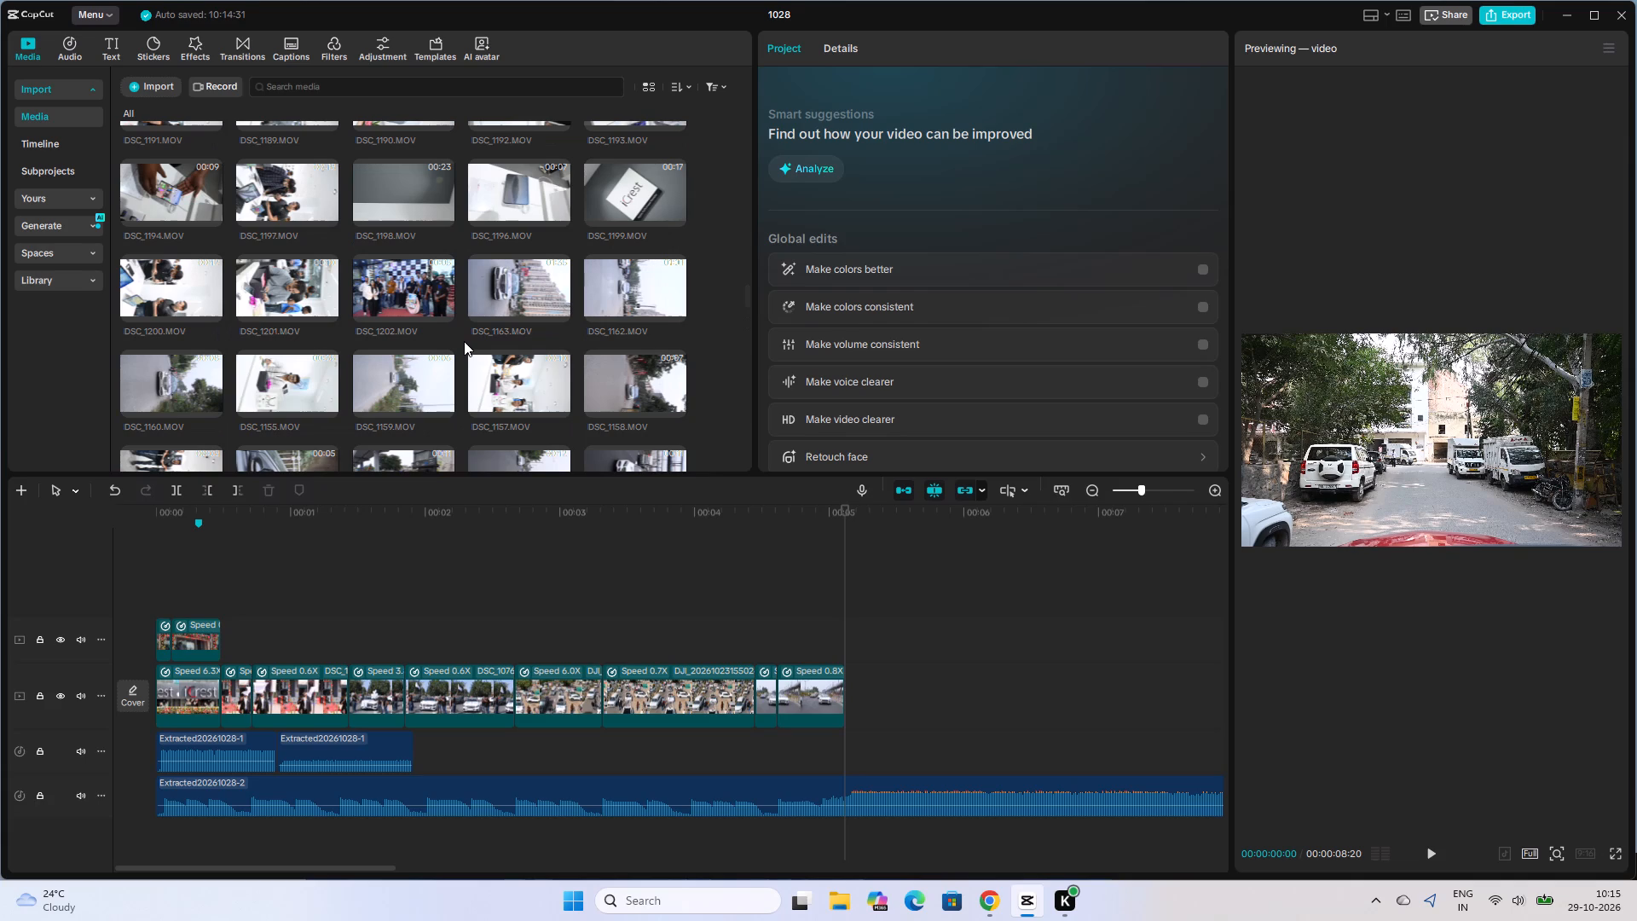
scroll(464, 341, "up", 2)
scroll(464, 341, "down", 1)
scroll(464, 341, "up", 2)
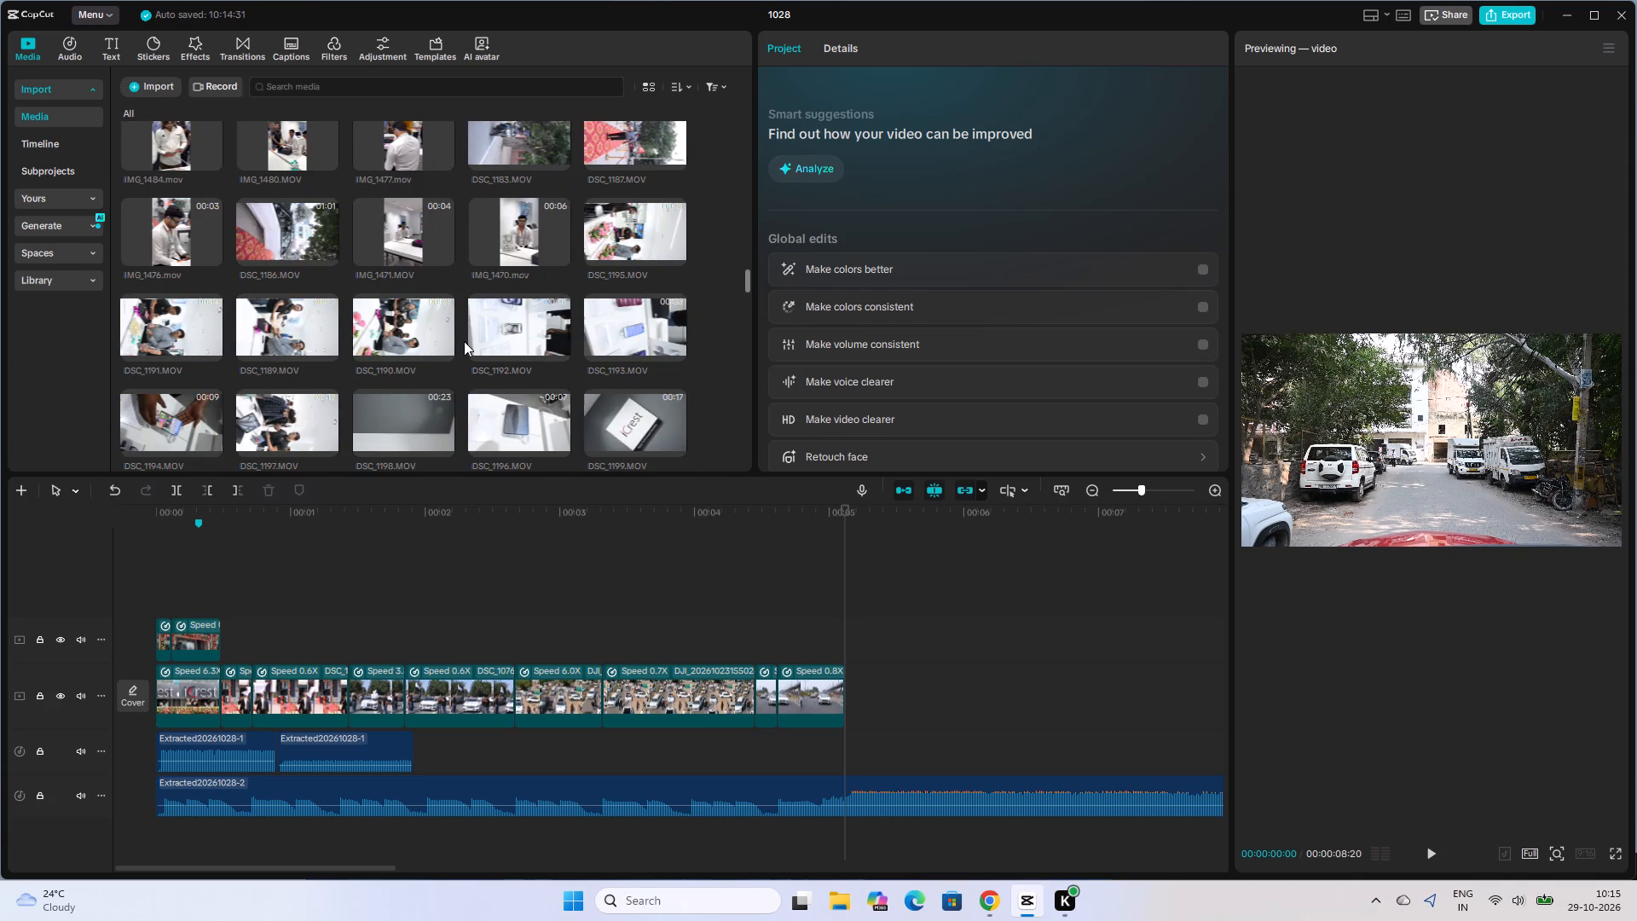
scroll(464, 341, "up", 2)
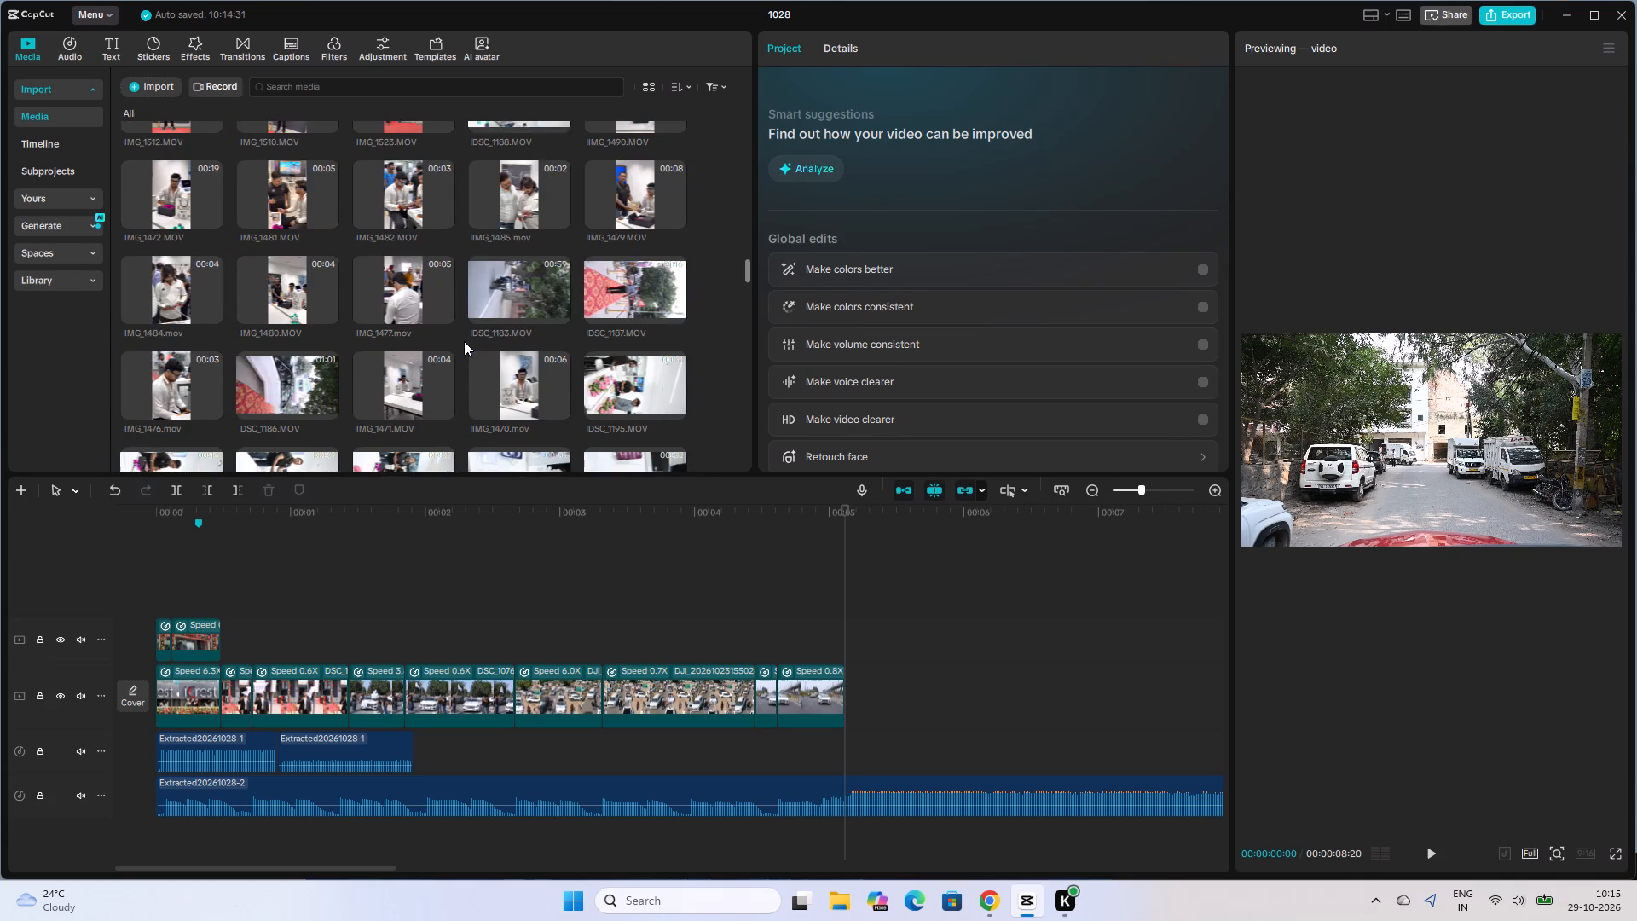
scroll(464, 341, "up", 2)
scroll(464, 341, "down", 2)
scroll(464, 341, "up", 2)
scroll(464, 341, "down", 2)
Preview DSC_1187.MOV from the imported media and play the last timeline clip to compare how they would follow on.
left_click(644, 295)
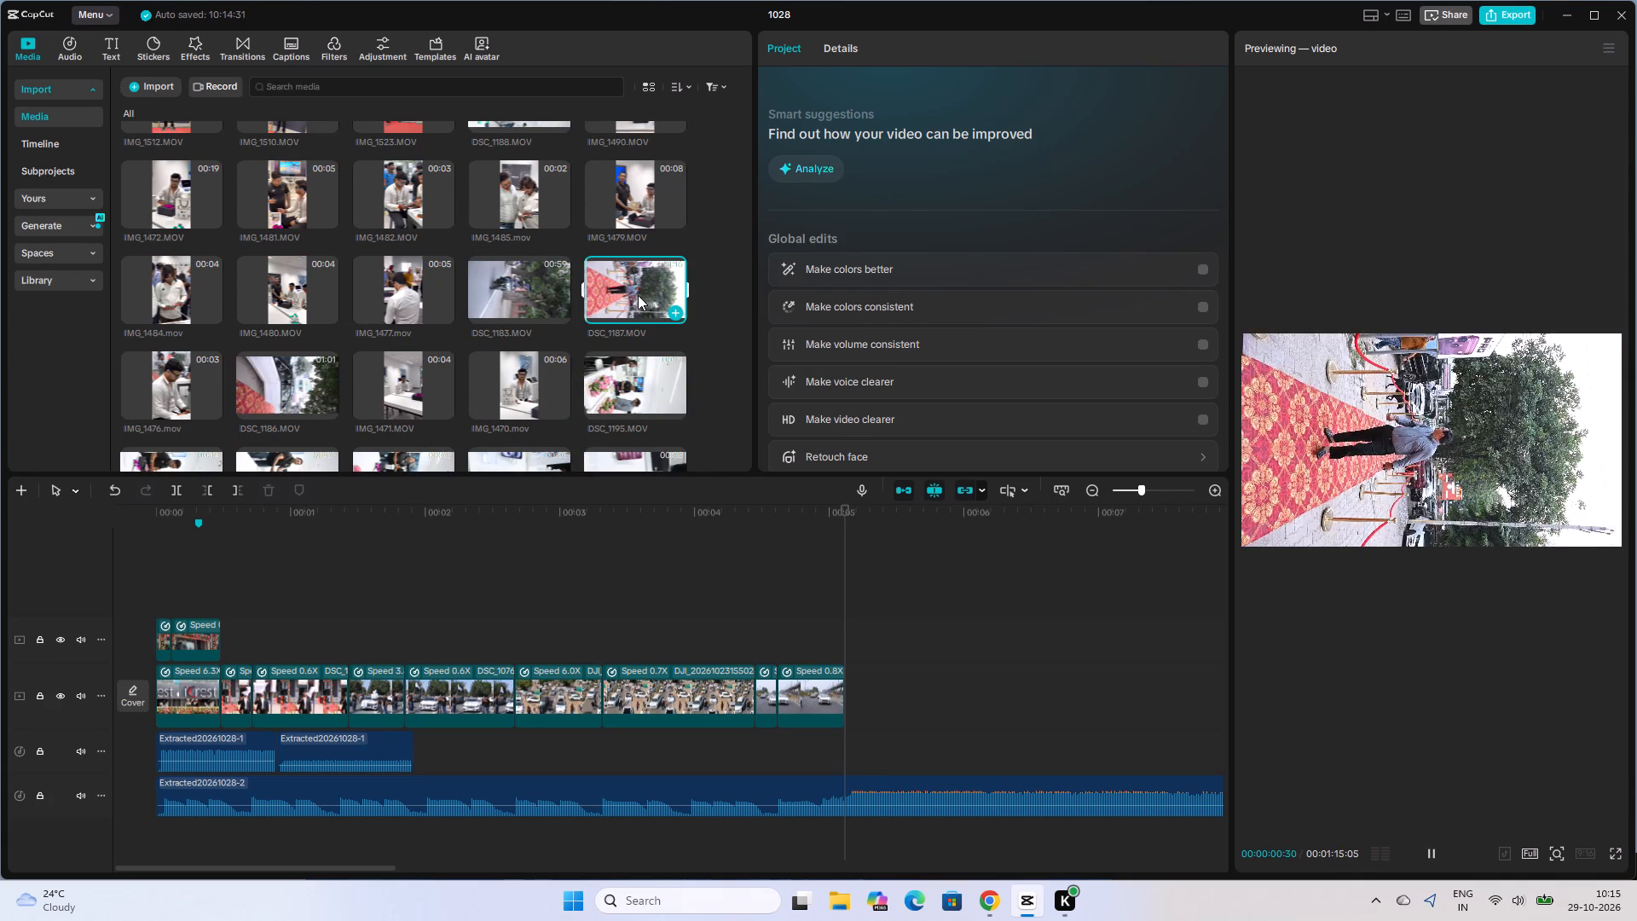
left_click(691, 552)
key("space")
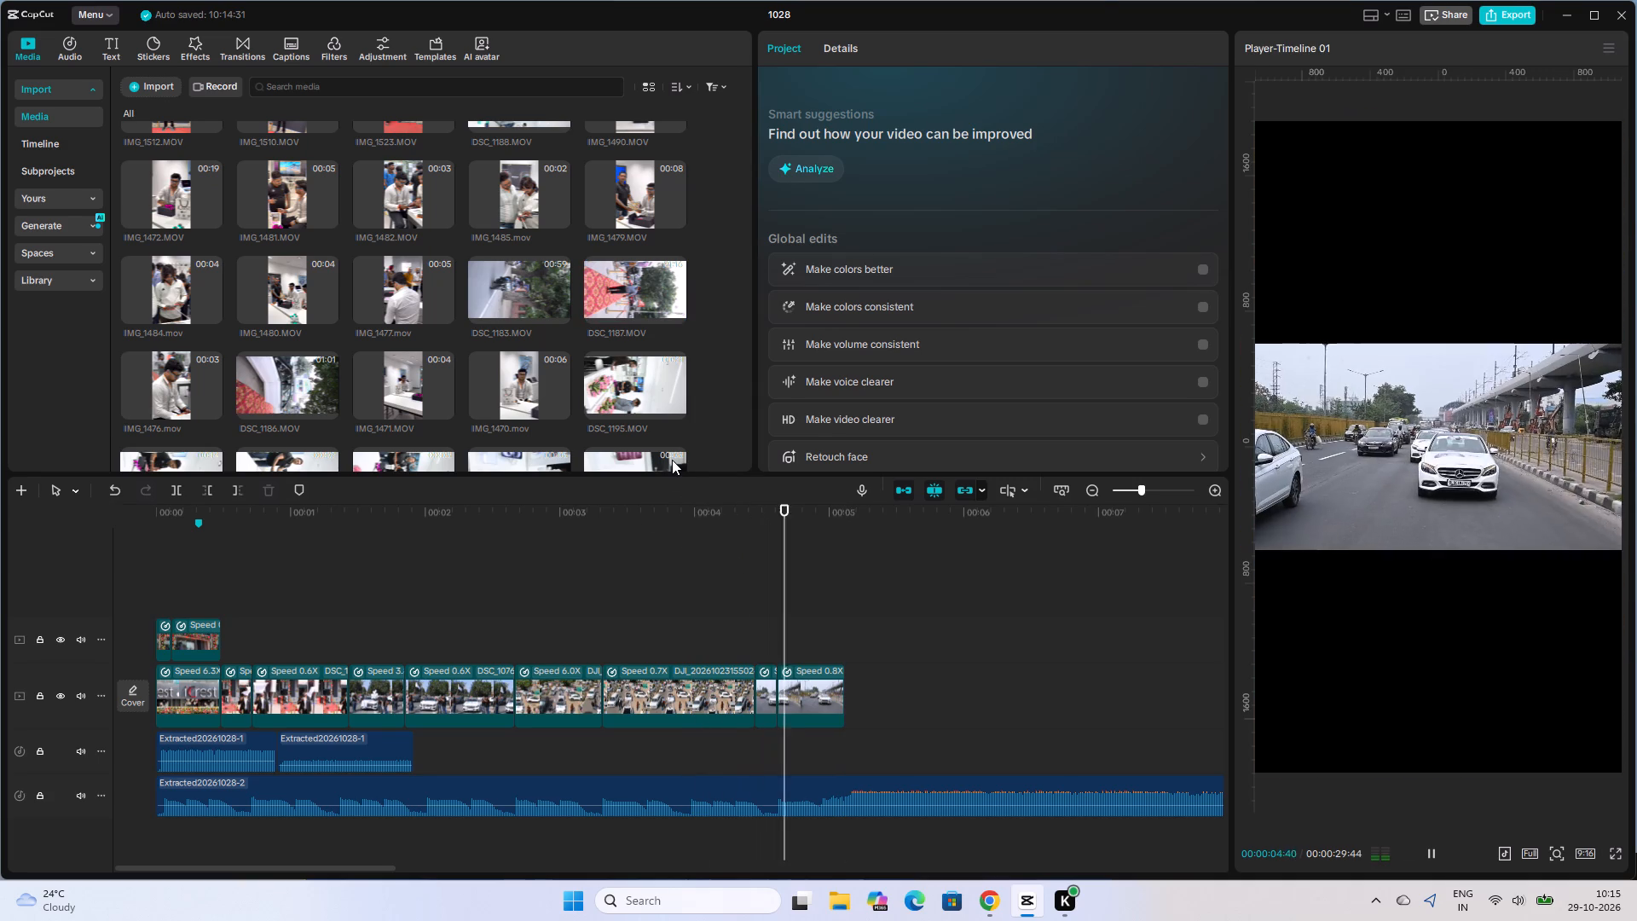
key("space")
left_click(615, 296)
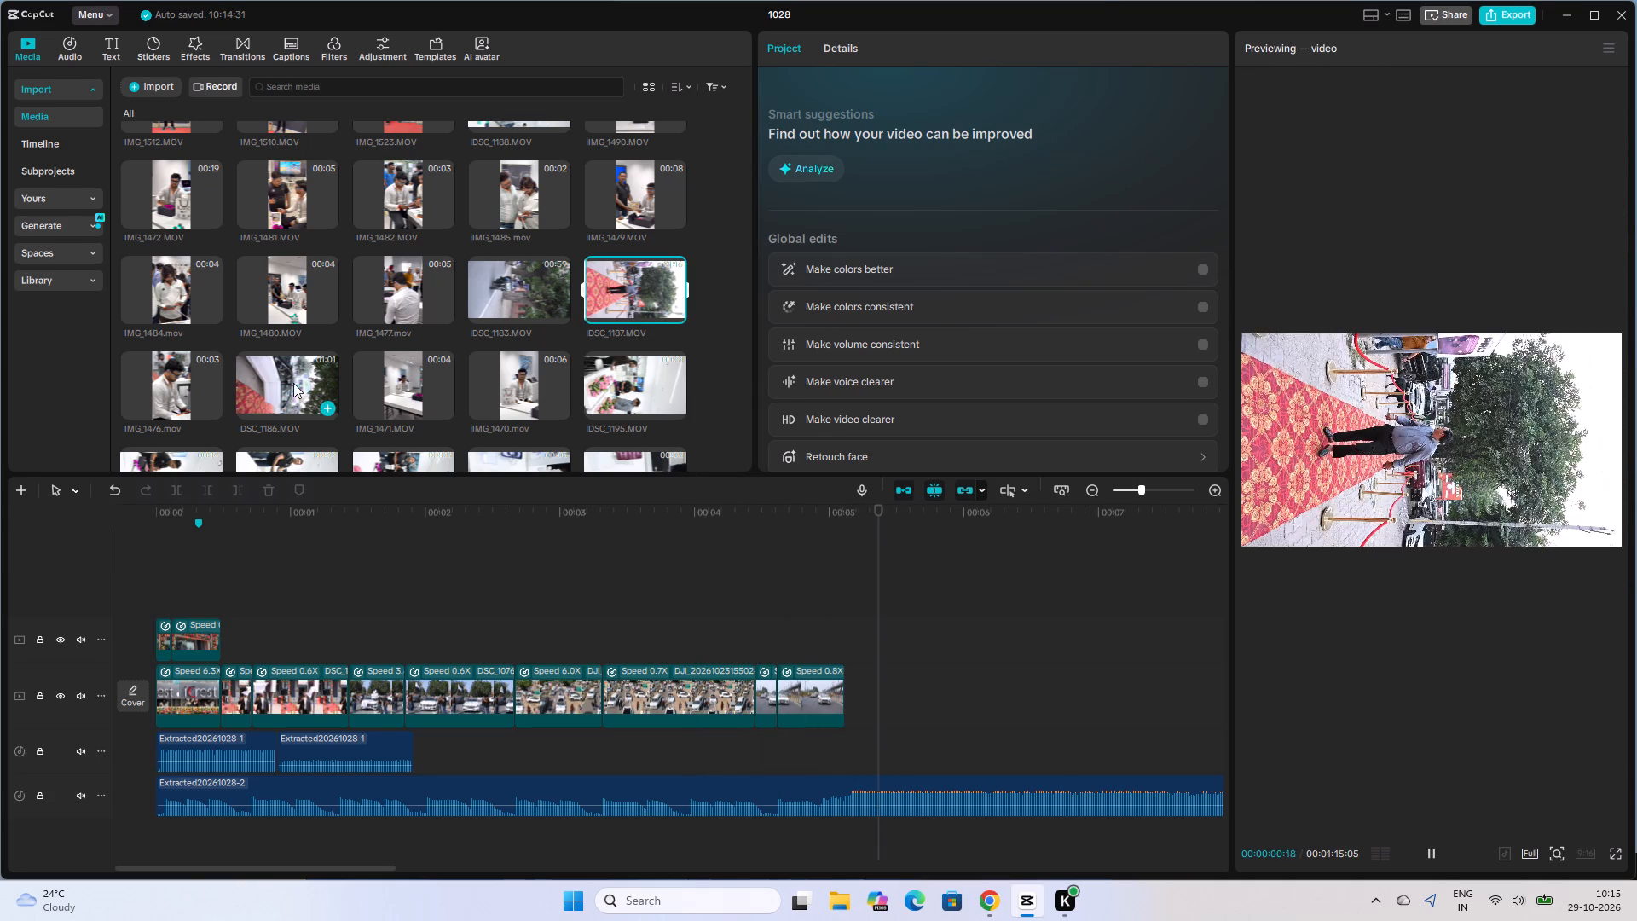
Add DSC_1186.MOV to the end of the main track, directly after the 0.8X clip.
left_click(286, 385)
left_click_drag(286, 386, 882, 700)
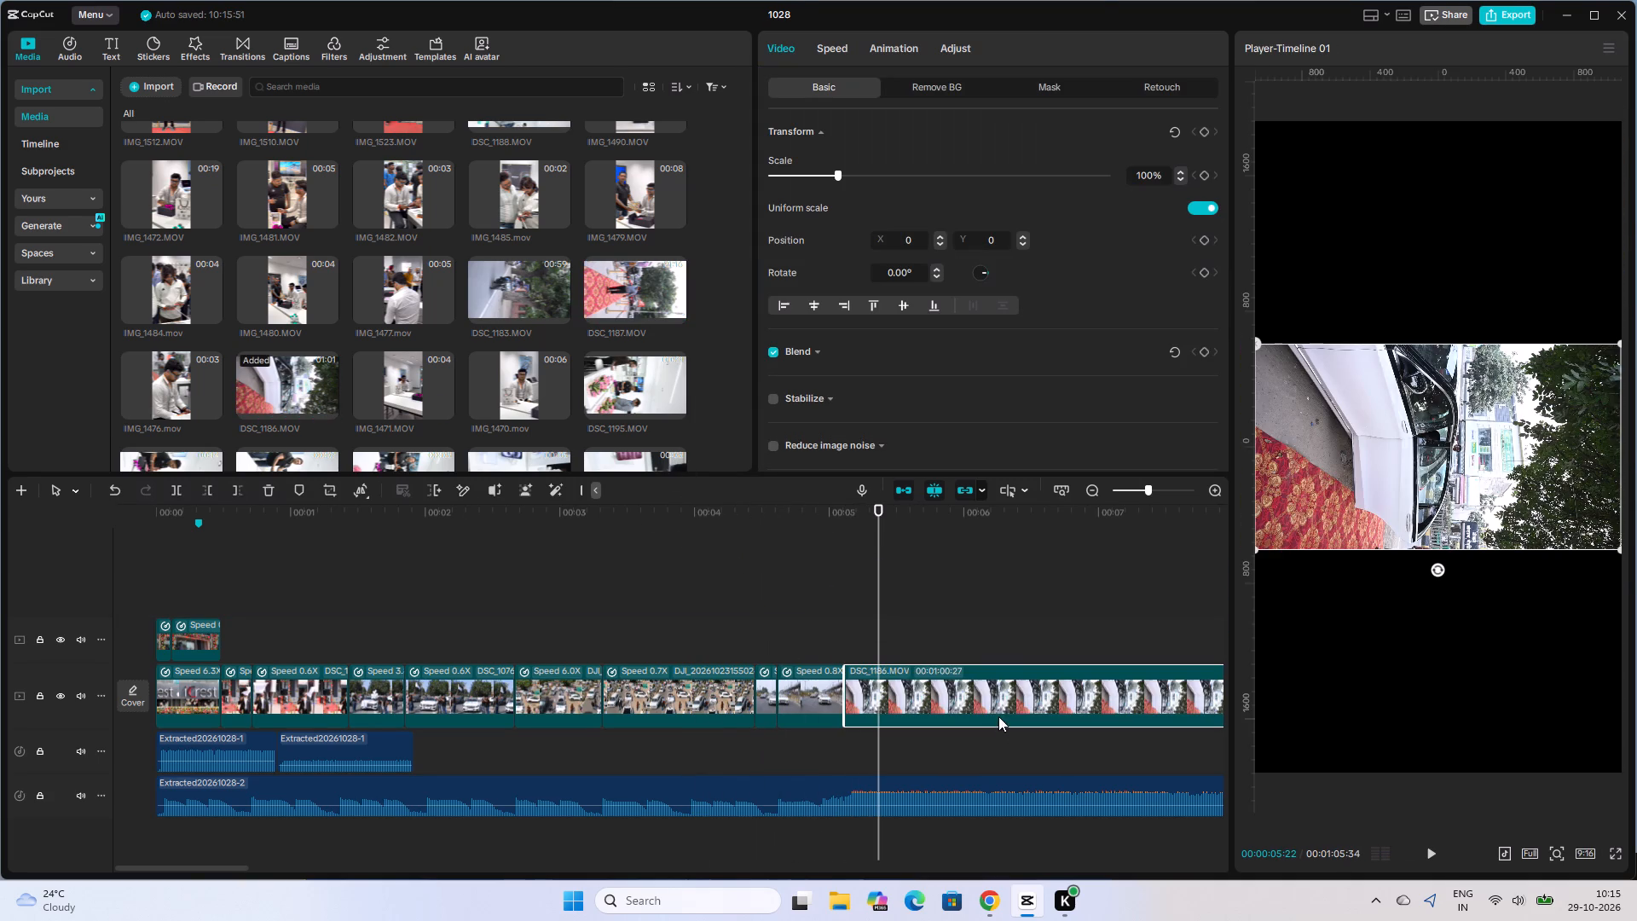
Rotate the DSC_1186.MOV clip to -90° and enlarge it so it fills the vertical frame.
left_click(998, 716)
left_click_drag(1437, 570, 1529, 449)
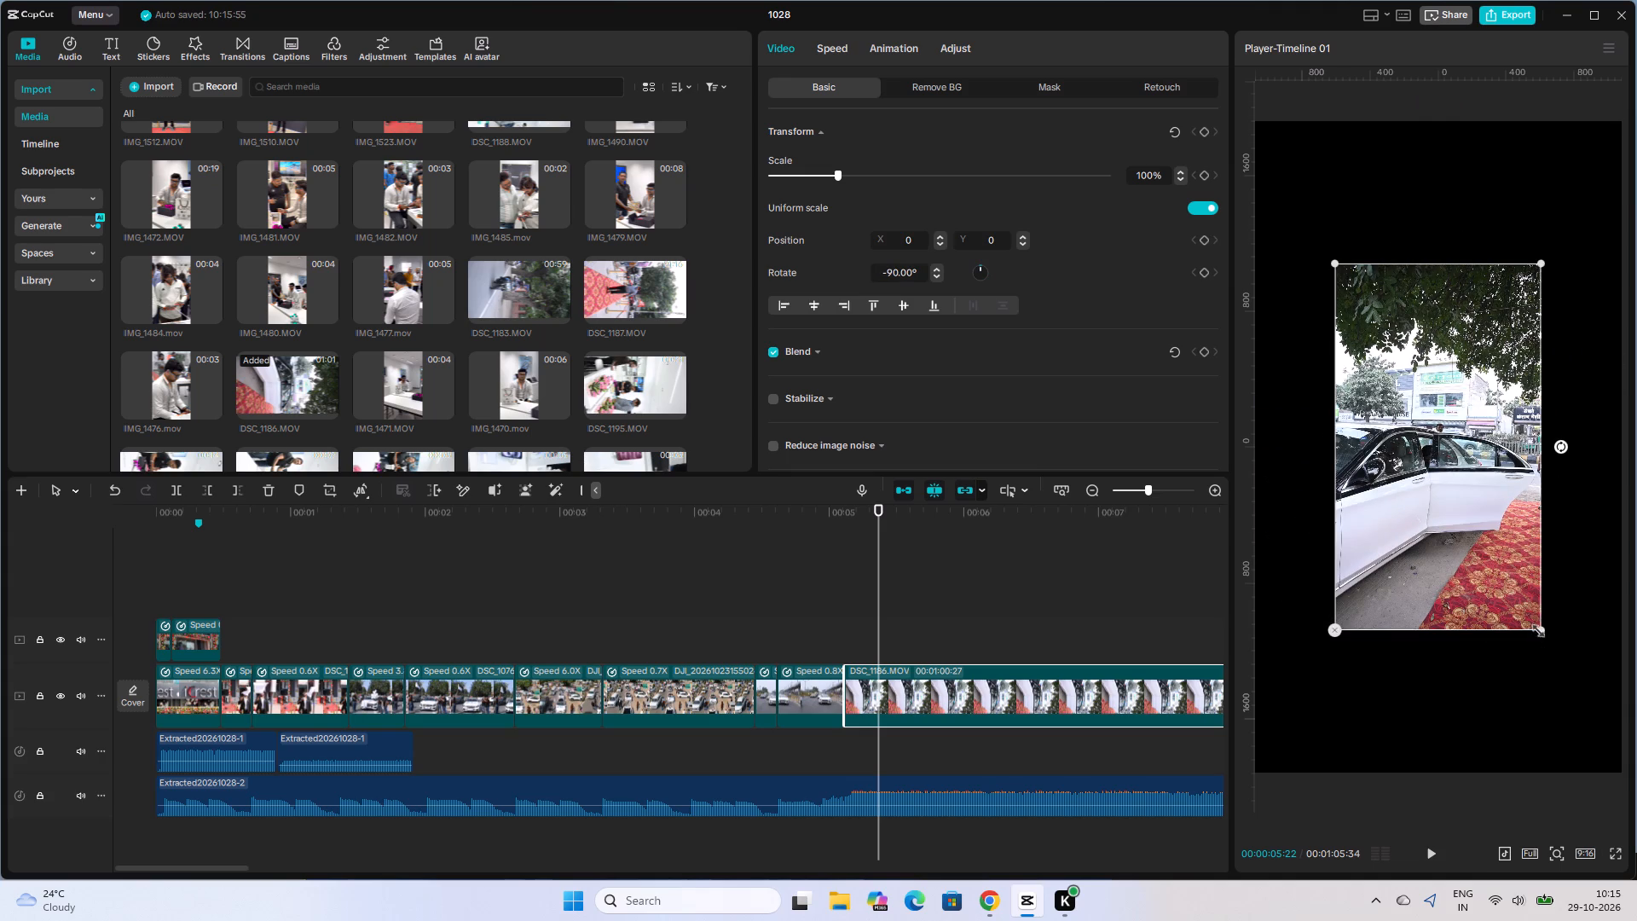
left_click_drag(1538, 634, 1630, 910)
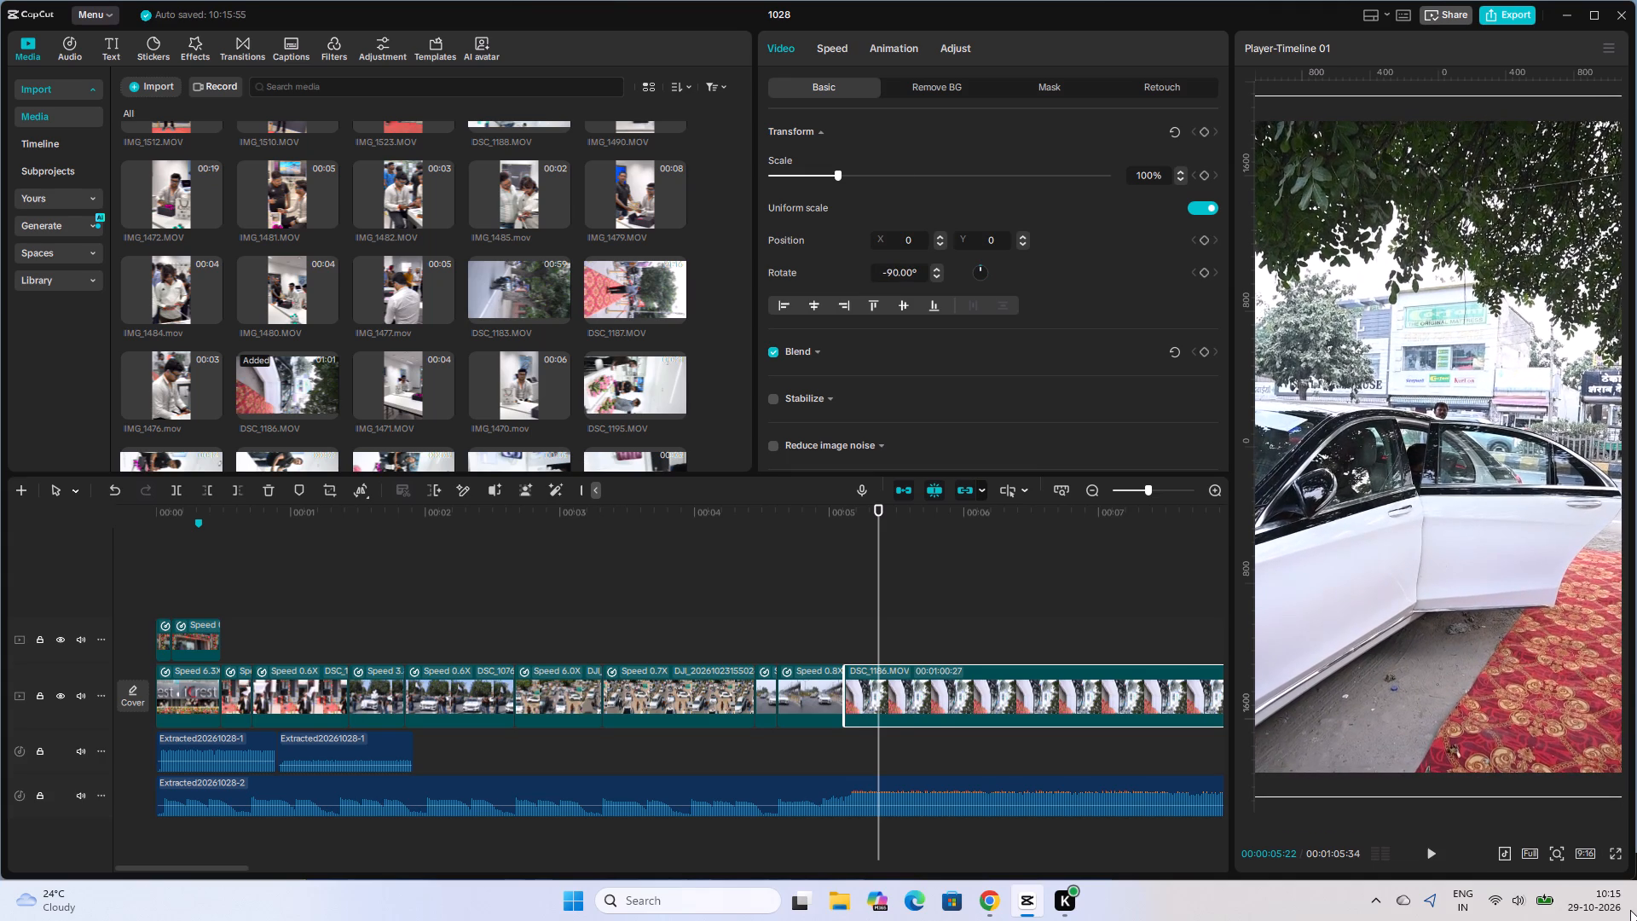
Set the playback speed of the DSC_1186.MOV clip at the end of the main track to 10.00x.
key("space")
left_click(842, 648)
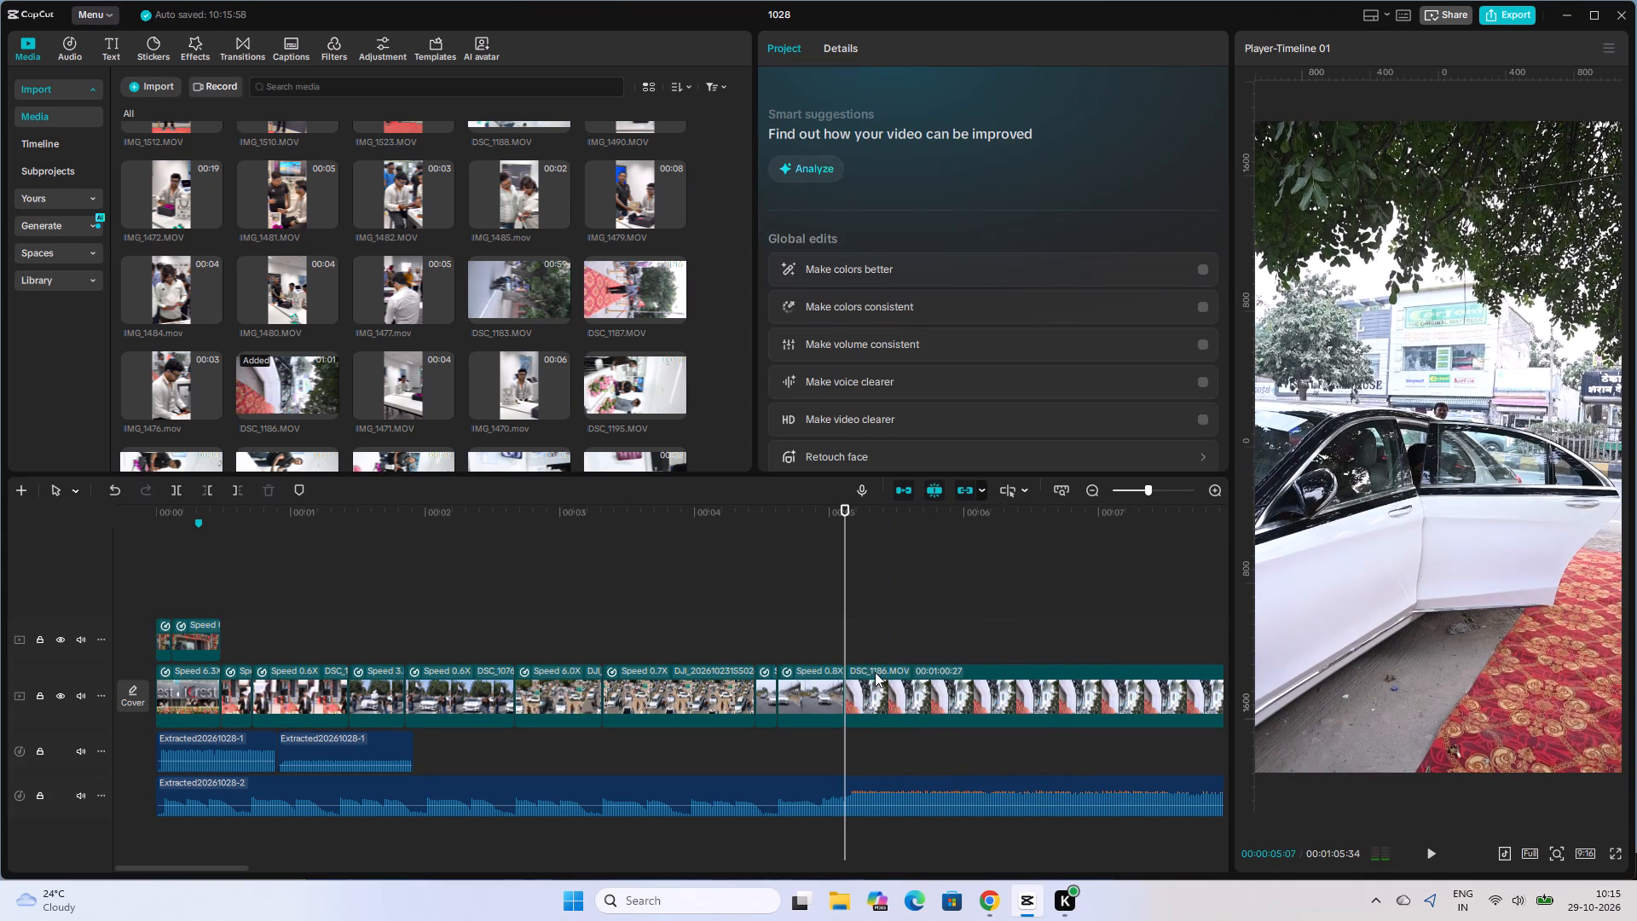
scroll(985, 649, "down", 3, "ctrl+alt")
scroll(983, 649, "down", 1, "ctrl")
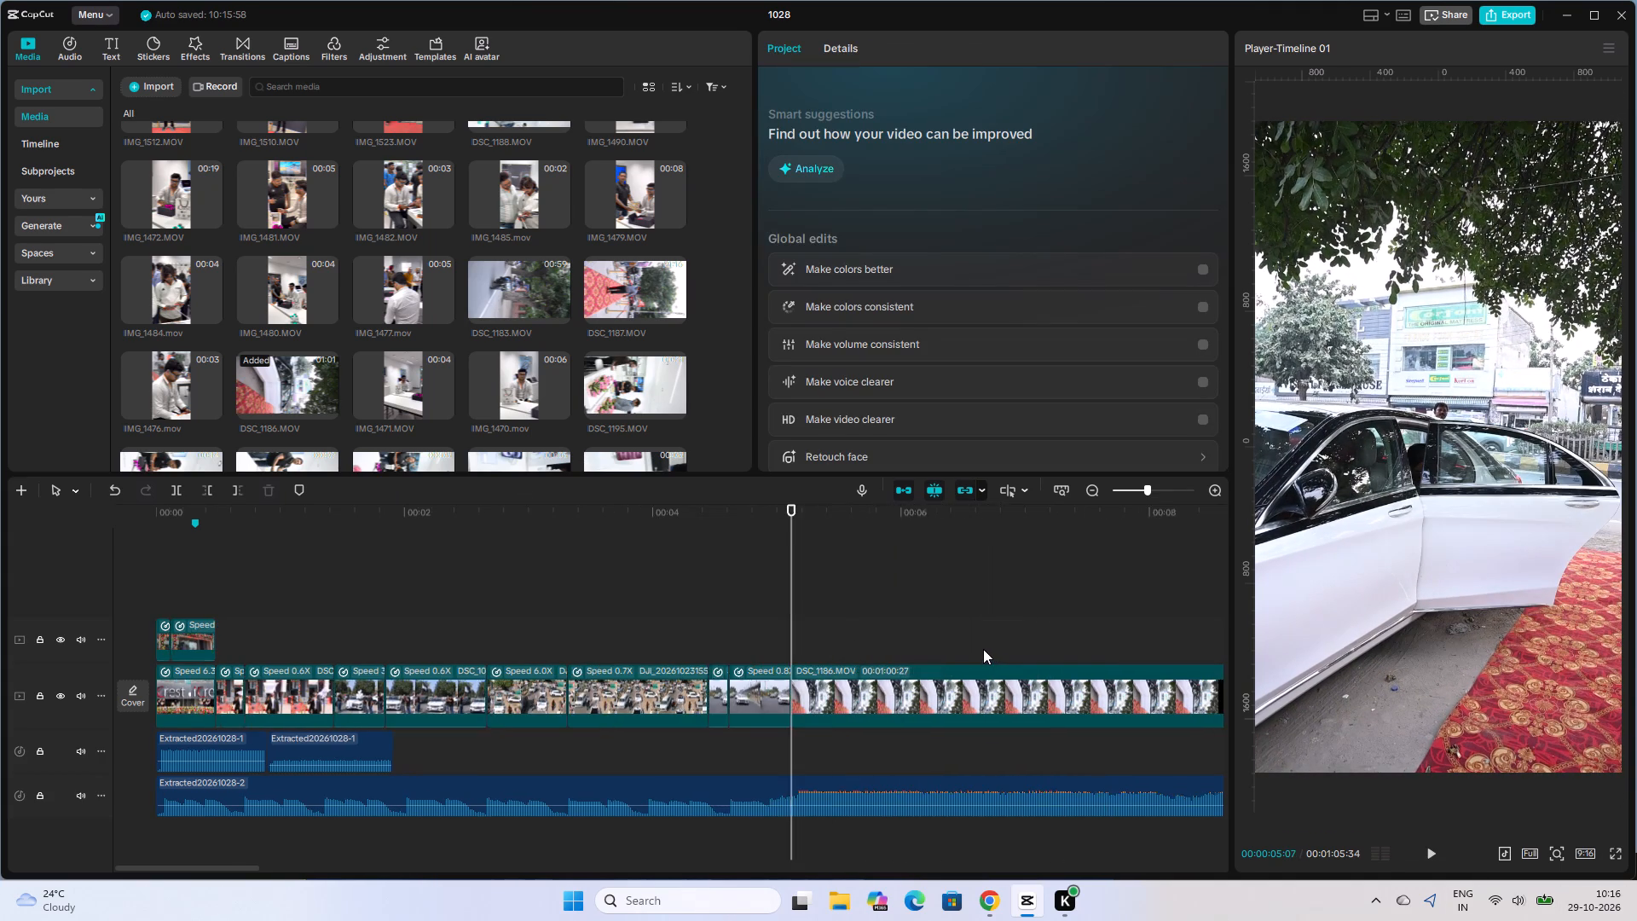
scroll(983, 649, "down", 3, "alt")
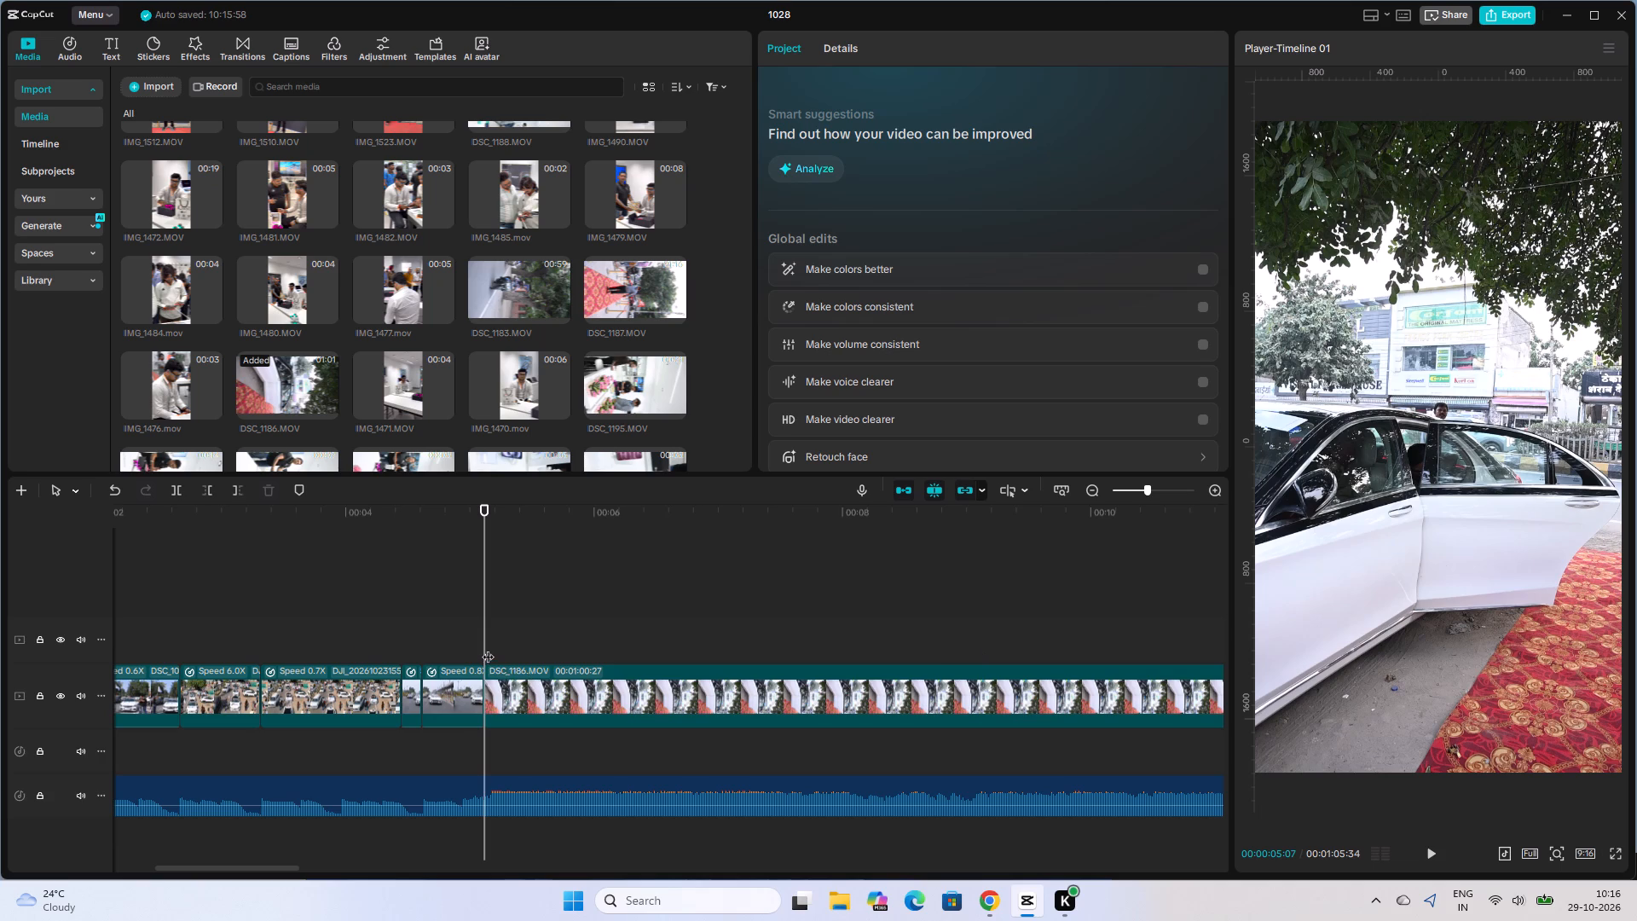
key("space")
key("space")
left_click(554, 681)
left_click(835, 45)
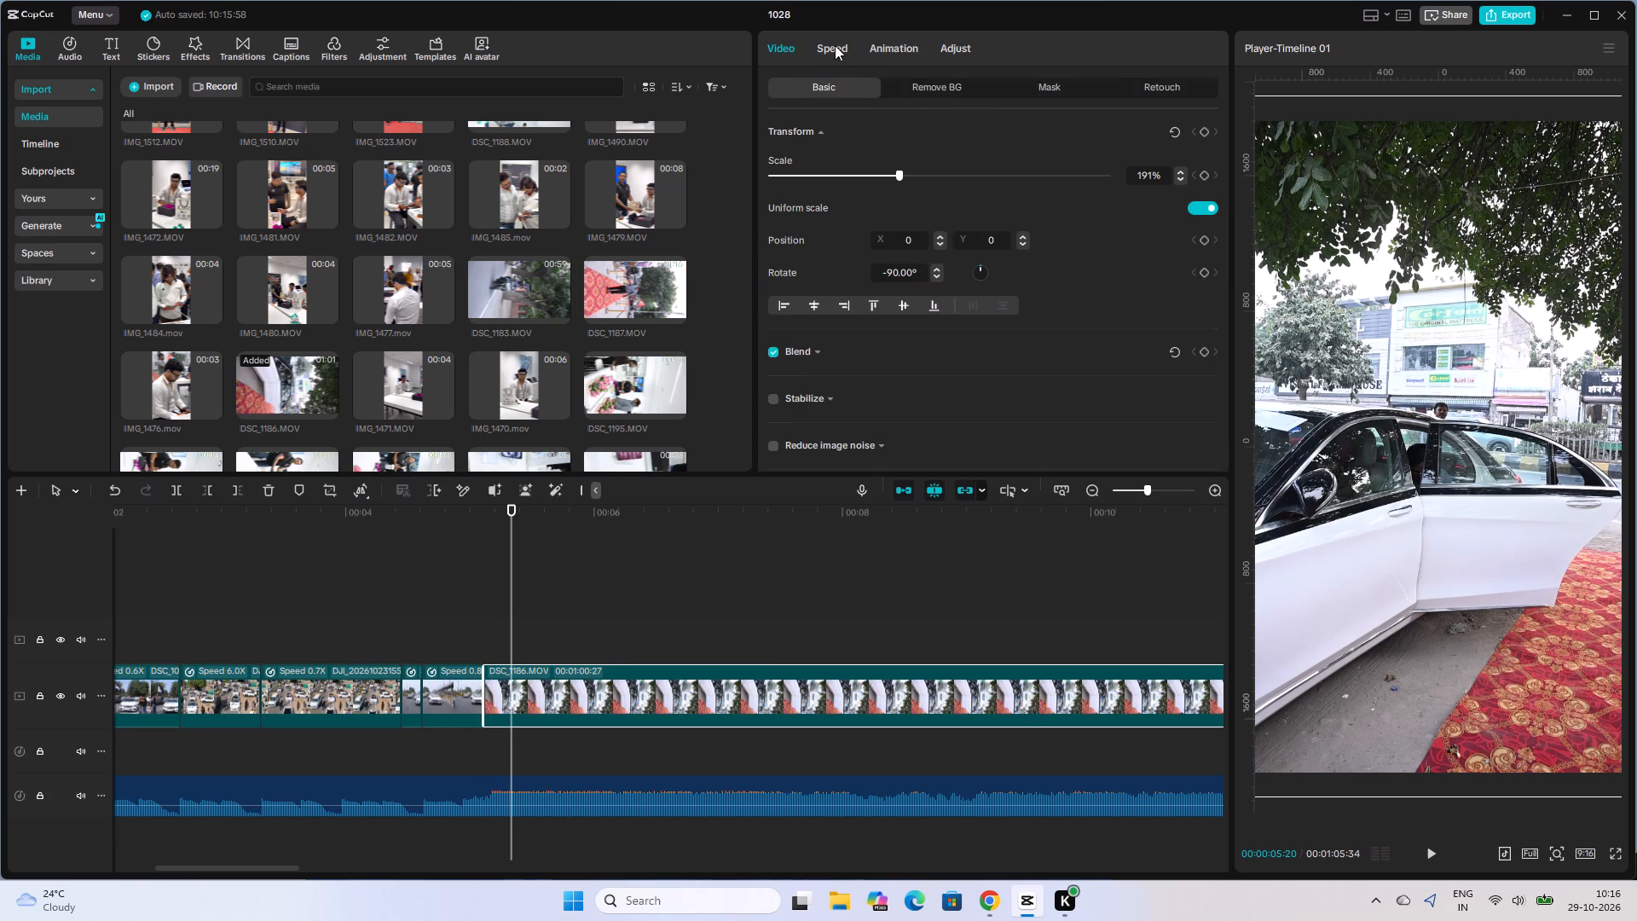
left_click(1069, 158)
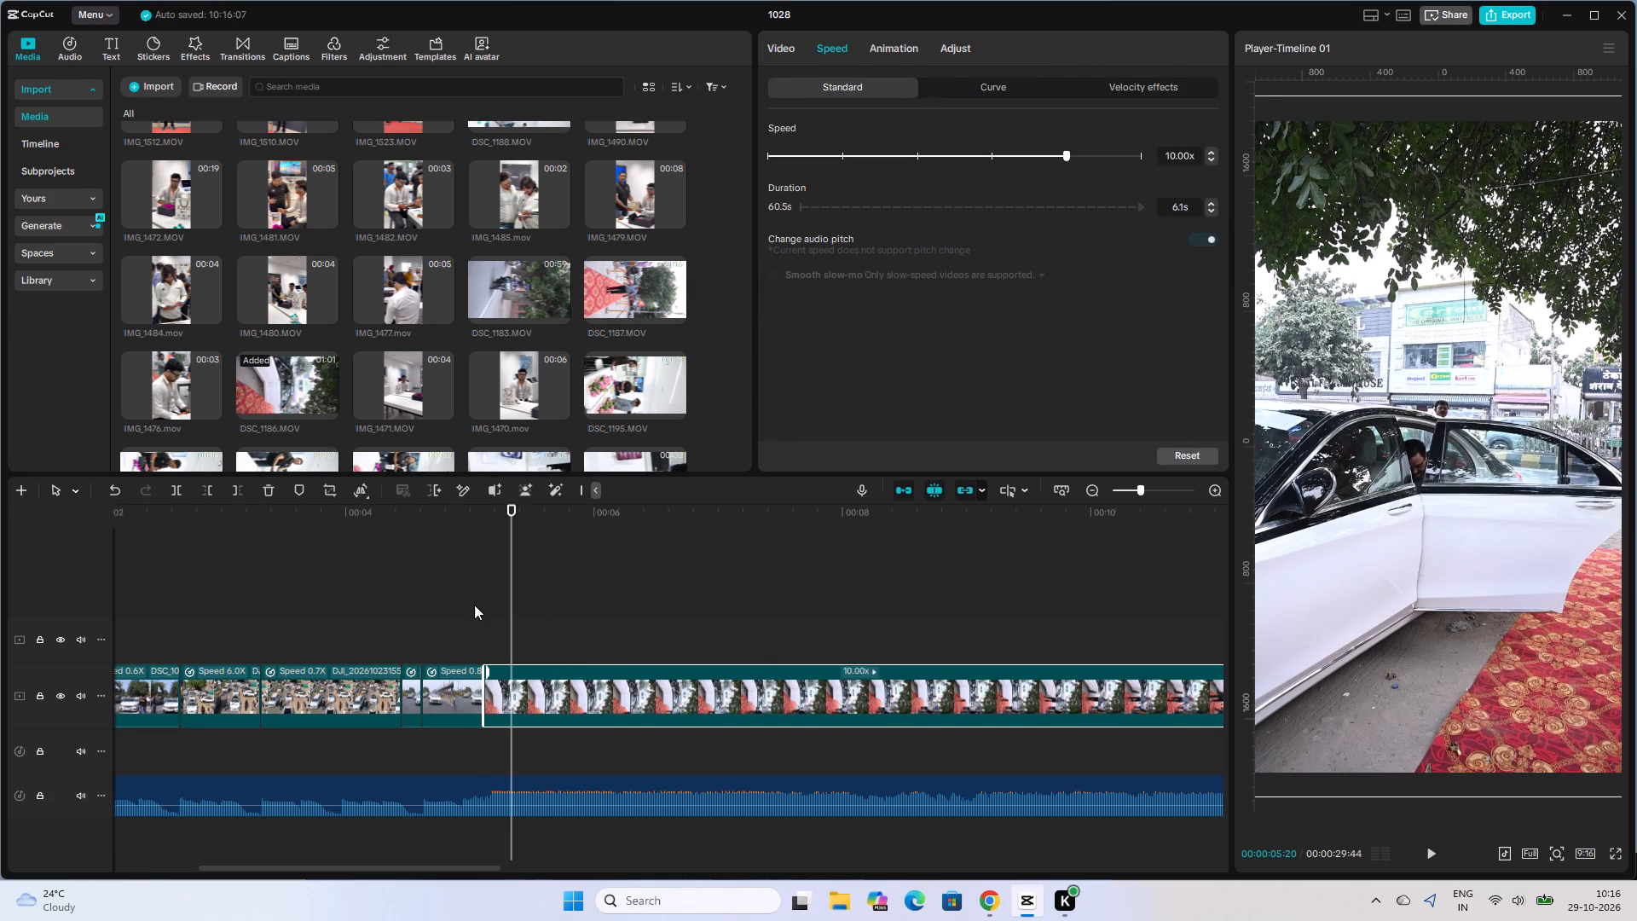
Play the sped-up DSC_1186.MOV clip, split it at 00:00:06:48 and delete the part before the cut.
left_click(481, 620)
key("space")
key("space")
key("space")
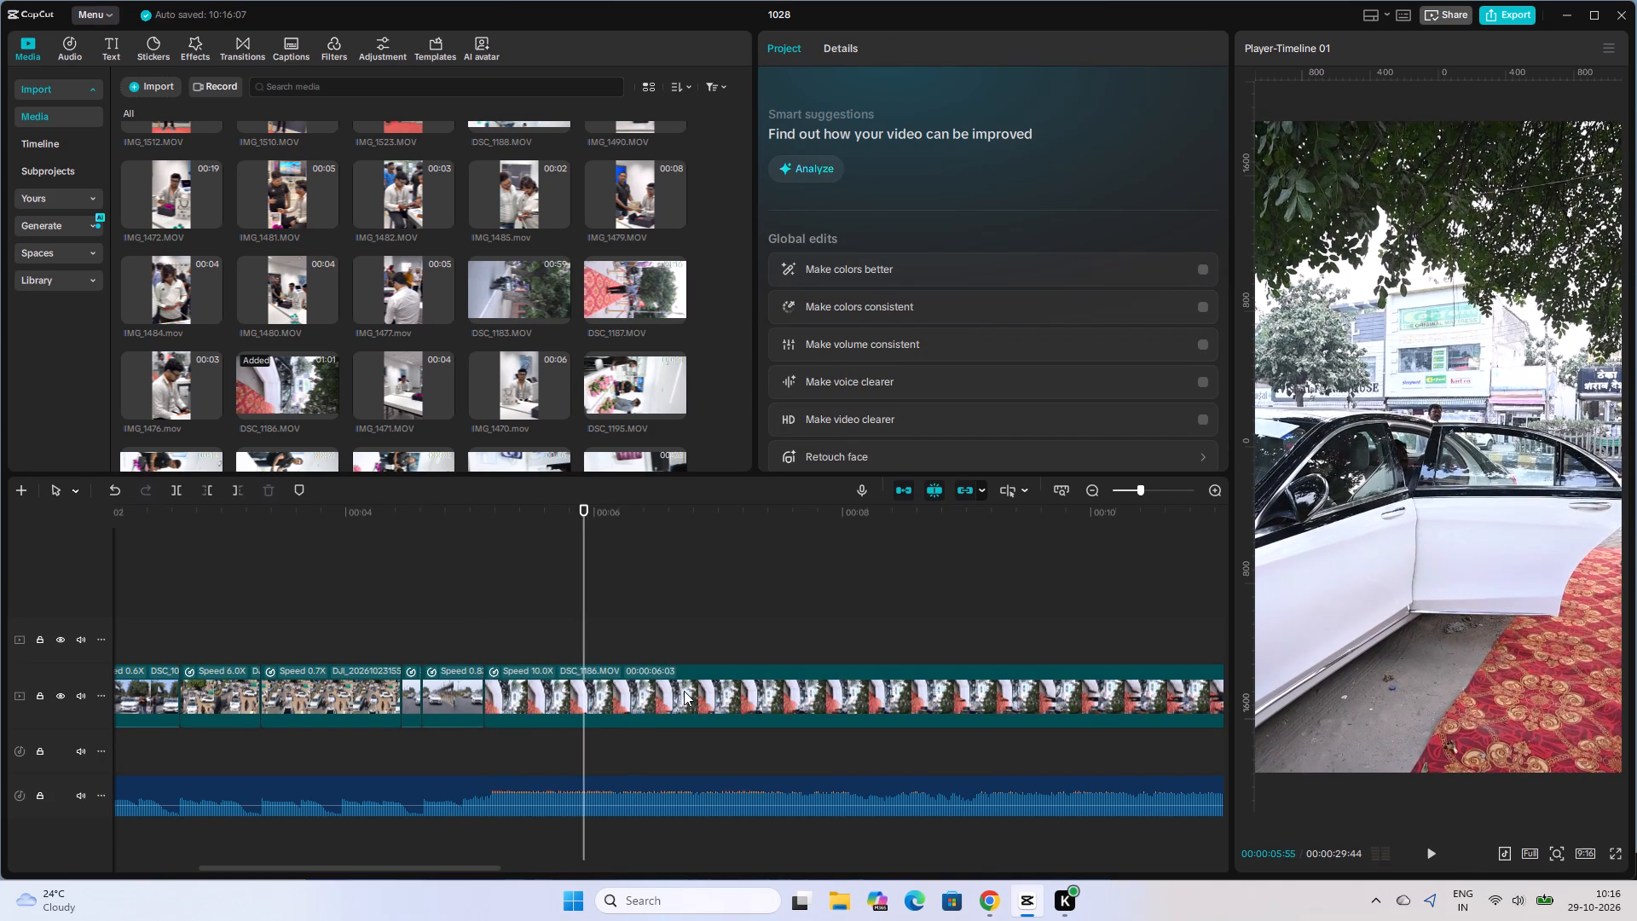
key("space")
left_click(684, 692)
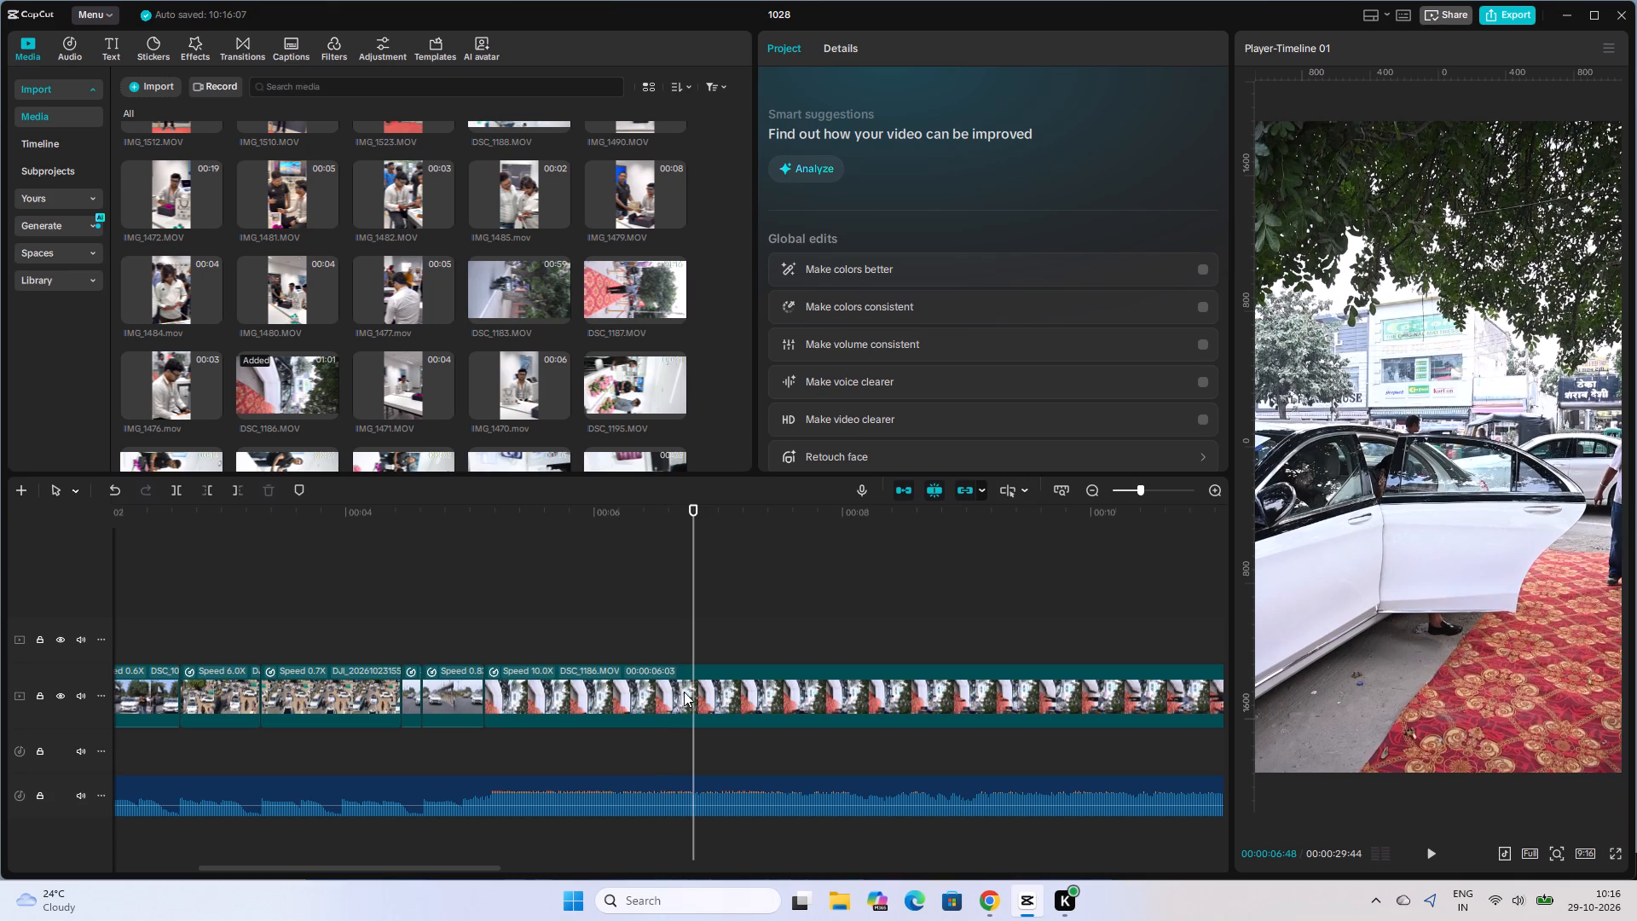
left_click(182, 490)
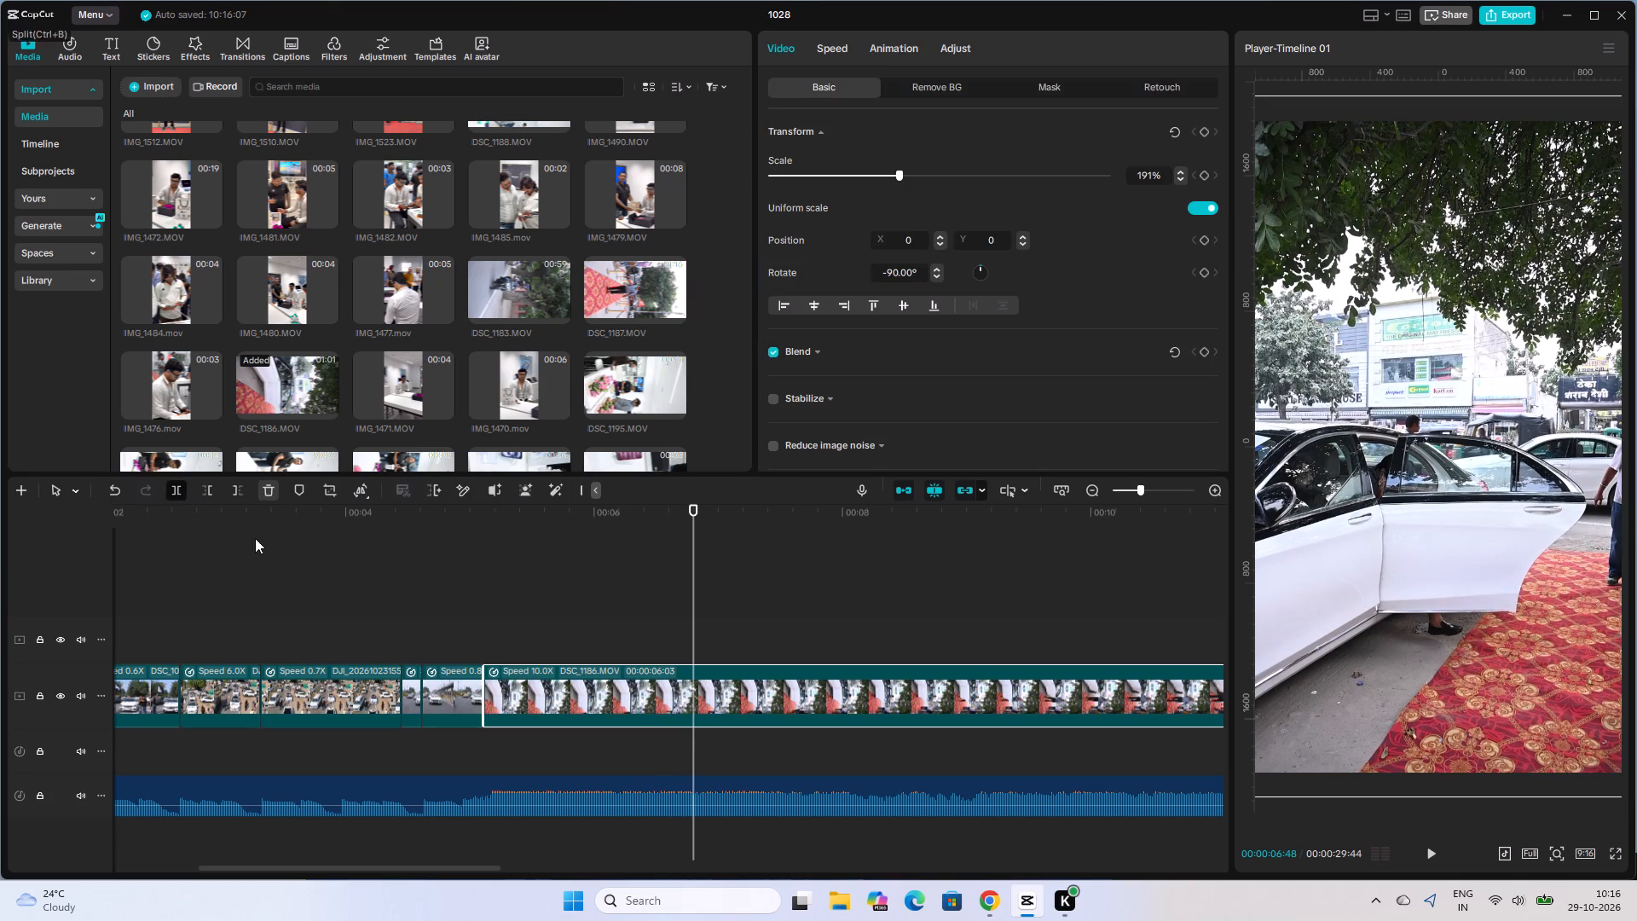
left_click(626, 698)
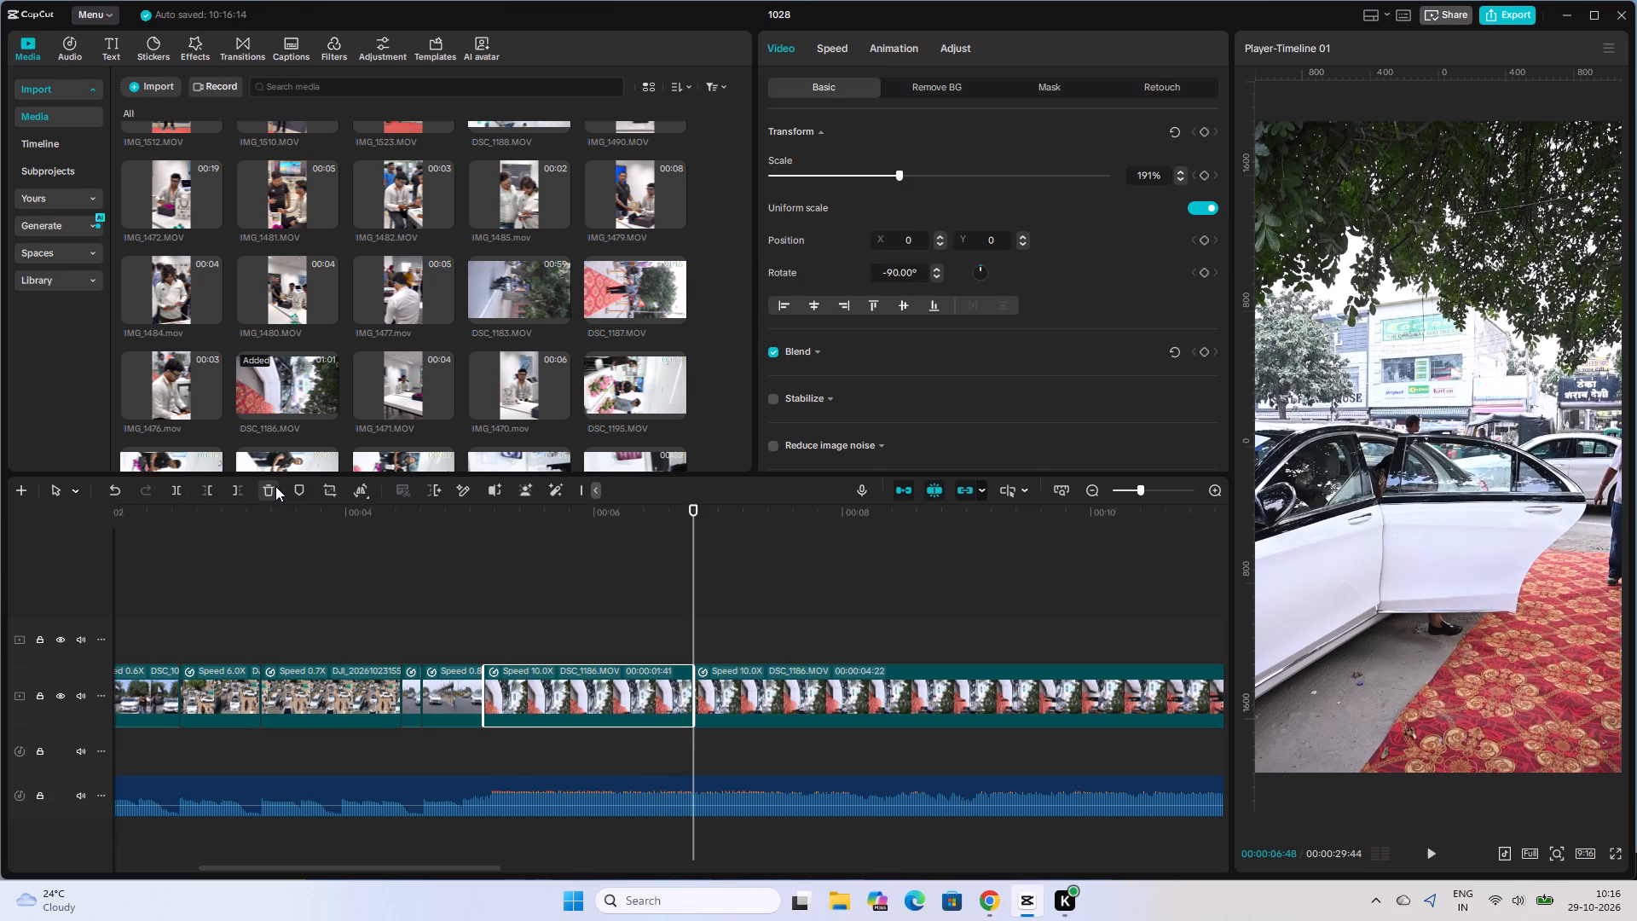
left_click(274, 486)
Play the remaining DSC_1186.MOV clip and raise its speed to about 62x.
left_click(480, 633)
left_click(533, 703)
key("space")
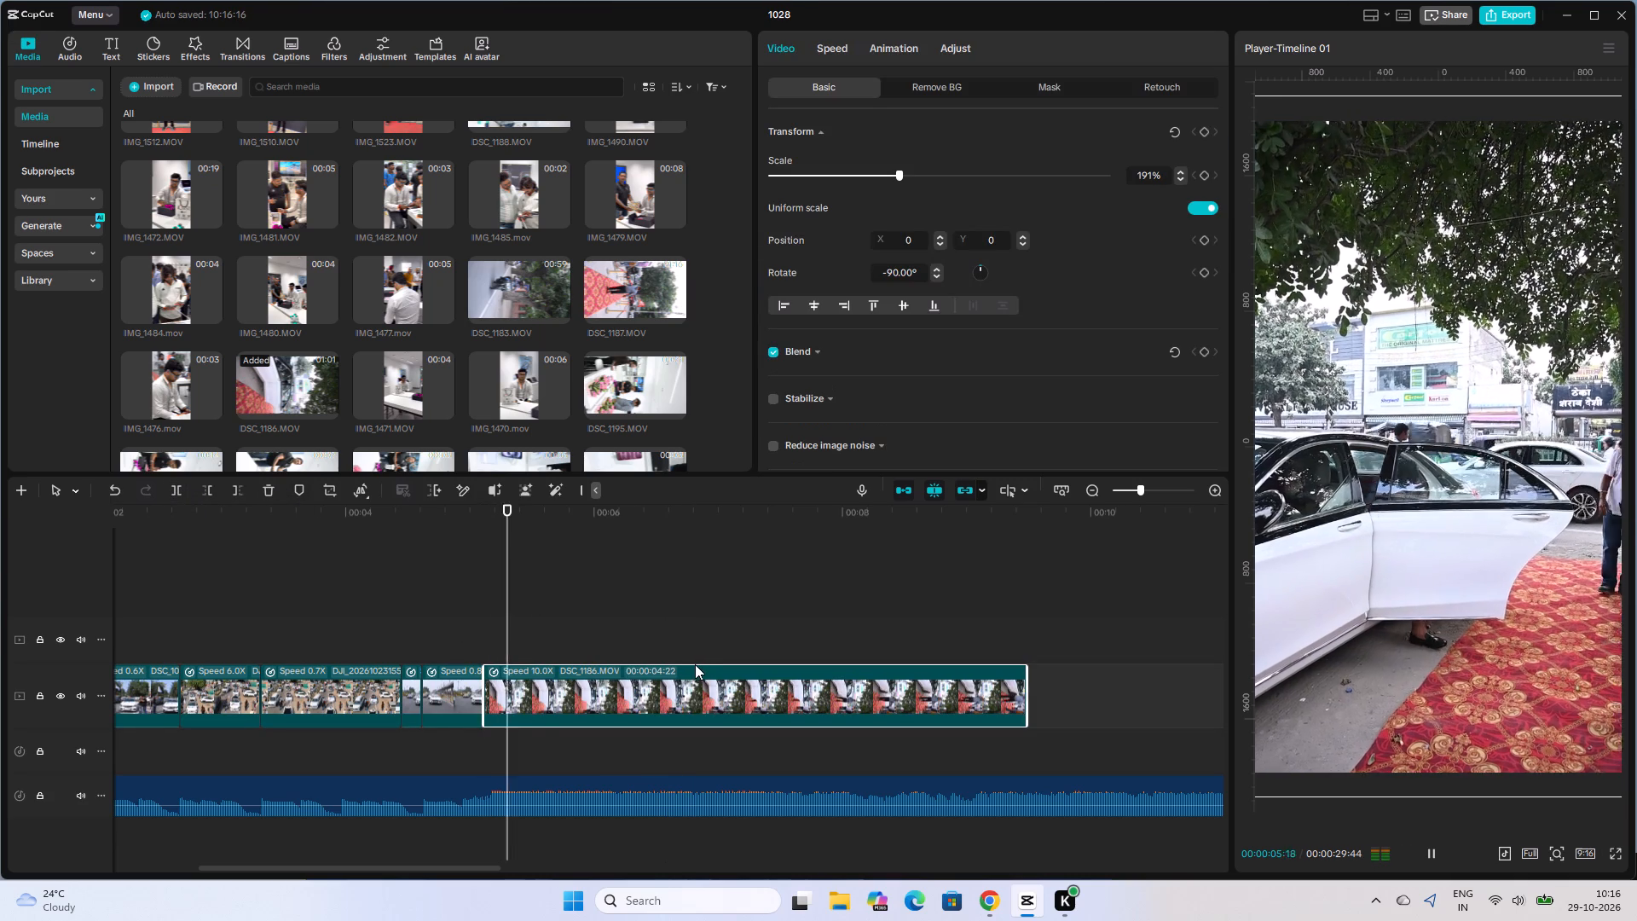
key("space")
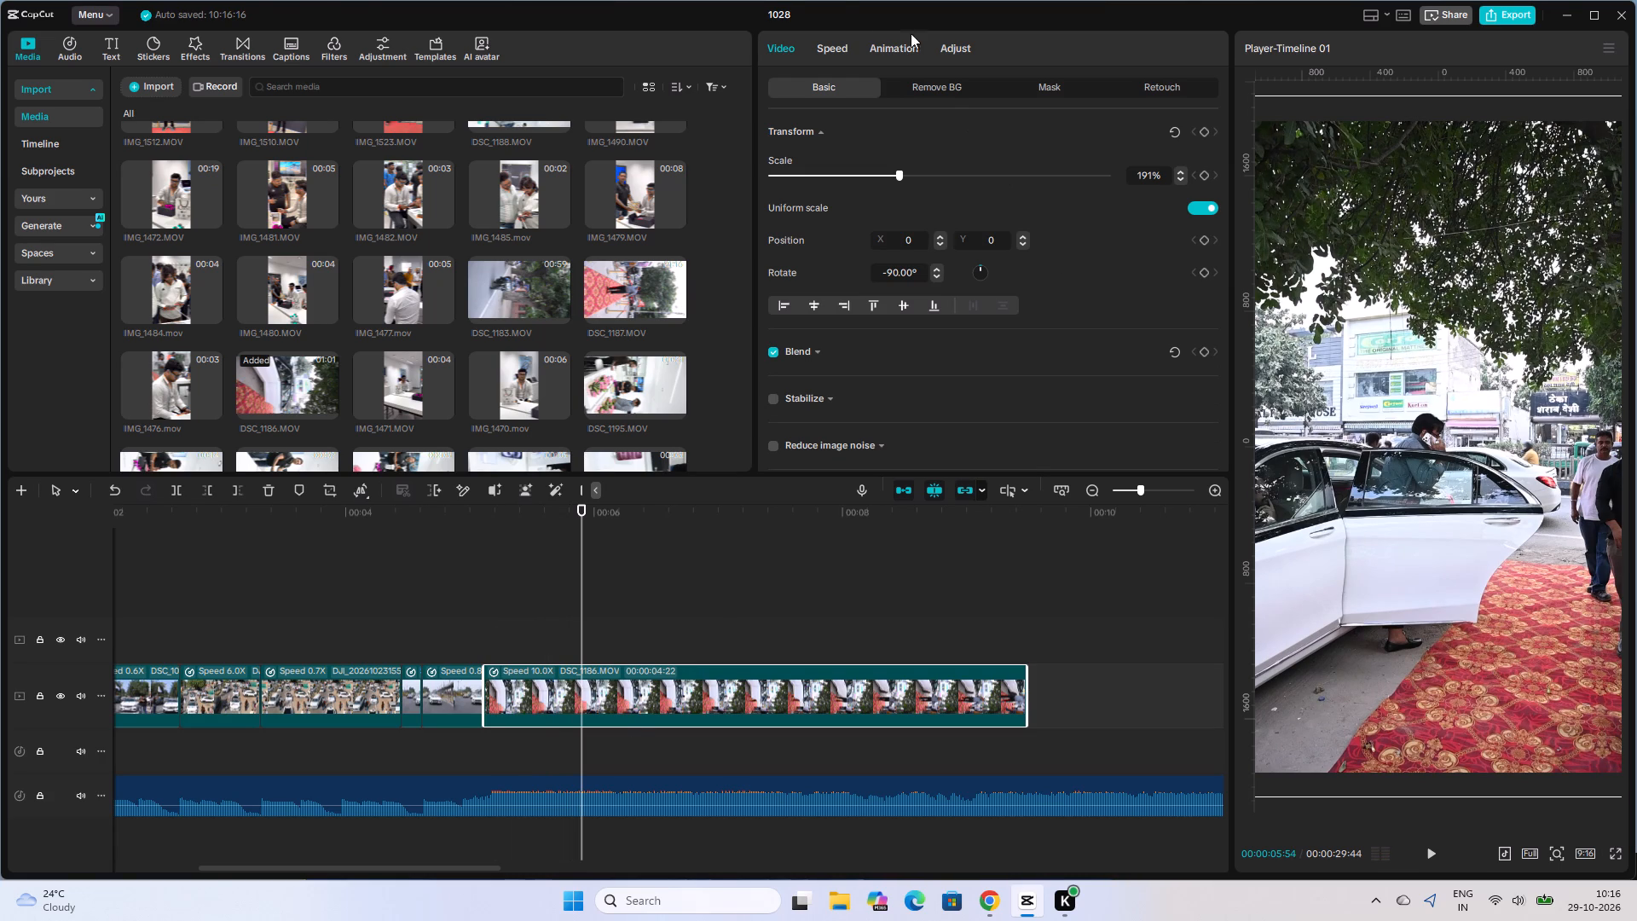
left_click(836, 55)
left_click(1109, 149)
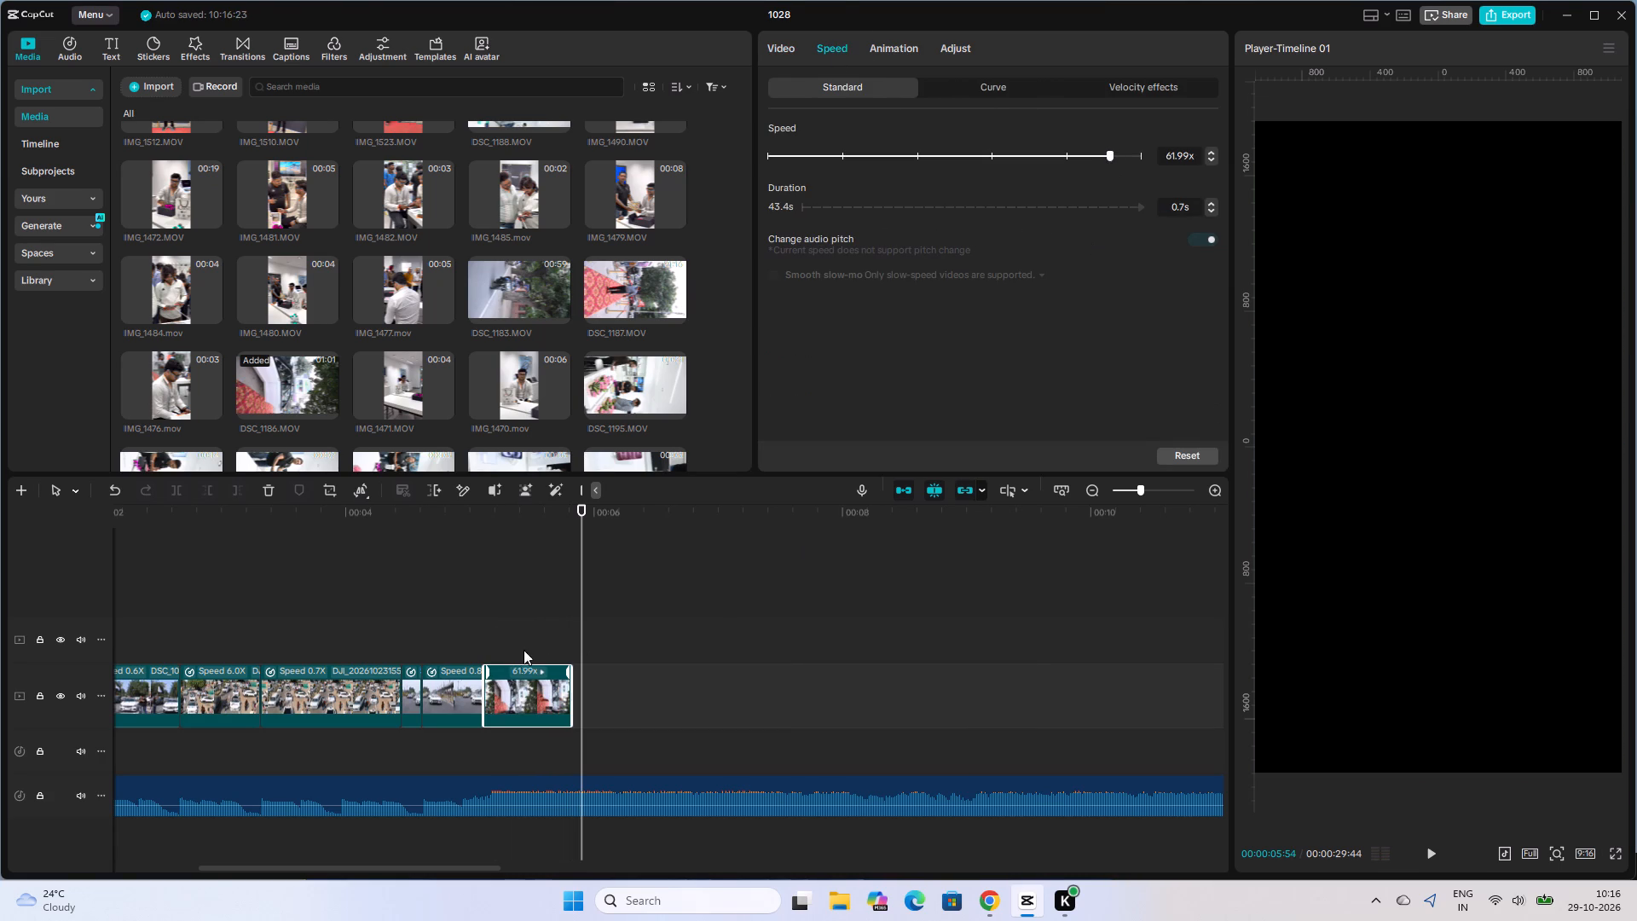
Play the fast DSC_1186.MOV clip from its start and split it at 00:00:05:27.
left_click(480, 658)
key("space")
key("space")
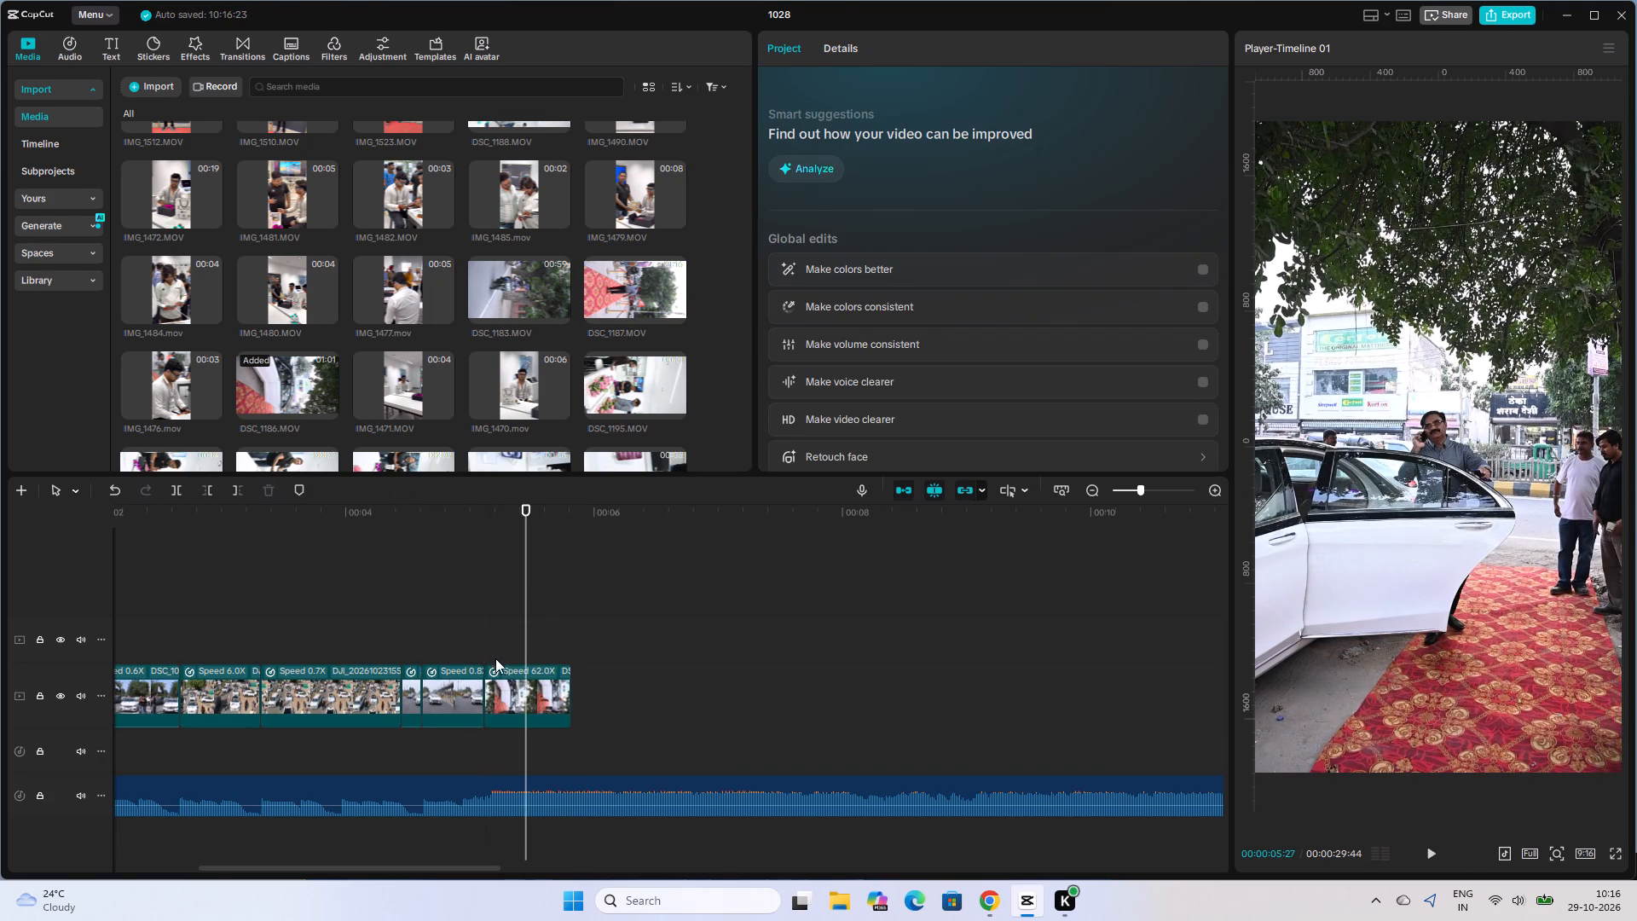
left_click(516, 685)
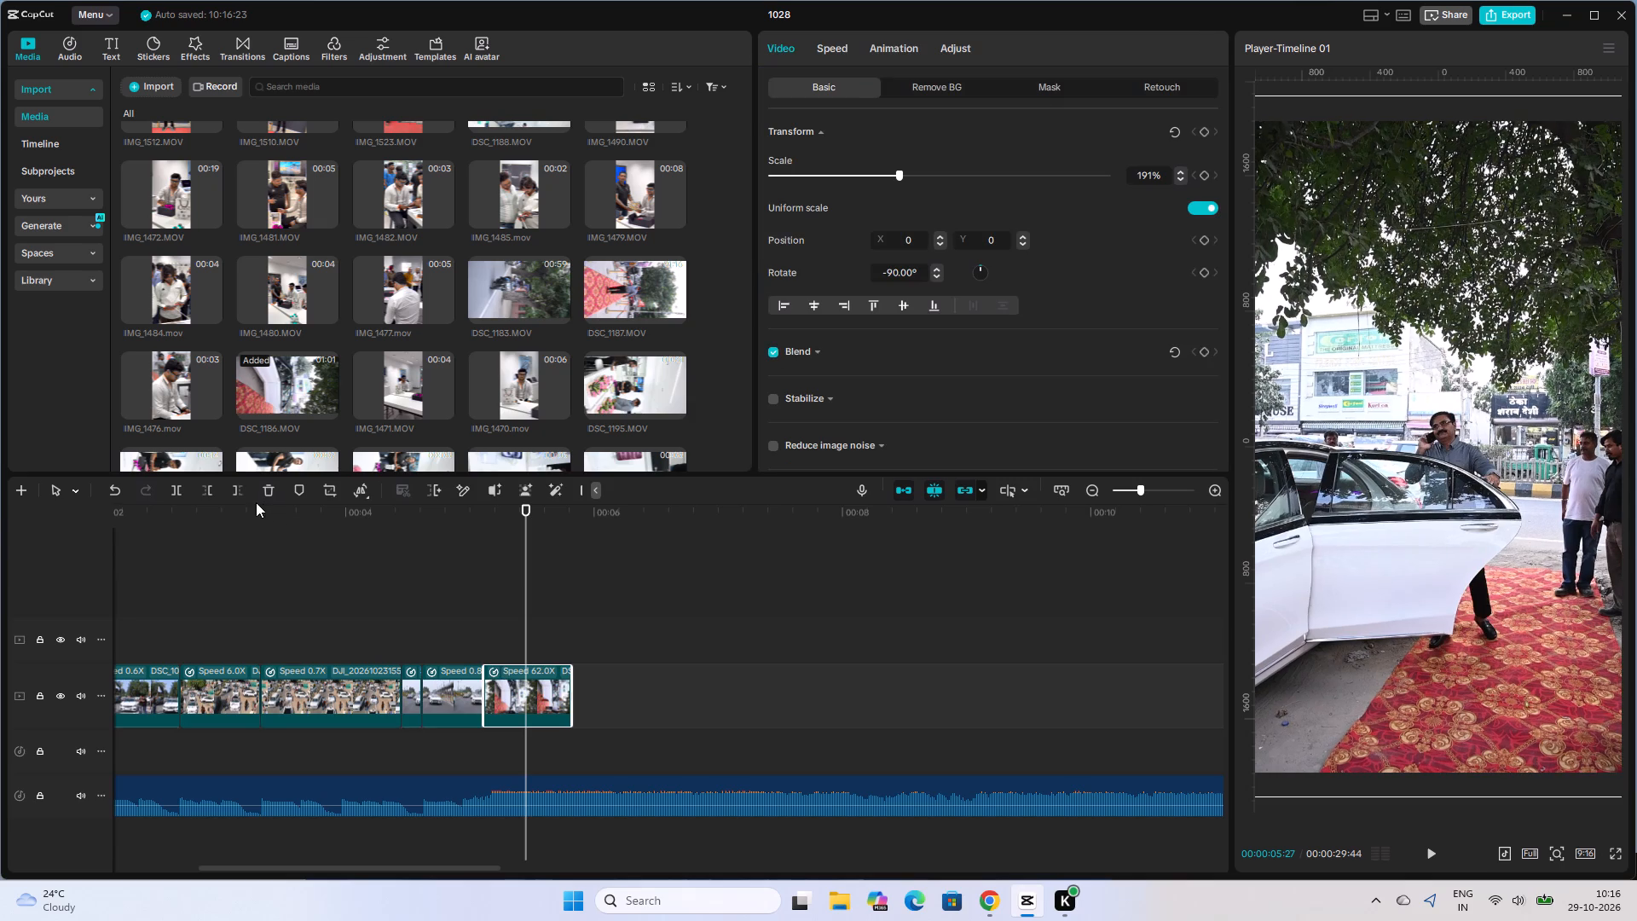
left_click(185, 490)
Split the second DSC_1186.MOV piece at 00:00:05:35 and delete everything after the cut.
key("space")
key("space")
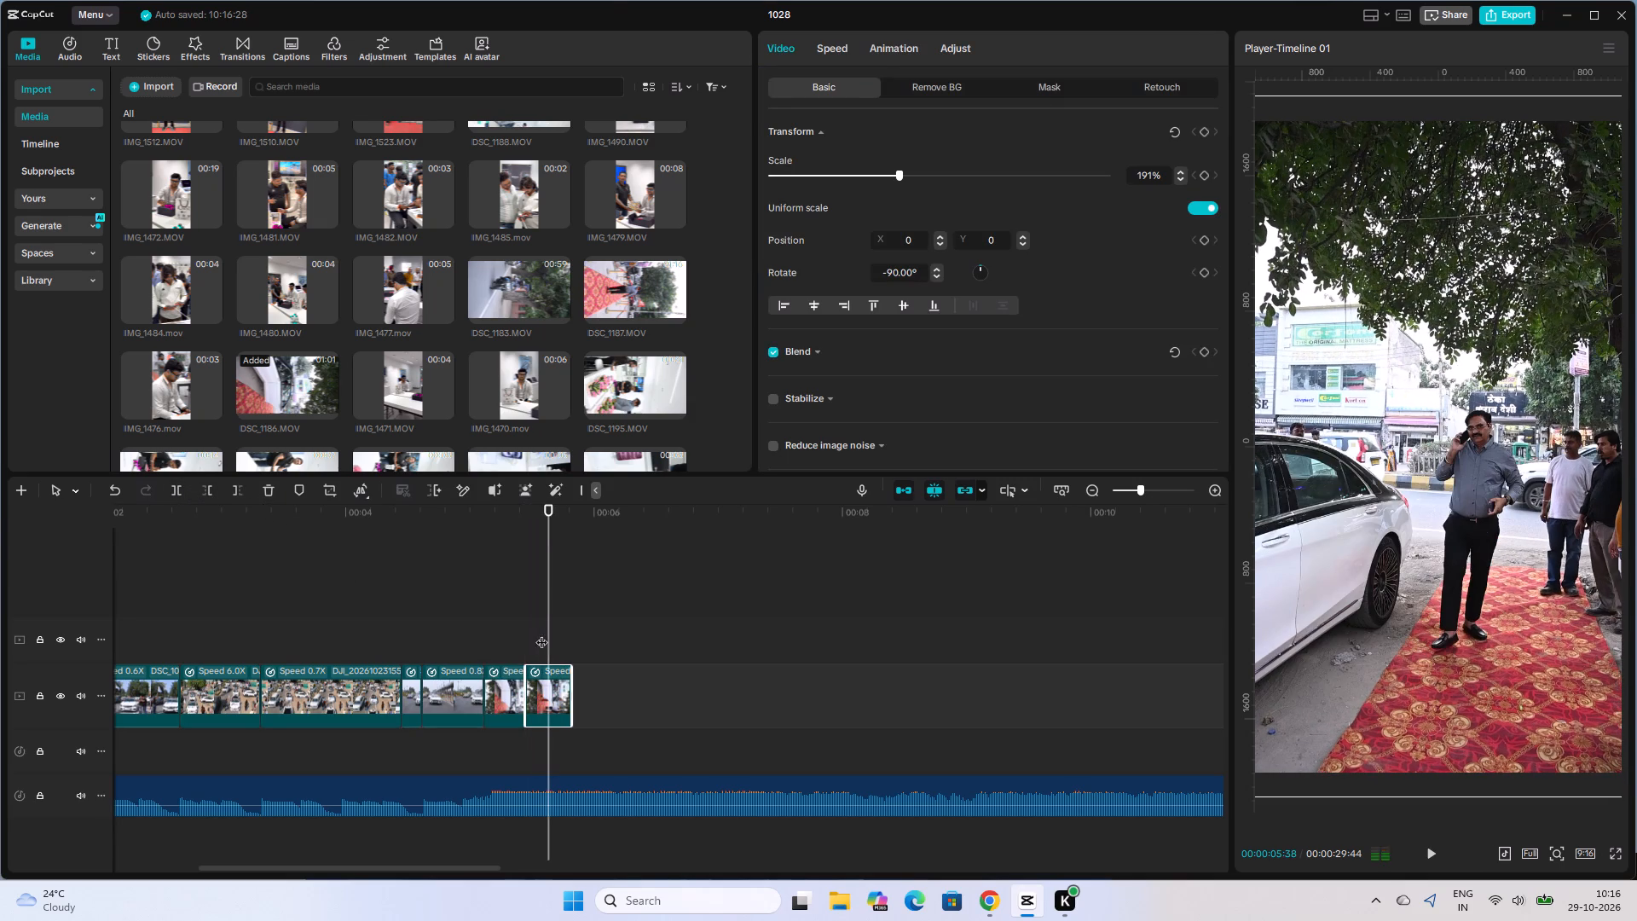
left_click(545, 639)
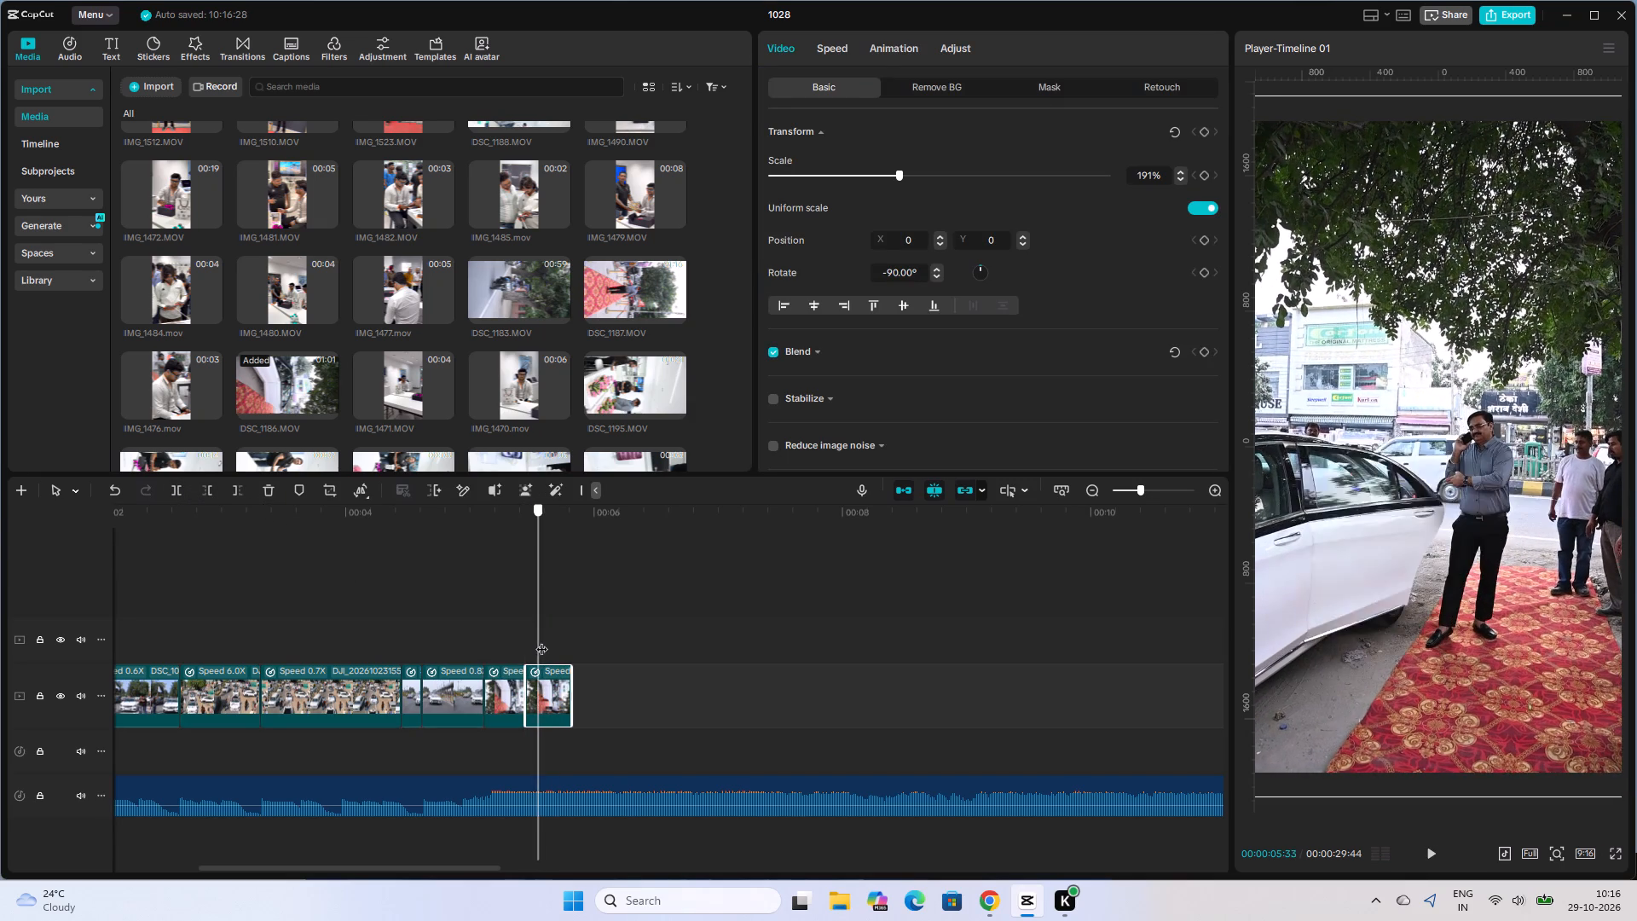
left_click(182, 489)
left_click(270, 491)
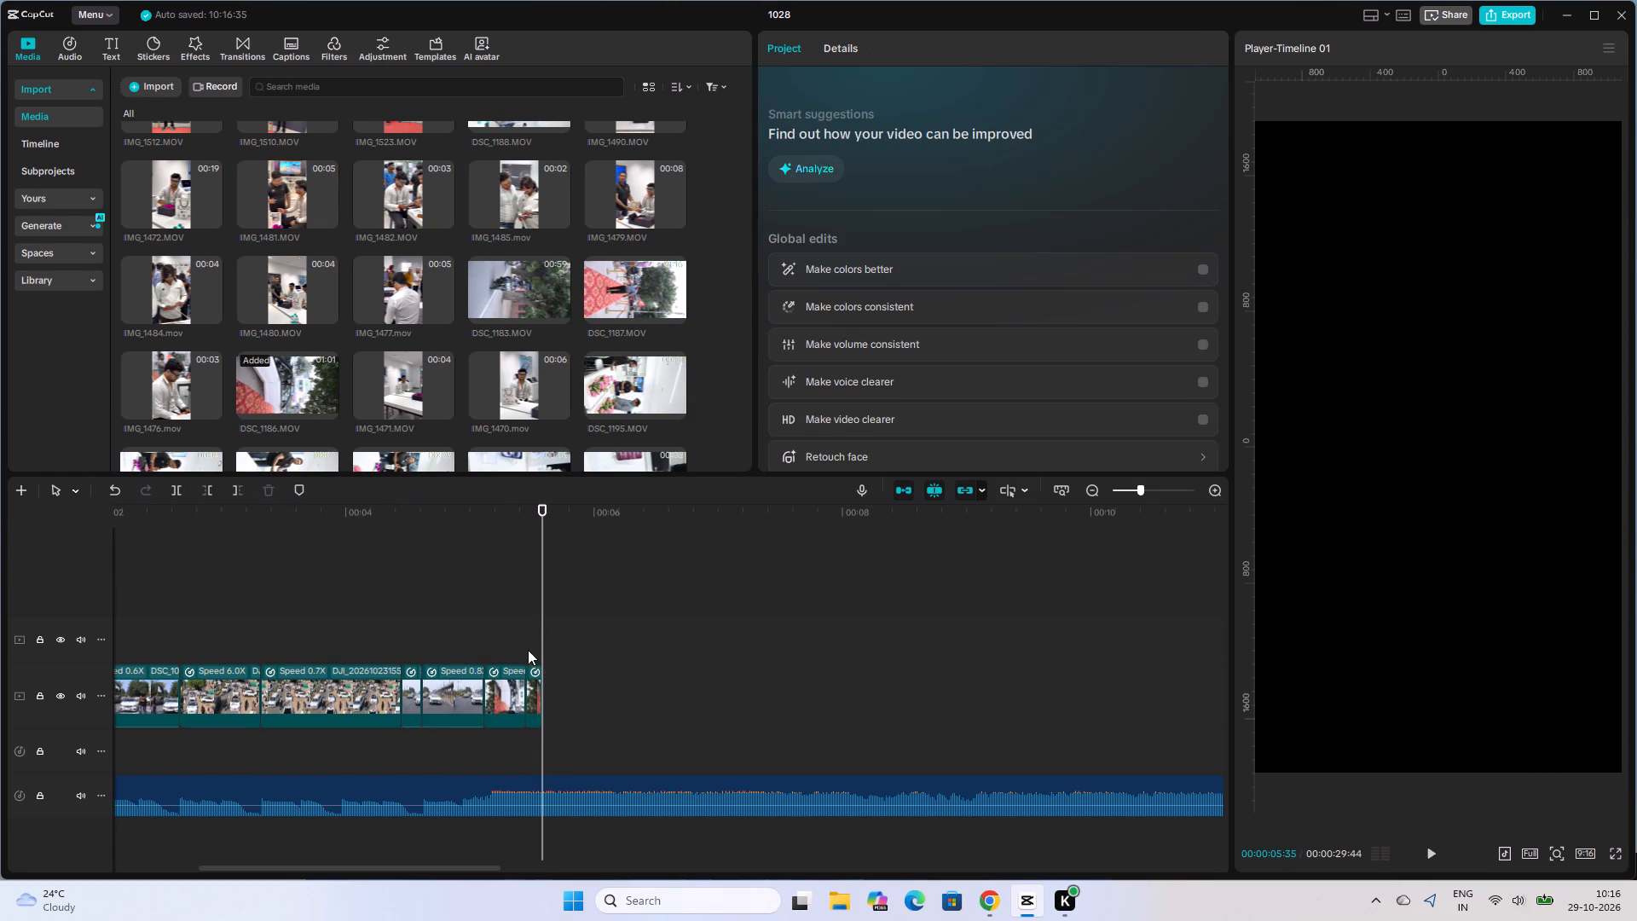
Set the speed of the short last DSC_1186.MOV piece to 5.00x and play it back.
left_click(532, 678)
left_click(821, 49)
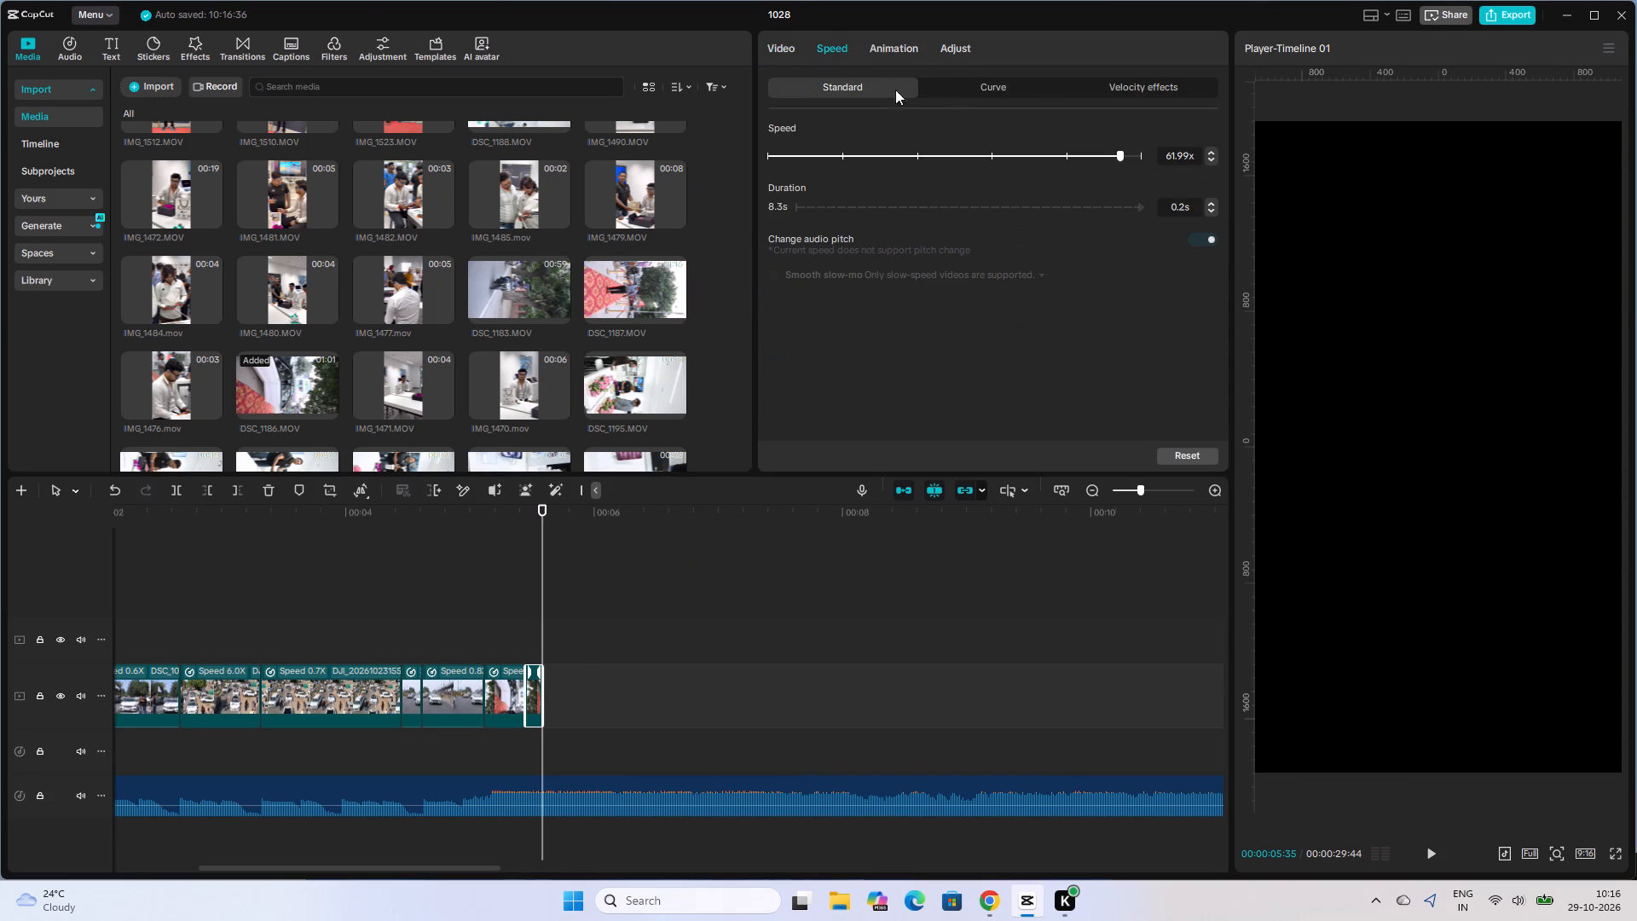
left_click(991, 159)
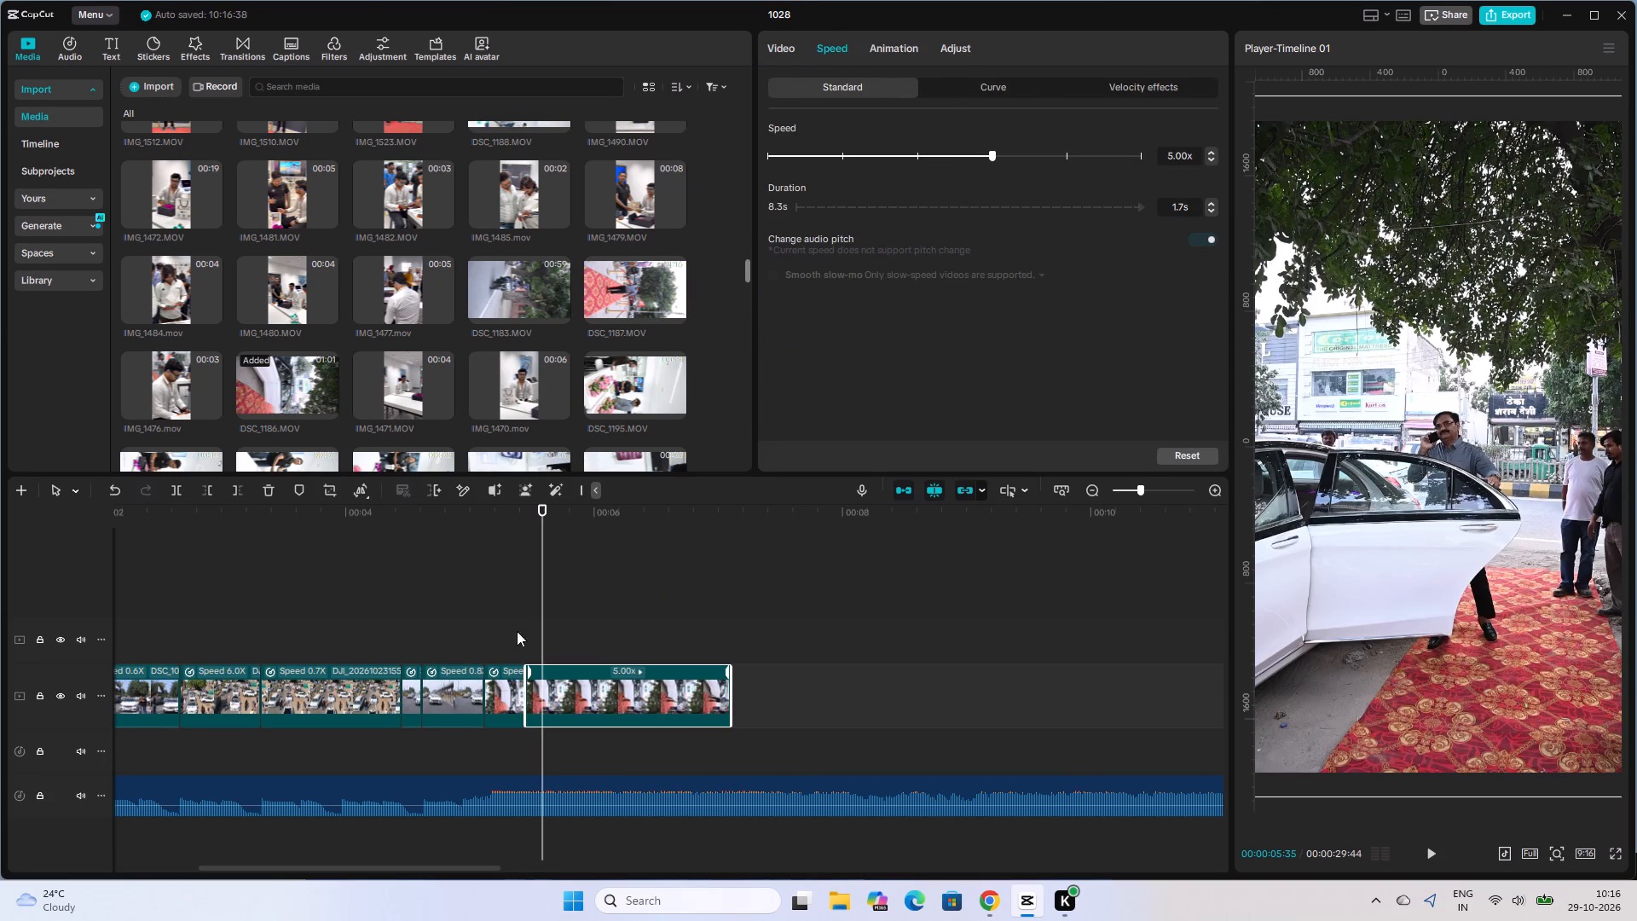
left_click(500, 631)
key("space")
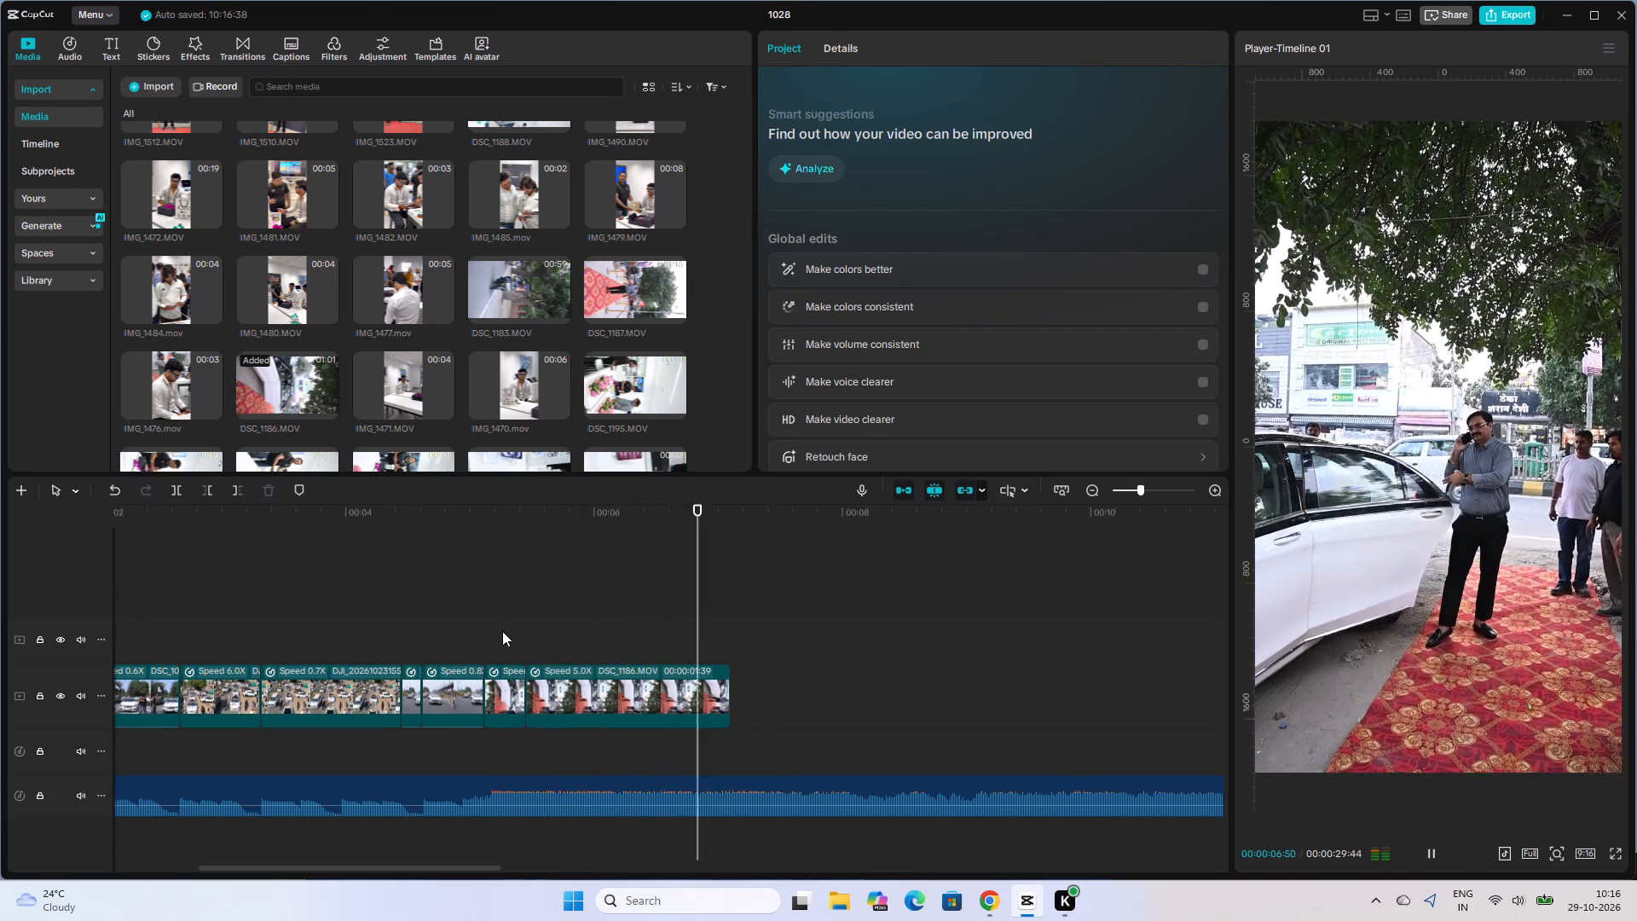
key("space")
Replay the join between the DSC_1186.MOV pieces and split the fast piece before it at 00:00:05:18.
left_click(534, 646)
left_click(534, 657)
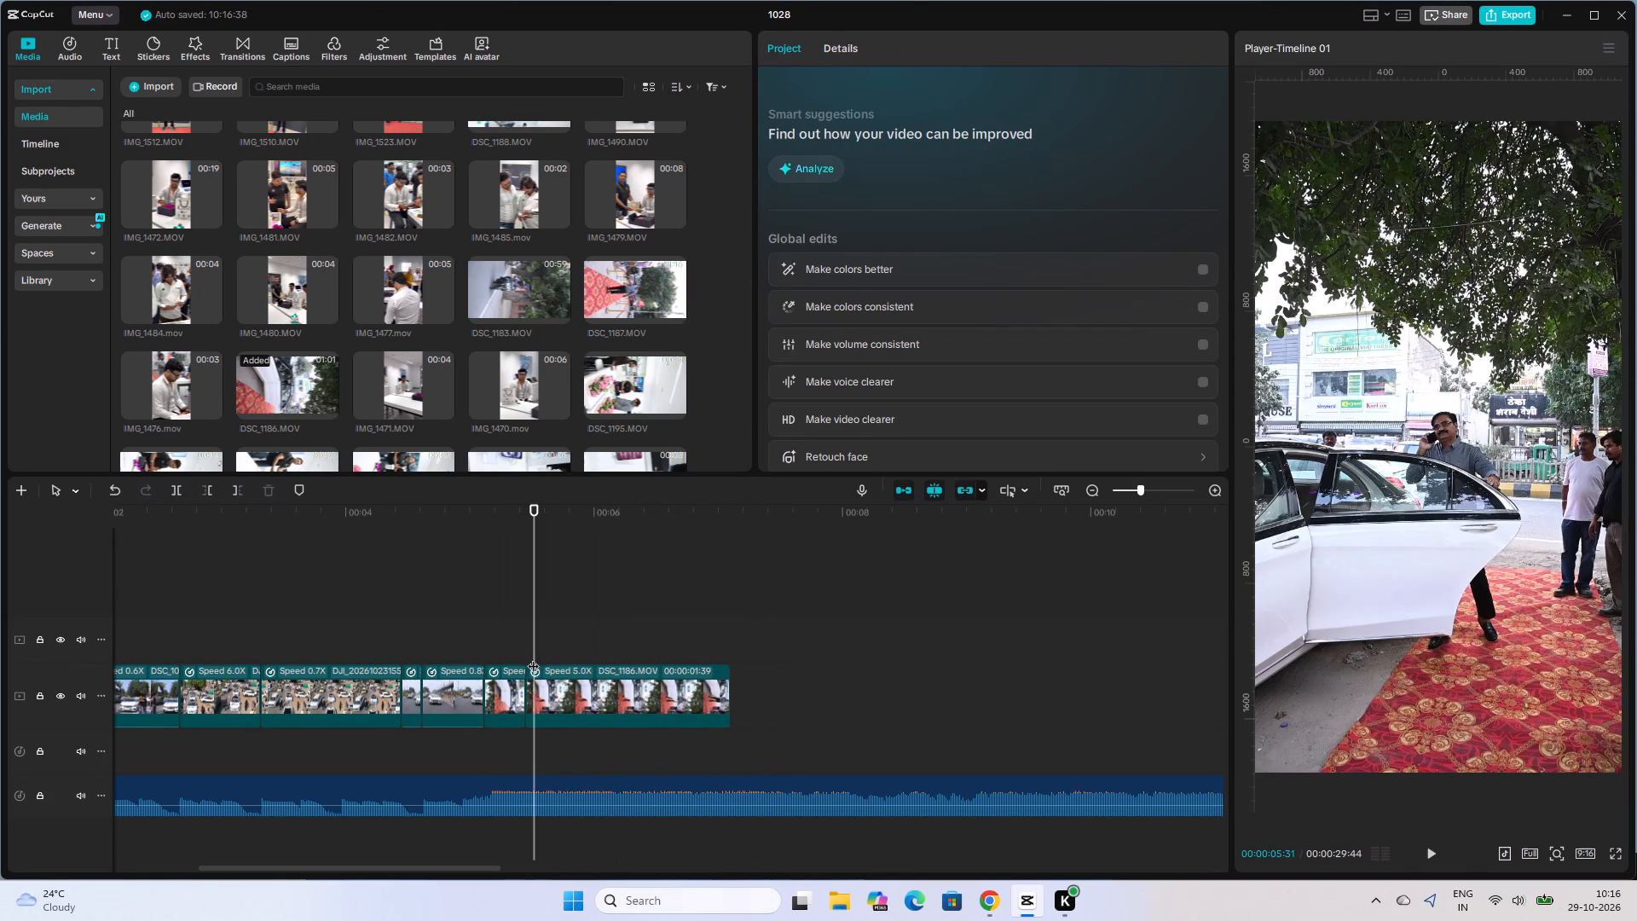
left_click(532, 657)
left_click(530, 656)
left_click(506, 651)
key("space")
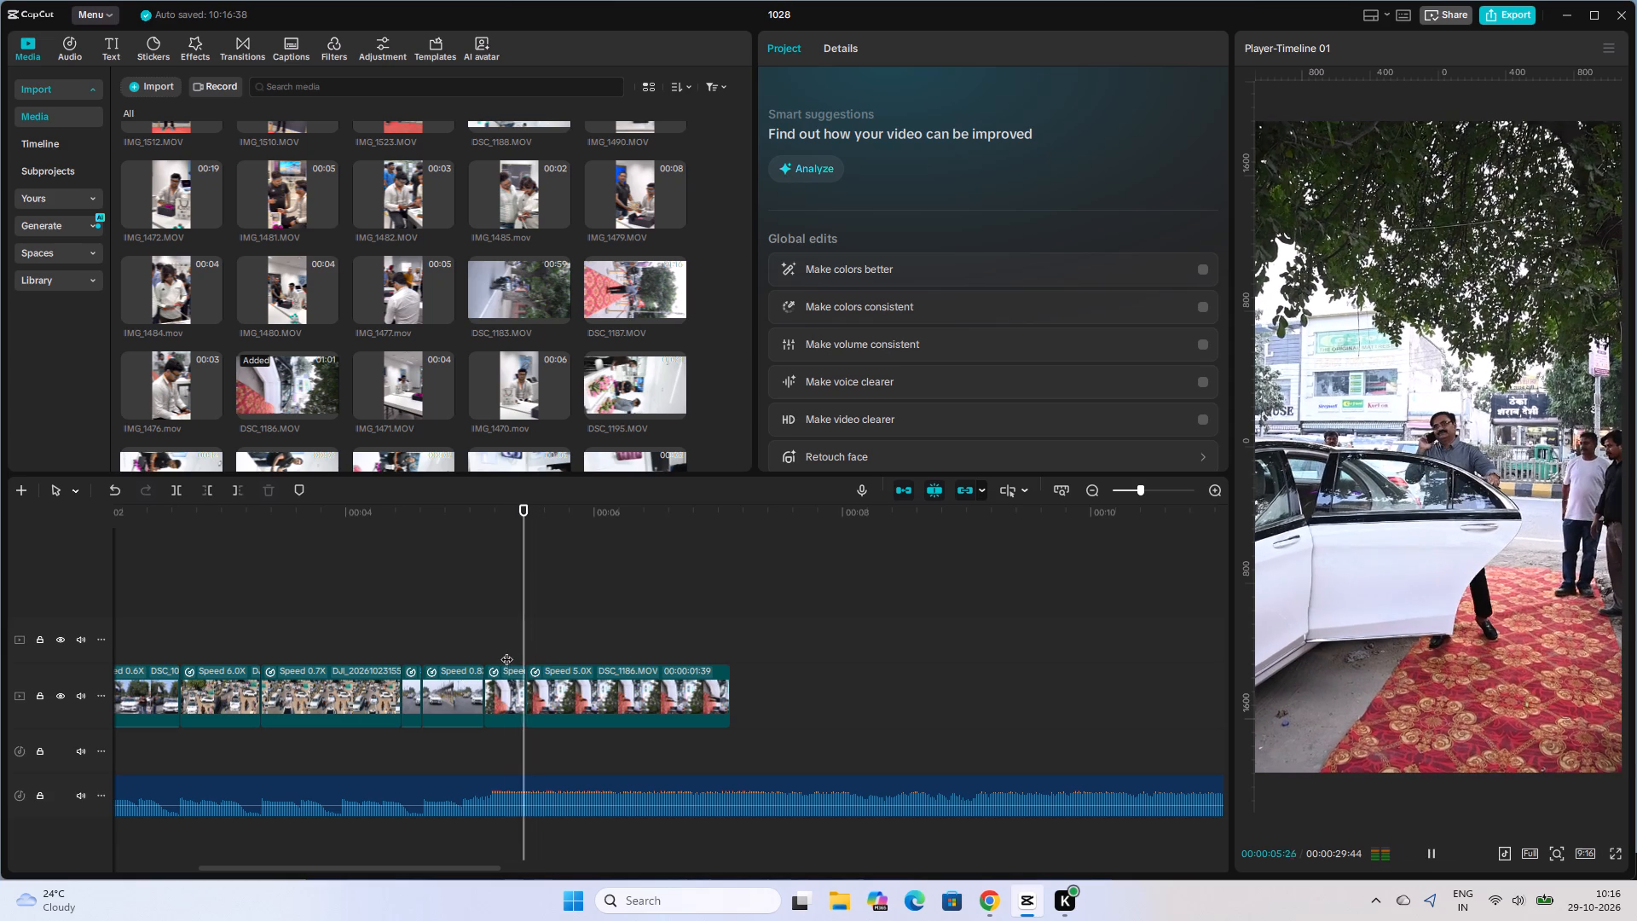
key("space")
left_click(494, 648)
key("space")
key("space")
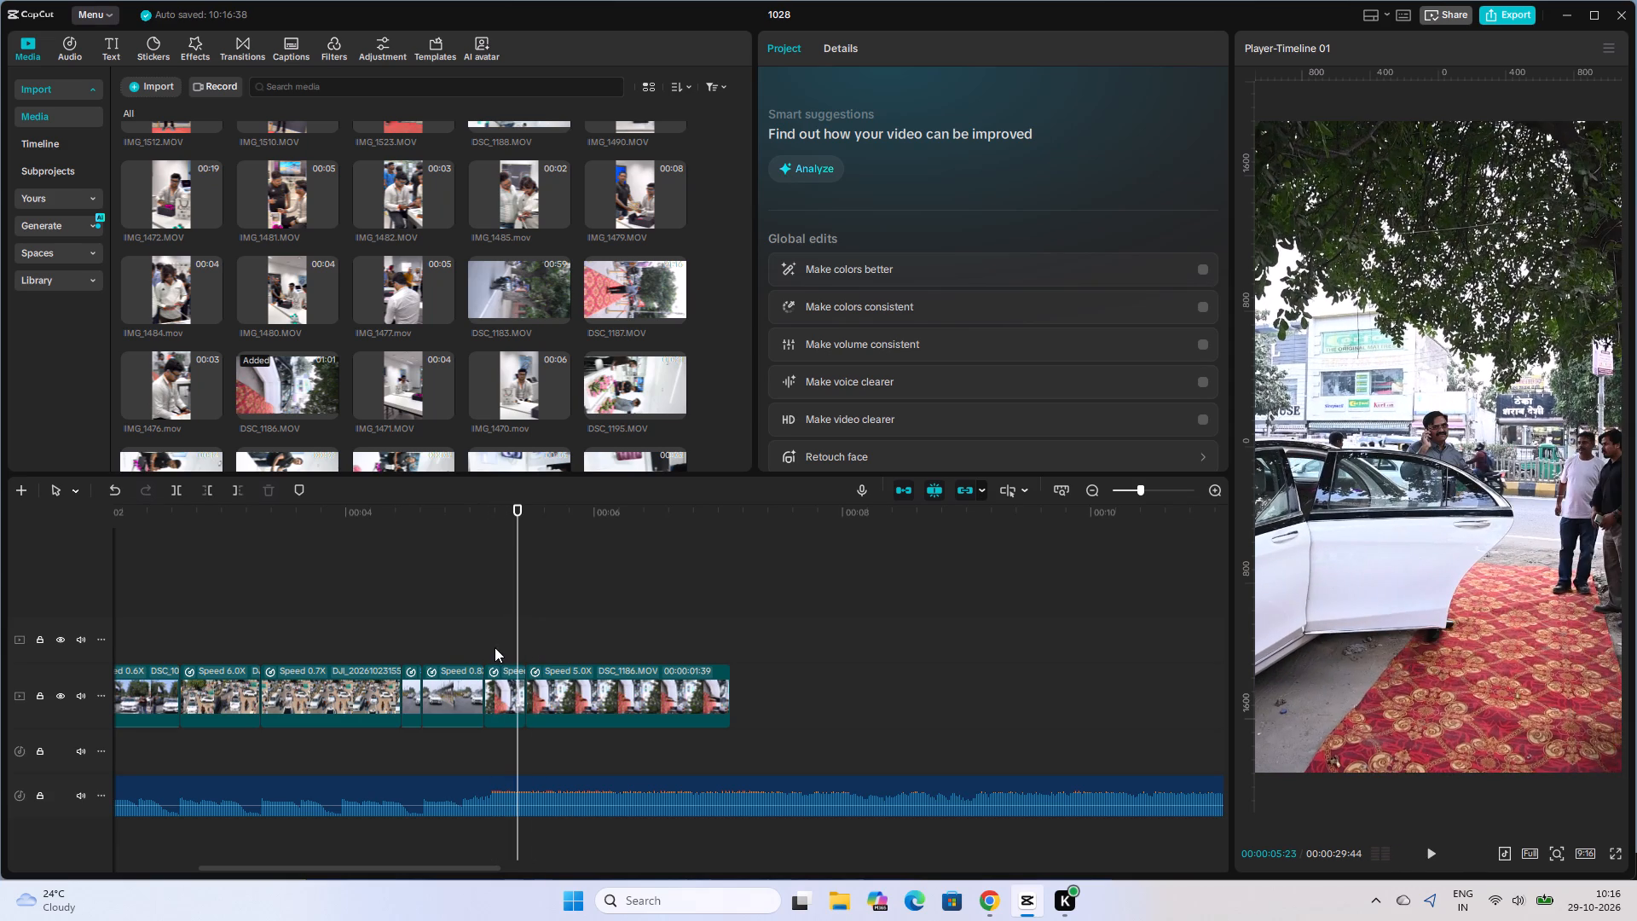
left_click(495, 647)
left_click_drag(499, 648, 506, 648)
left_click(512, 676)
left_click(182, 488)
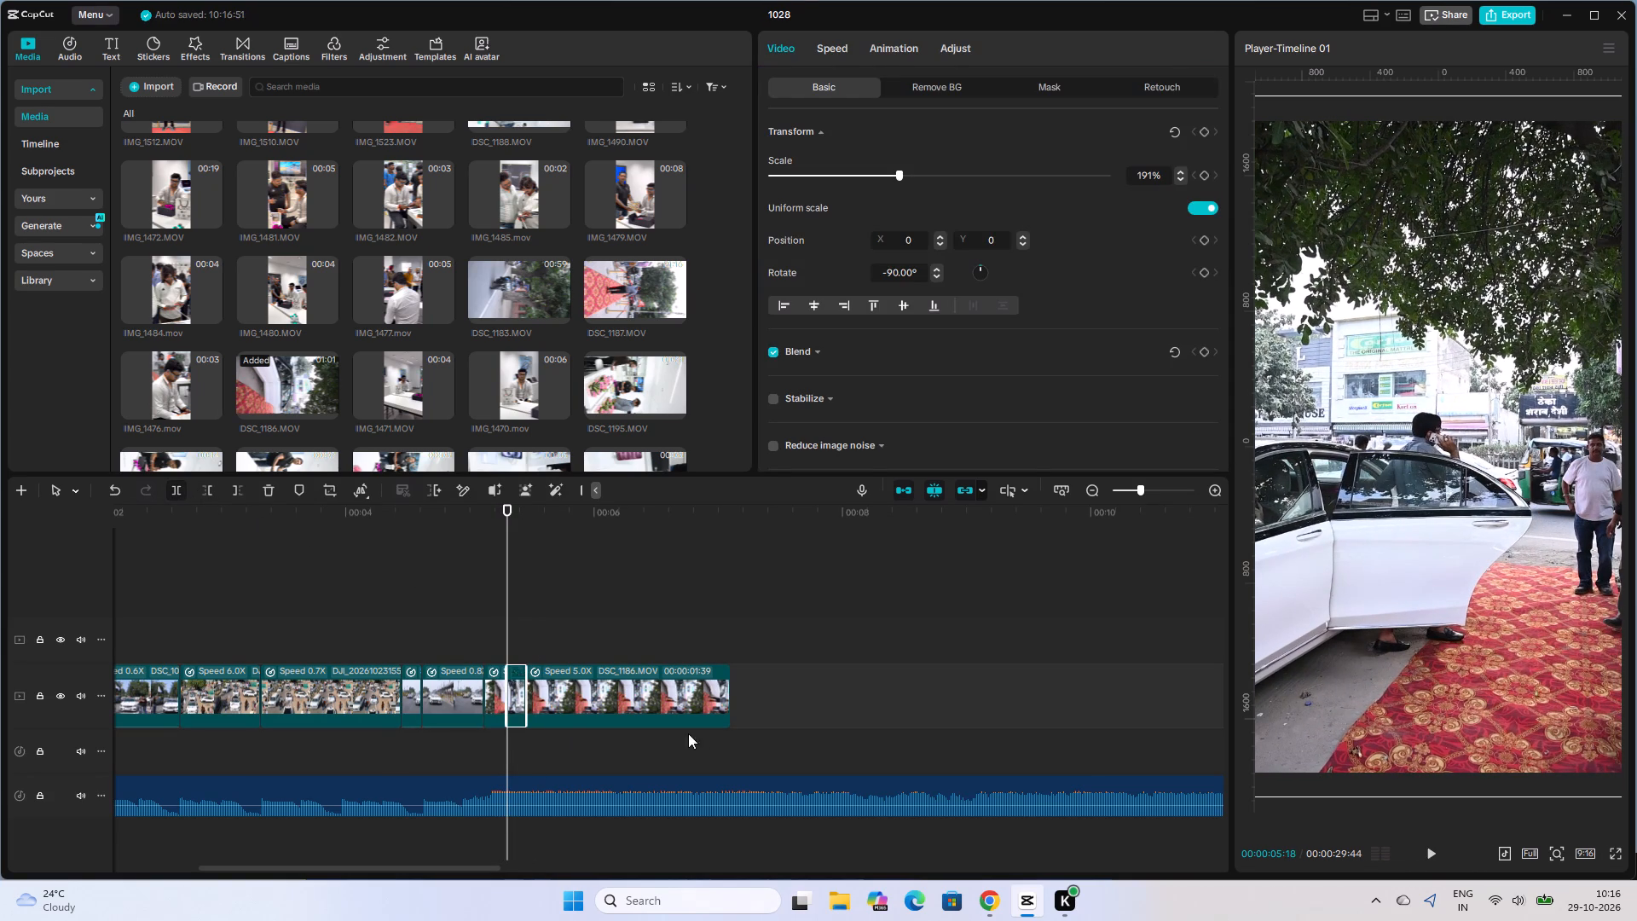
Delete the 5.0X DSC_1186.MOV piece at the end of the main track.
left_click(663, 680)
left_click(271, 489)
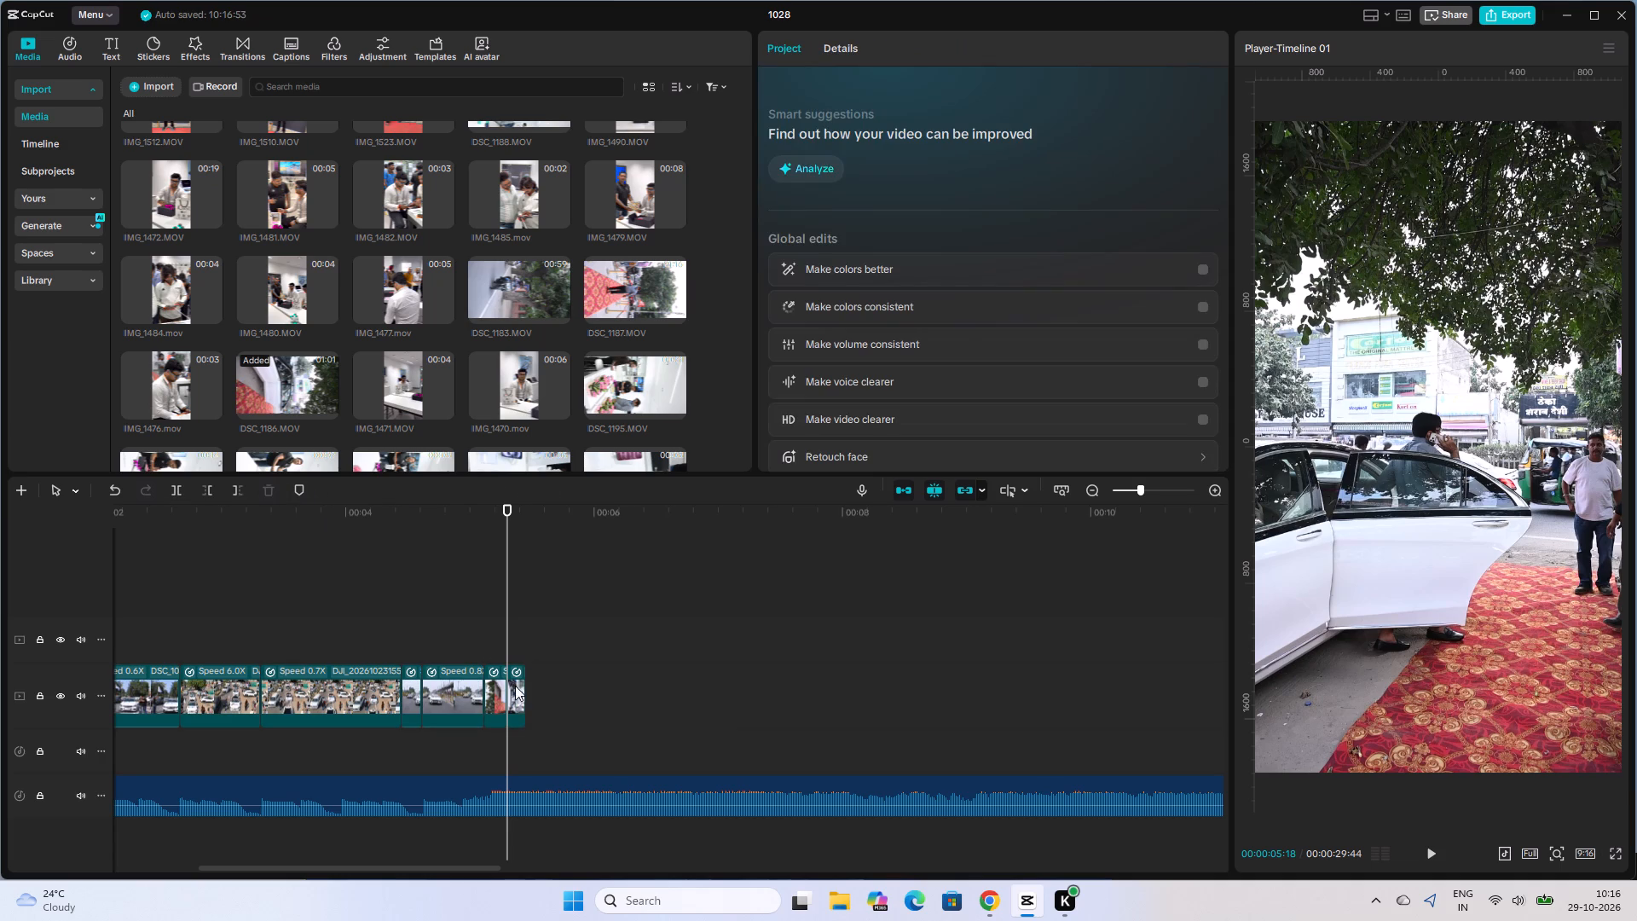
Set the speed of the last DSC_1186.MOV piece, starting at 00:00:05:18, to 1.00x.
left_click(517, 687)
left_click(857, 40)
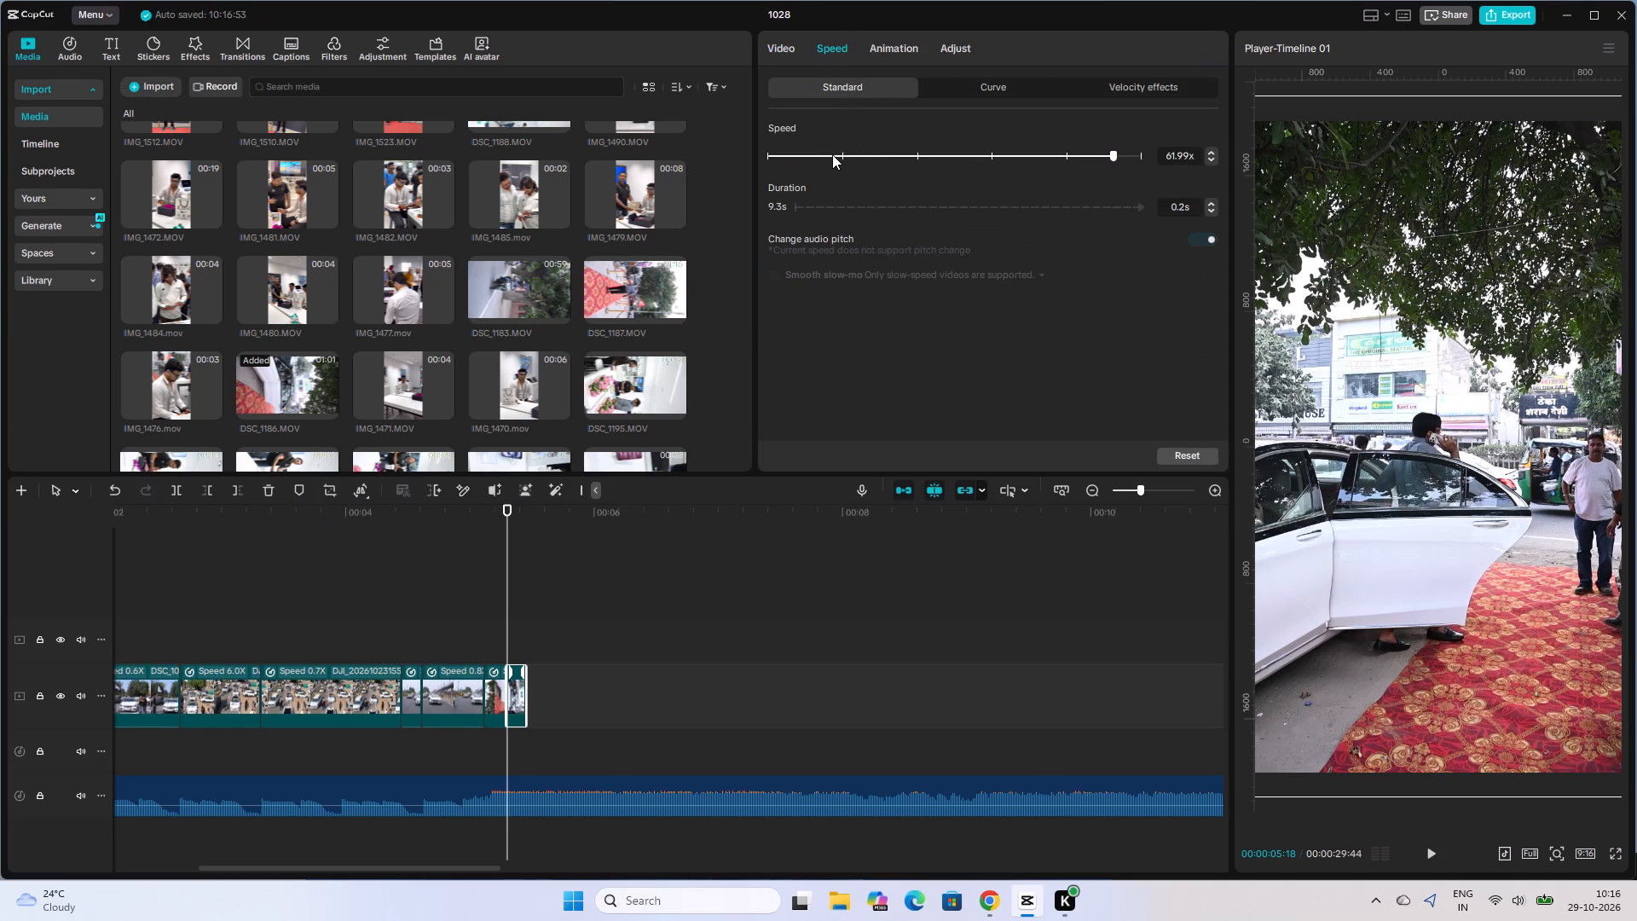
left_click(841, 156)
Play the normal-speed DSC_1186.MOV piece, split it at 00:00:06:30 and delete the part after the cut.
key("space")
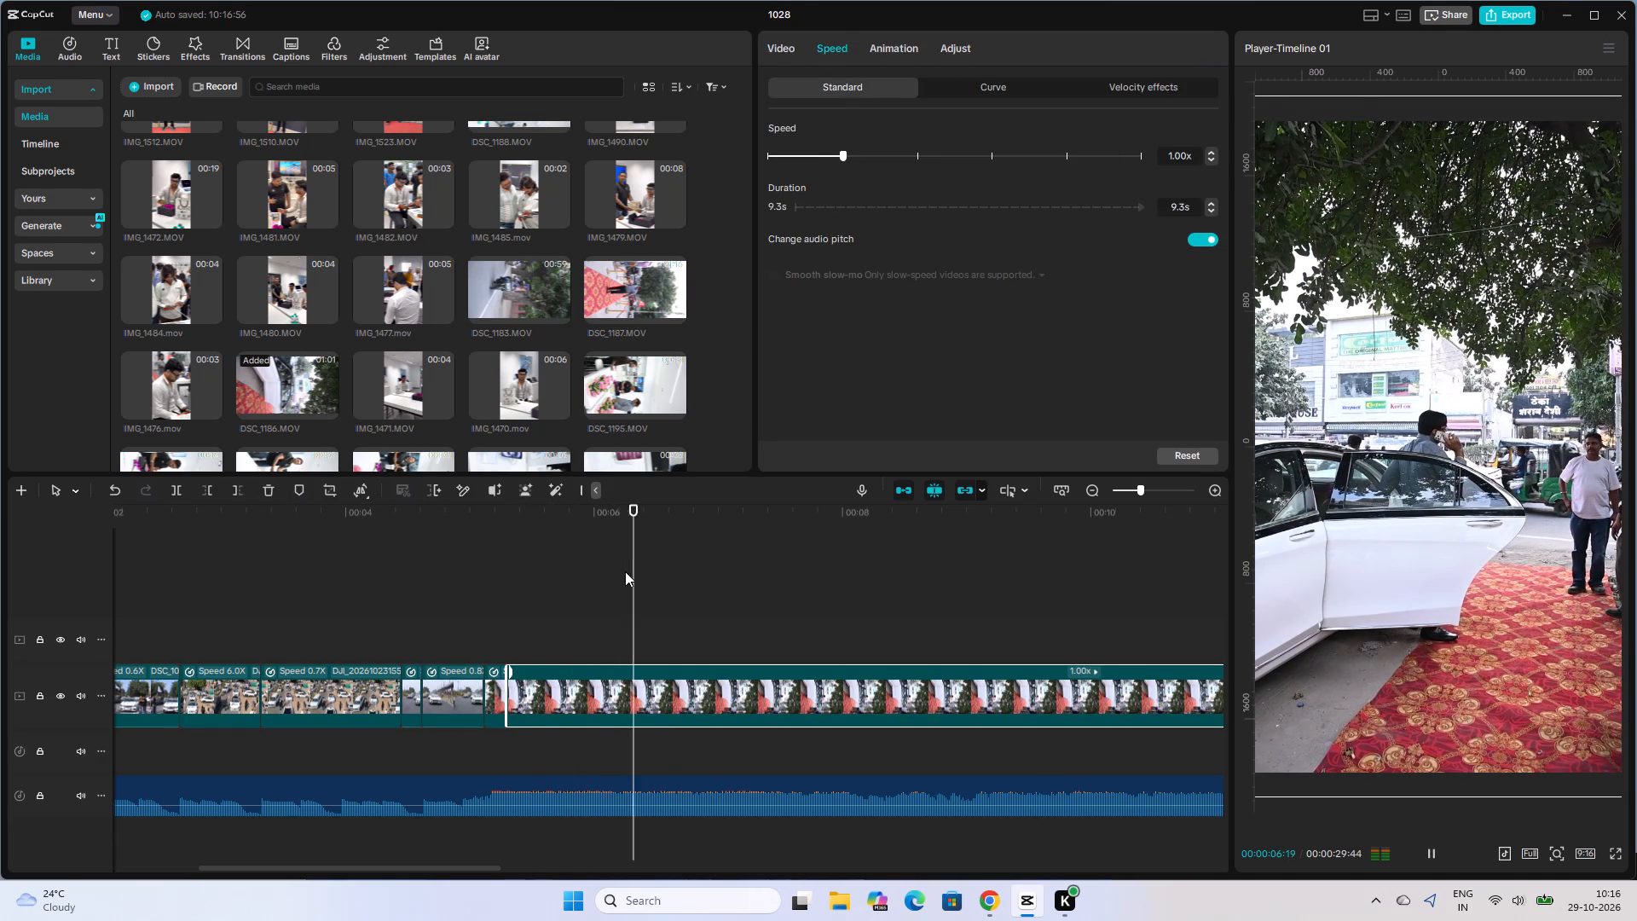
key("space")
left_click(173, 490)
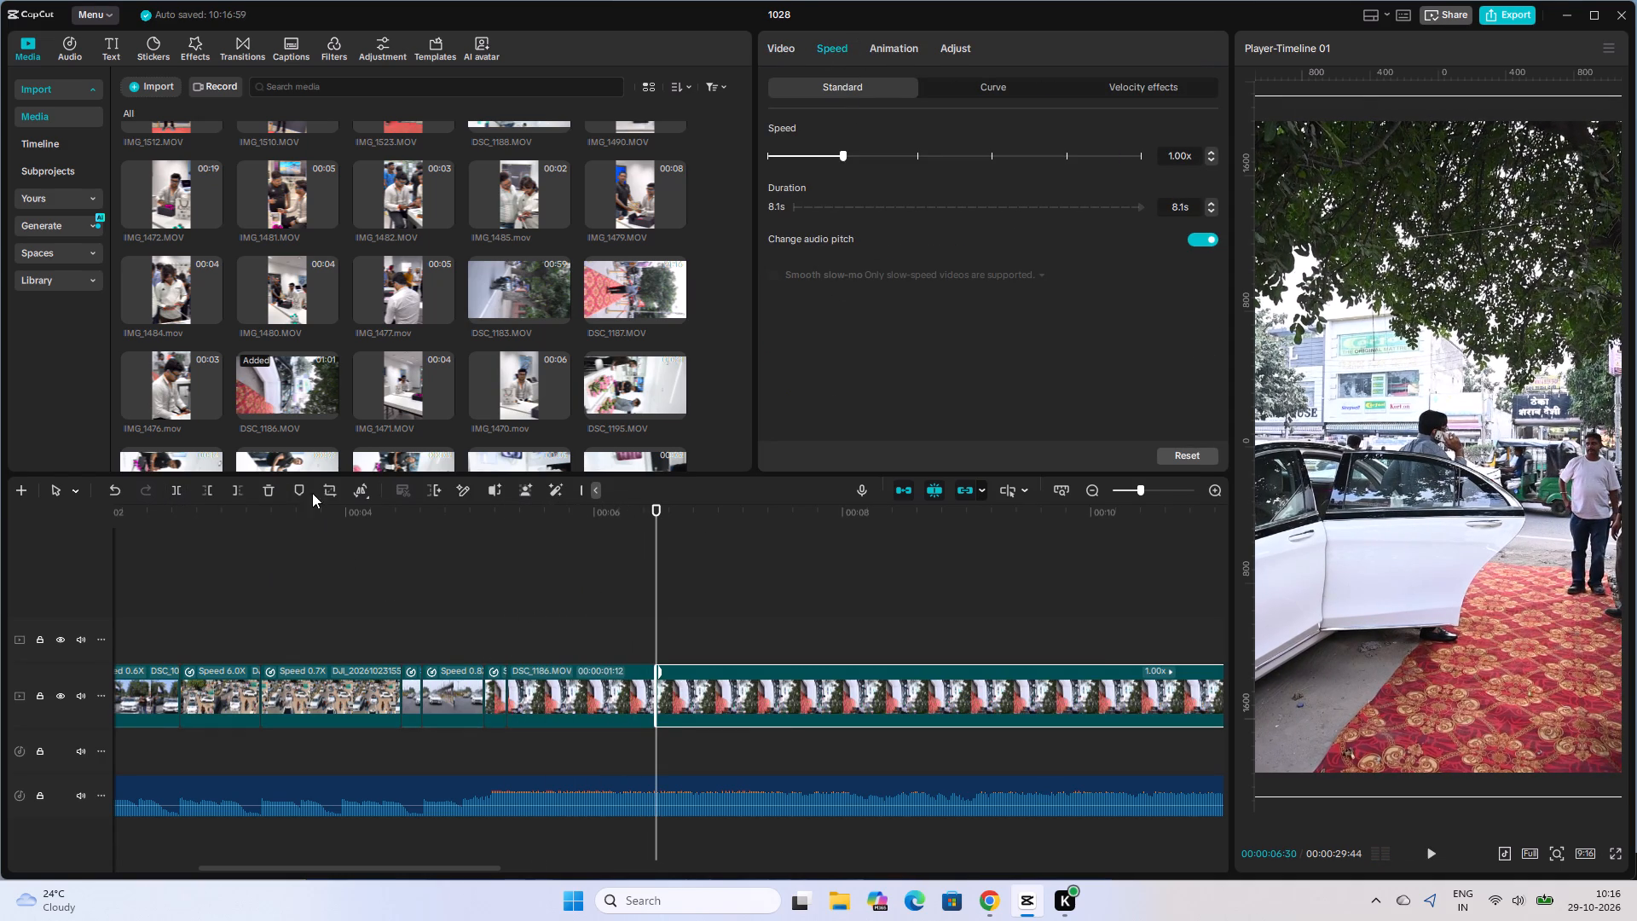
left_click(273, 491)
Add DSC_1187.MOV to the end of the main track, directly after the DSC_1186.MOV clip.
left_click(610, 301)
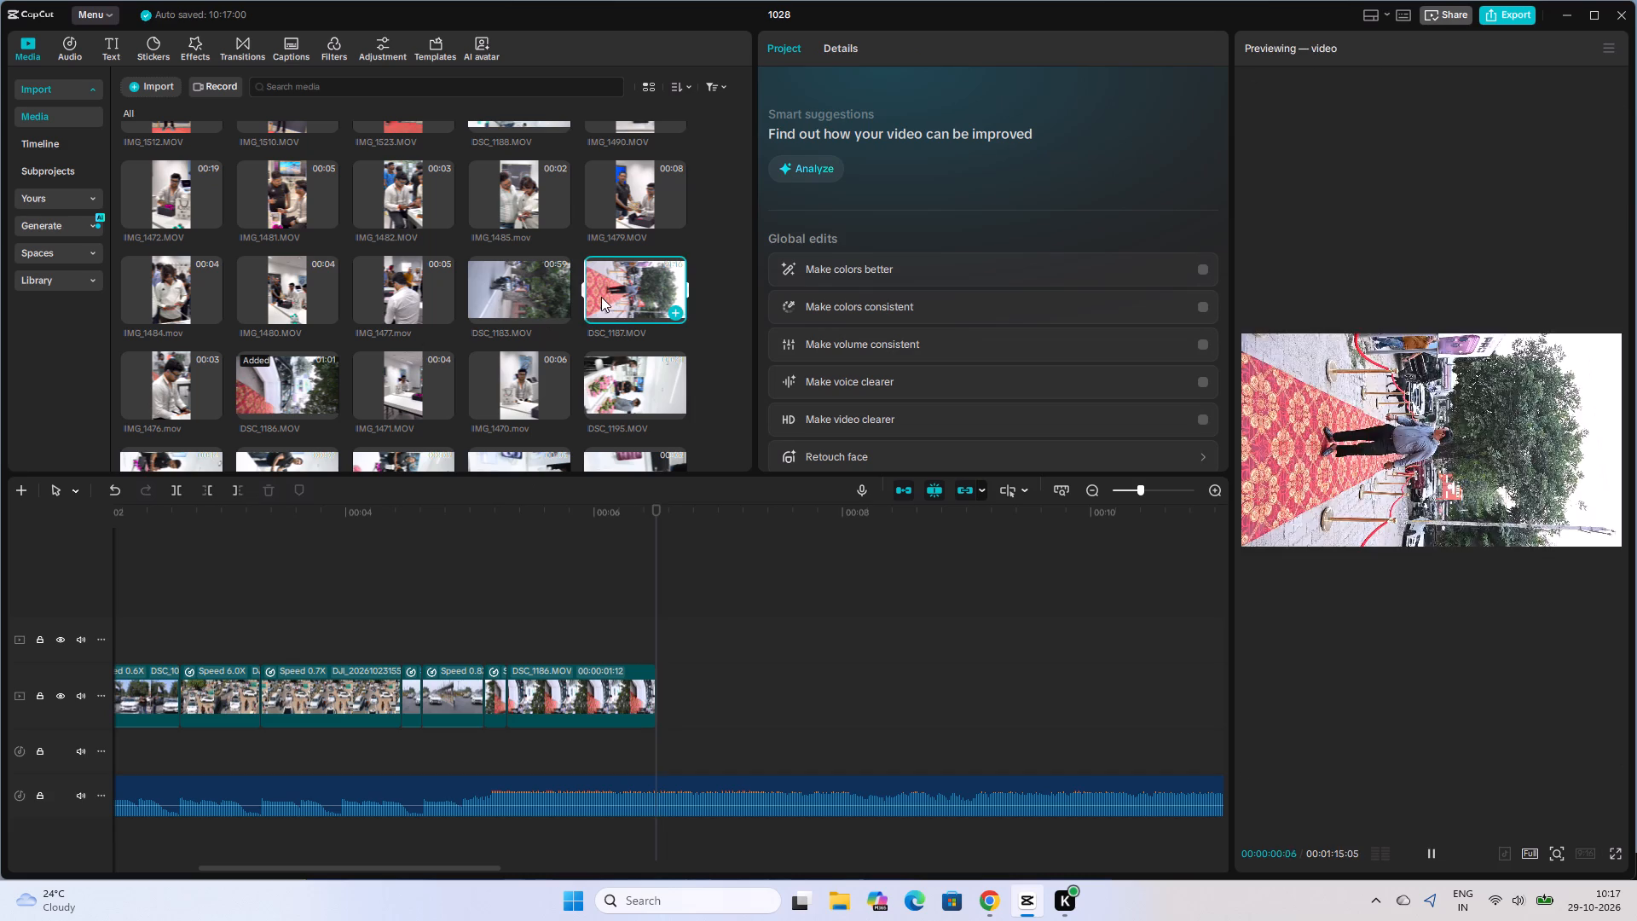
left_click_drag(601, 297, 667, 704)
Try the DSC_1187.MOV clip at 2.00x, set its speed to 10.00x, and play it to check the pace.
scroll(883, 665, "down", 6, "ctrl")
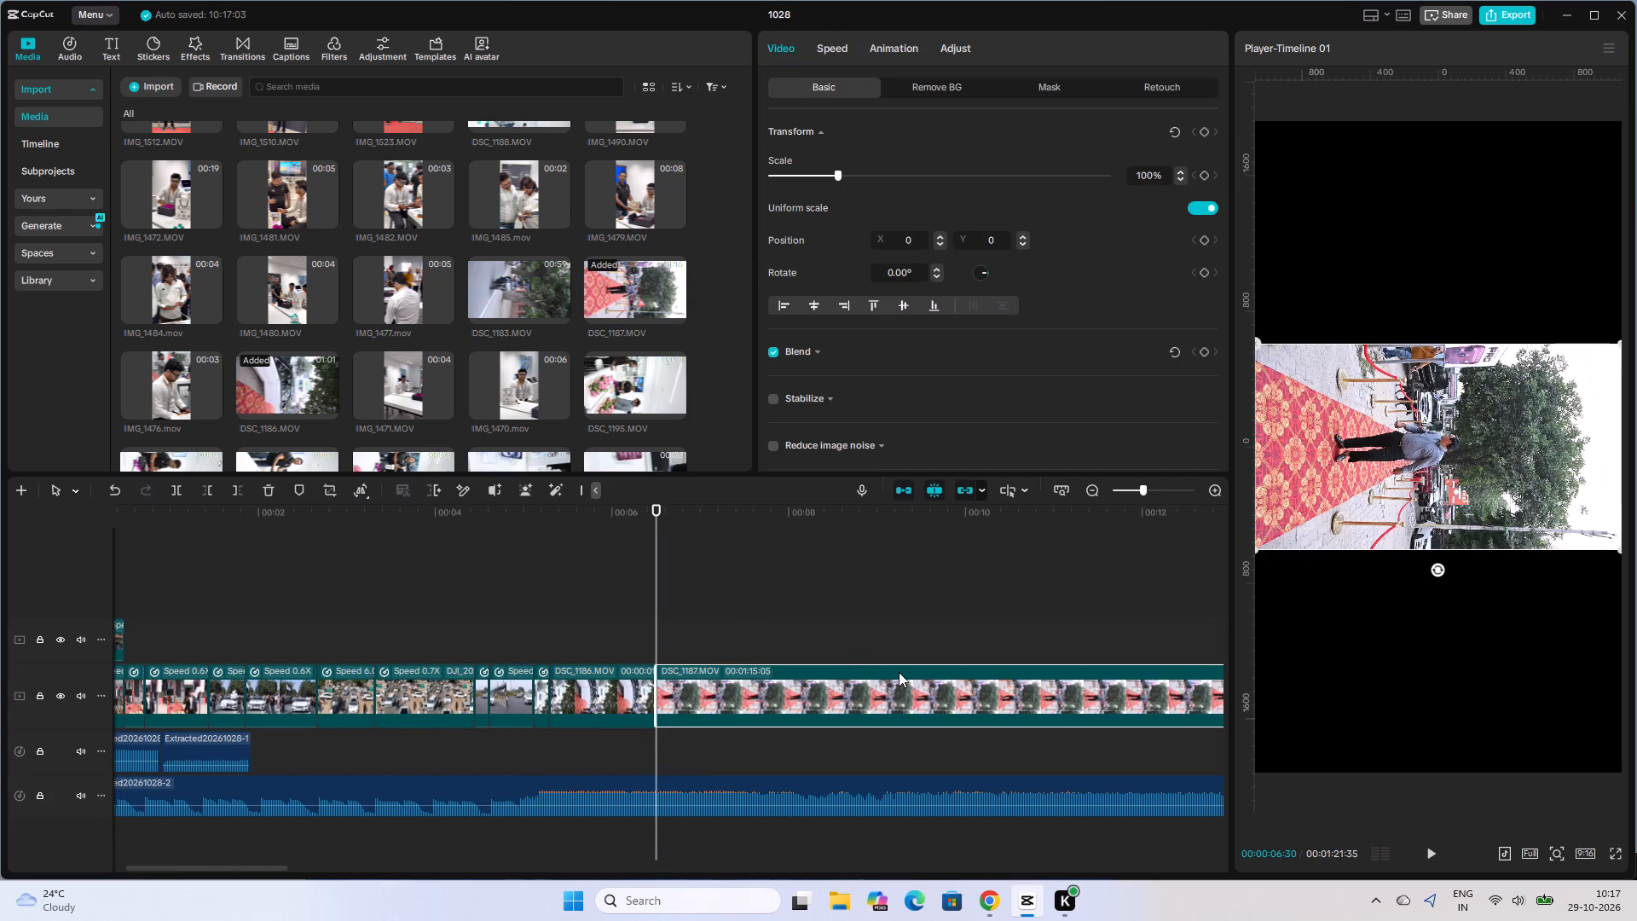
scroll(888, 643, "down", 2, "alt")
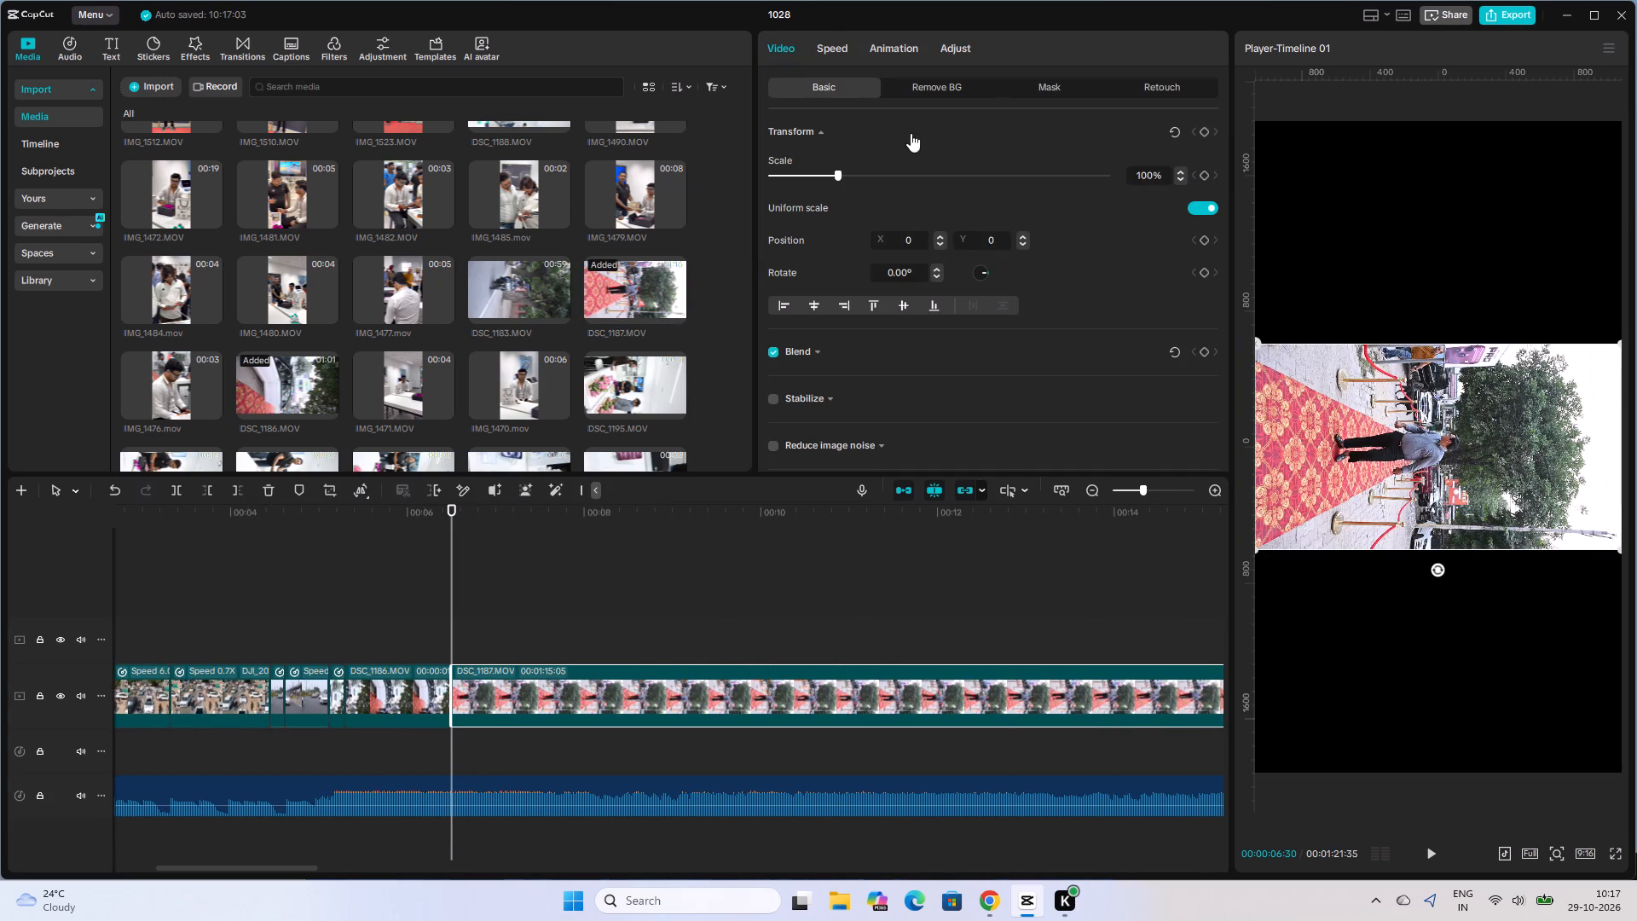
left_click(830, 50)
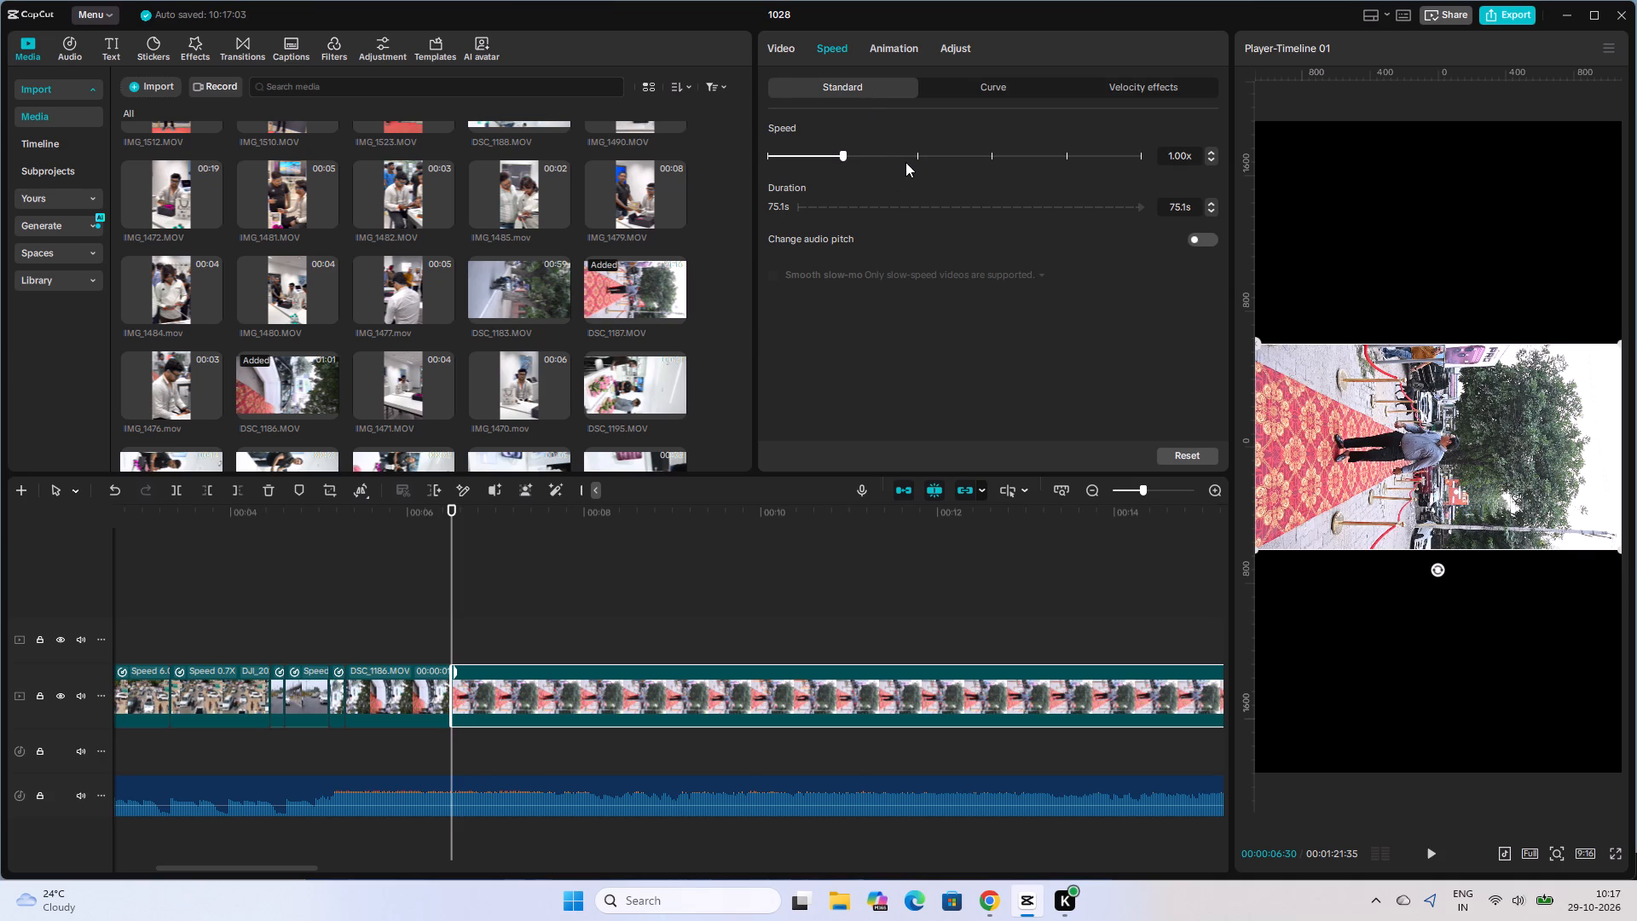
left_click(917, 157)
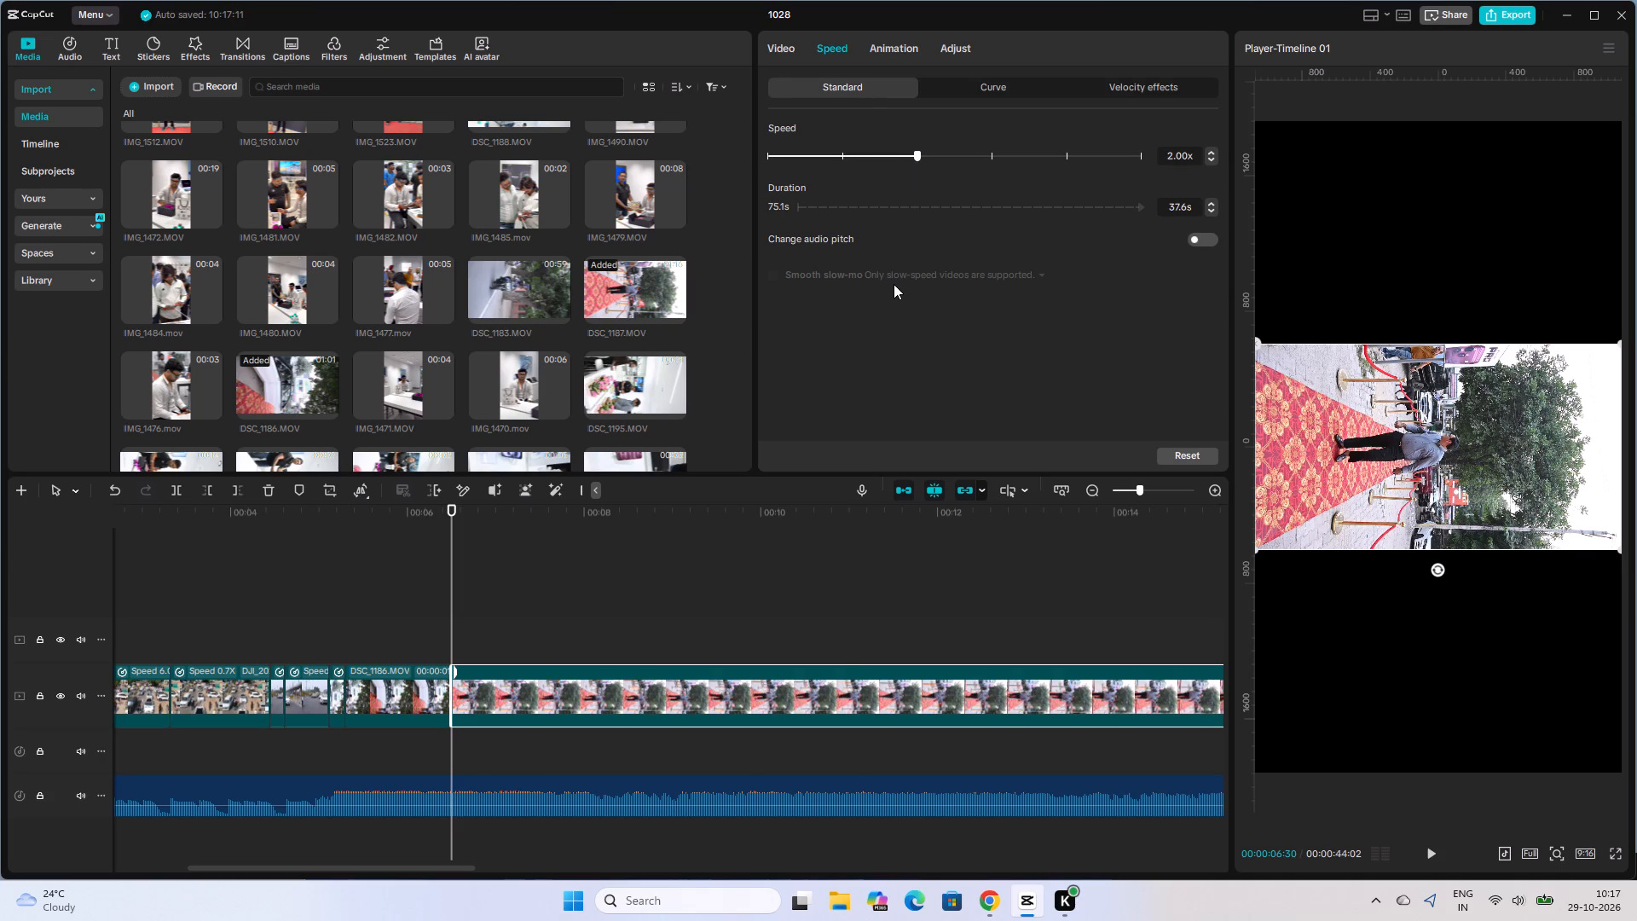
key("space")
key("space")
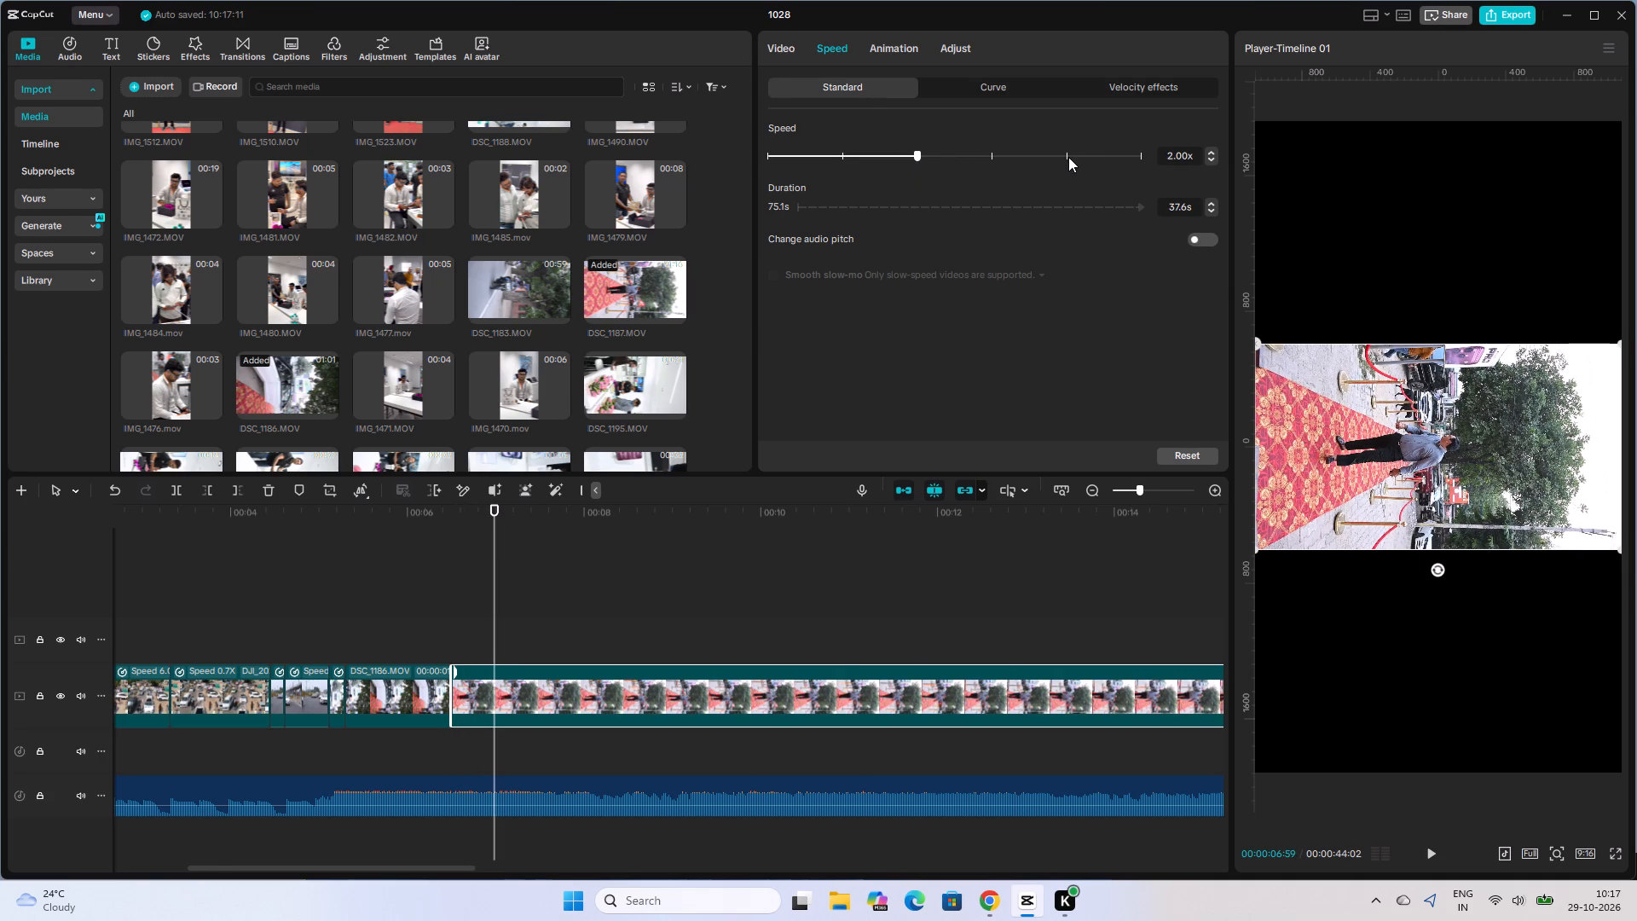
left_click(1068, 157)
key("space")
key("space")
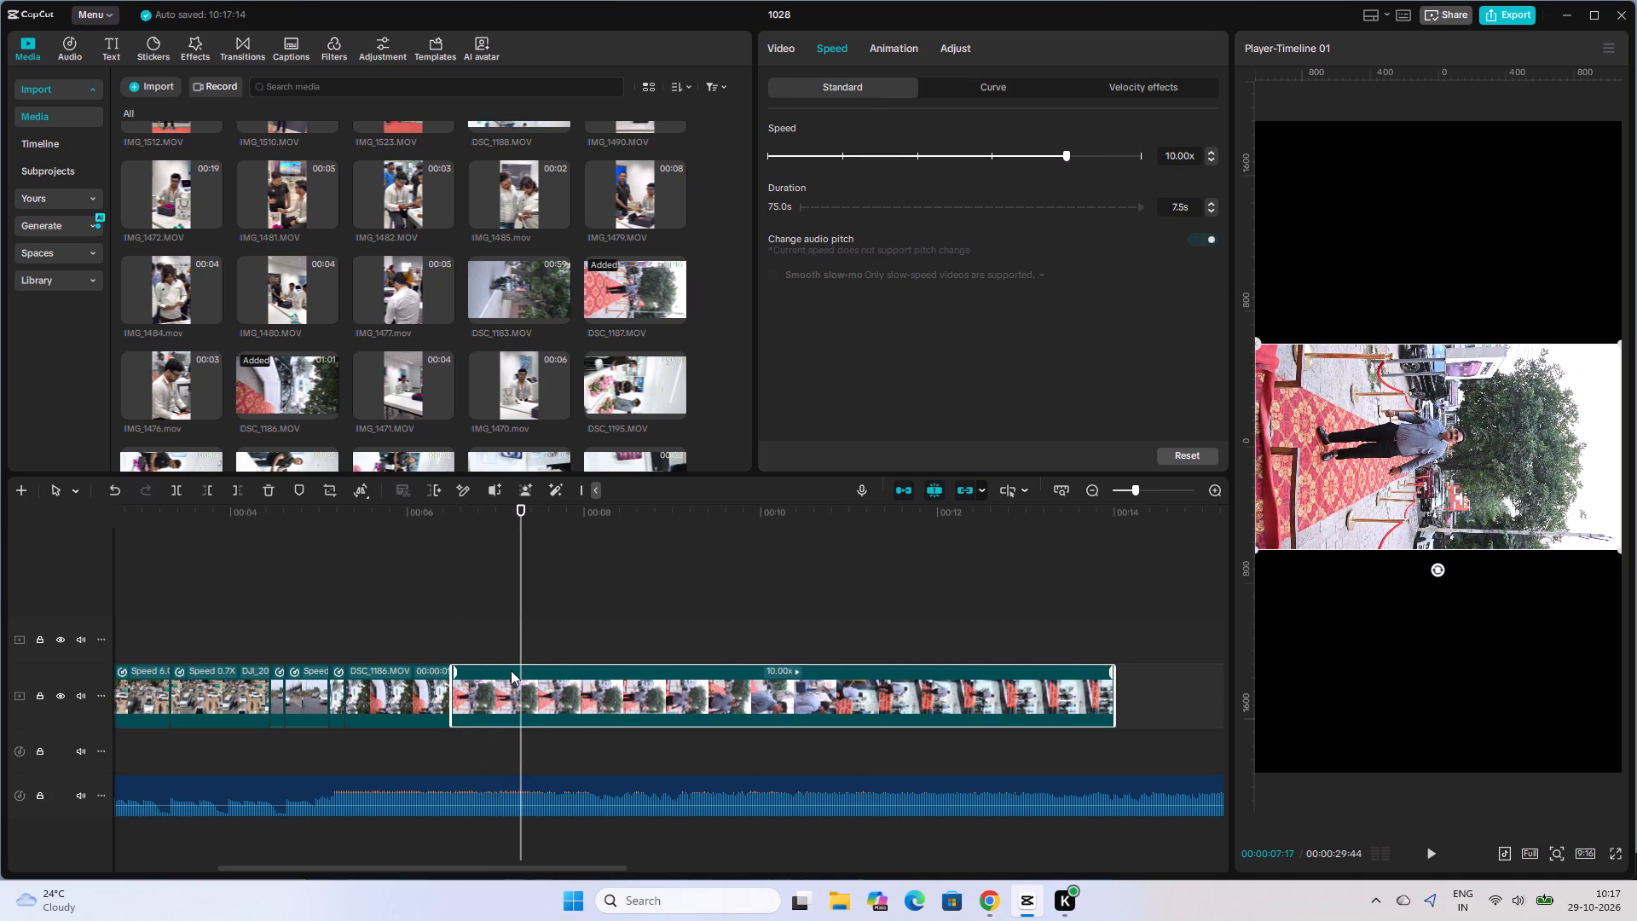
Rotate the DSC_1187.MOV clip to -90° and scale it to 188% so it fills the vertical frame.
left_click_drag(1431, 567, 1552, 437)
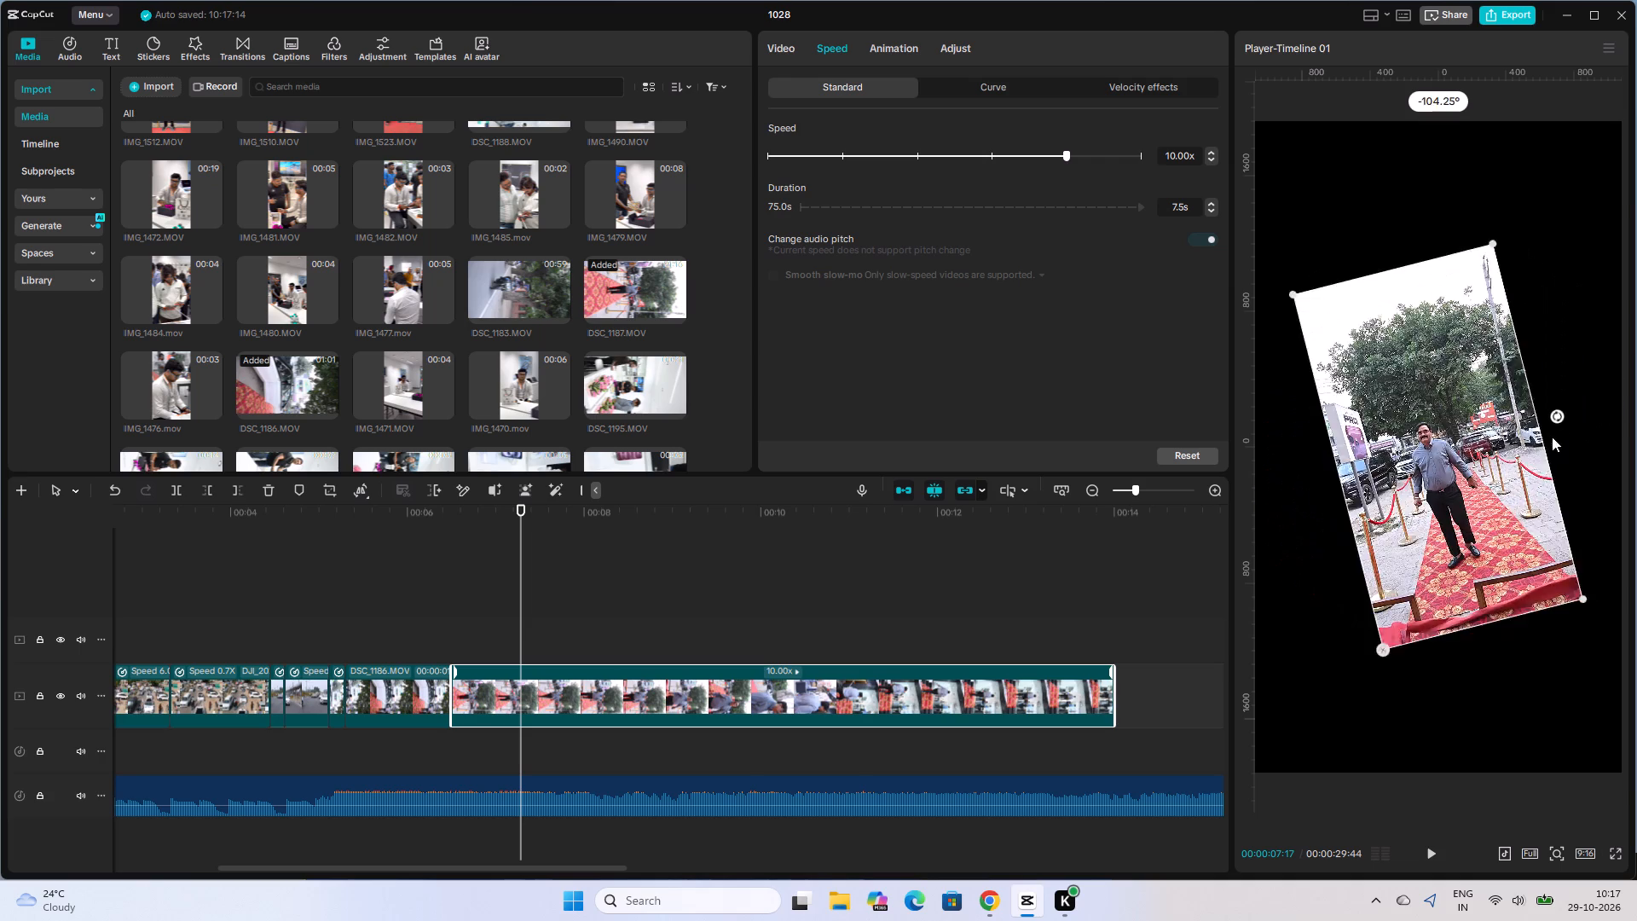
left_click_drag(1552, 437, 1552, 458)
left_click_drag(1542, 633, 1567, 669)
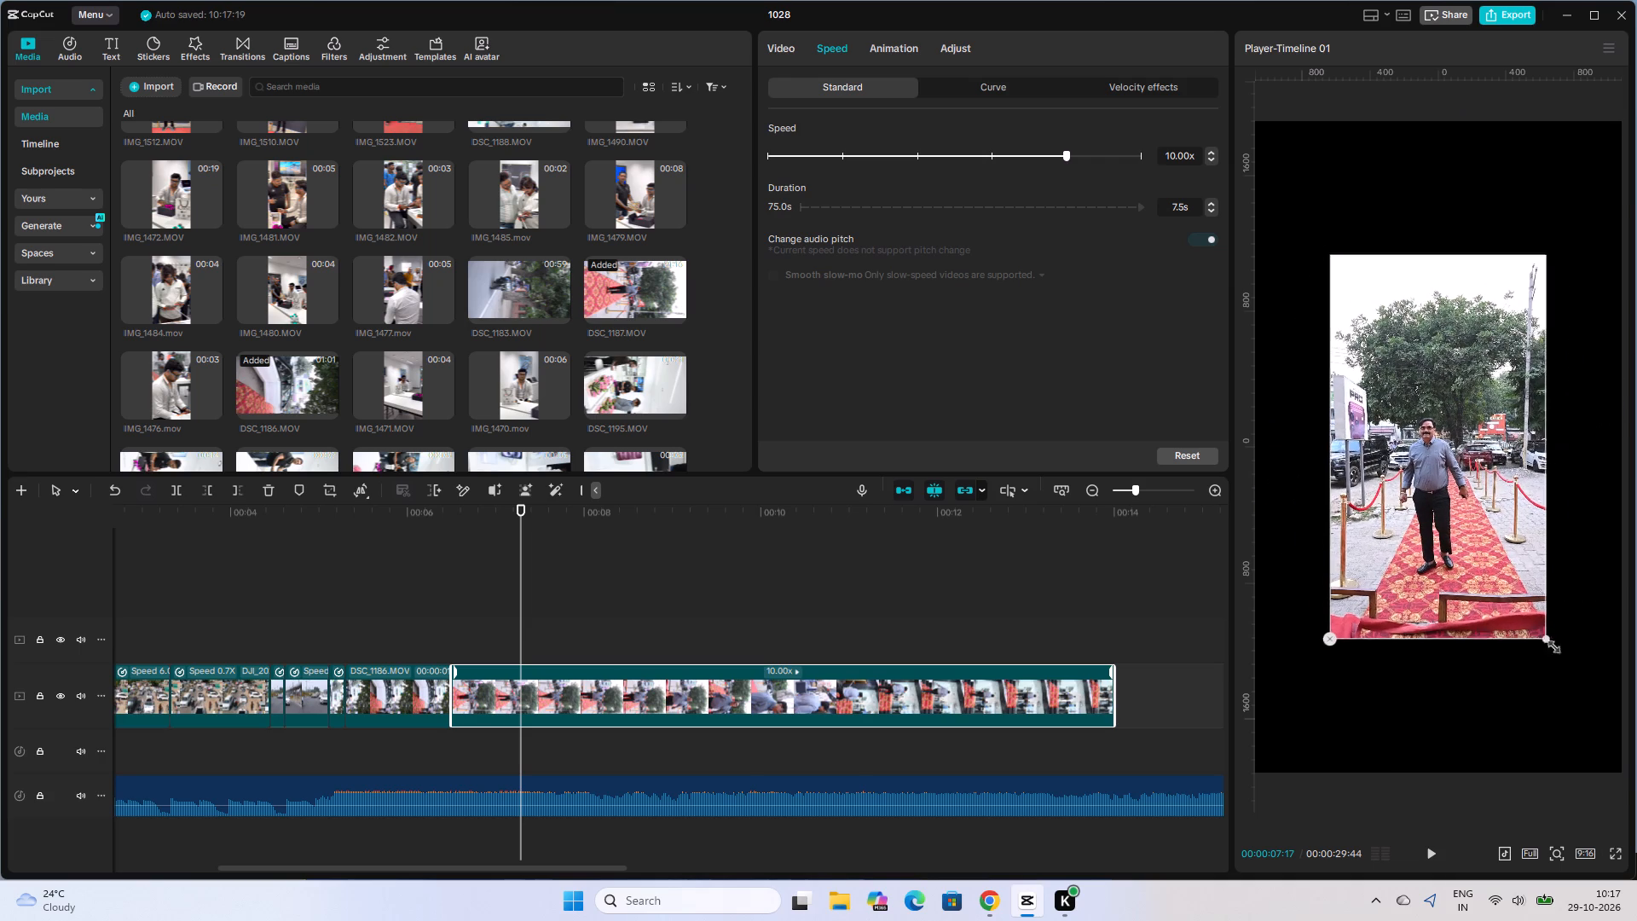
left_click_drag(1567, 669, 1636, 895)
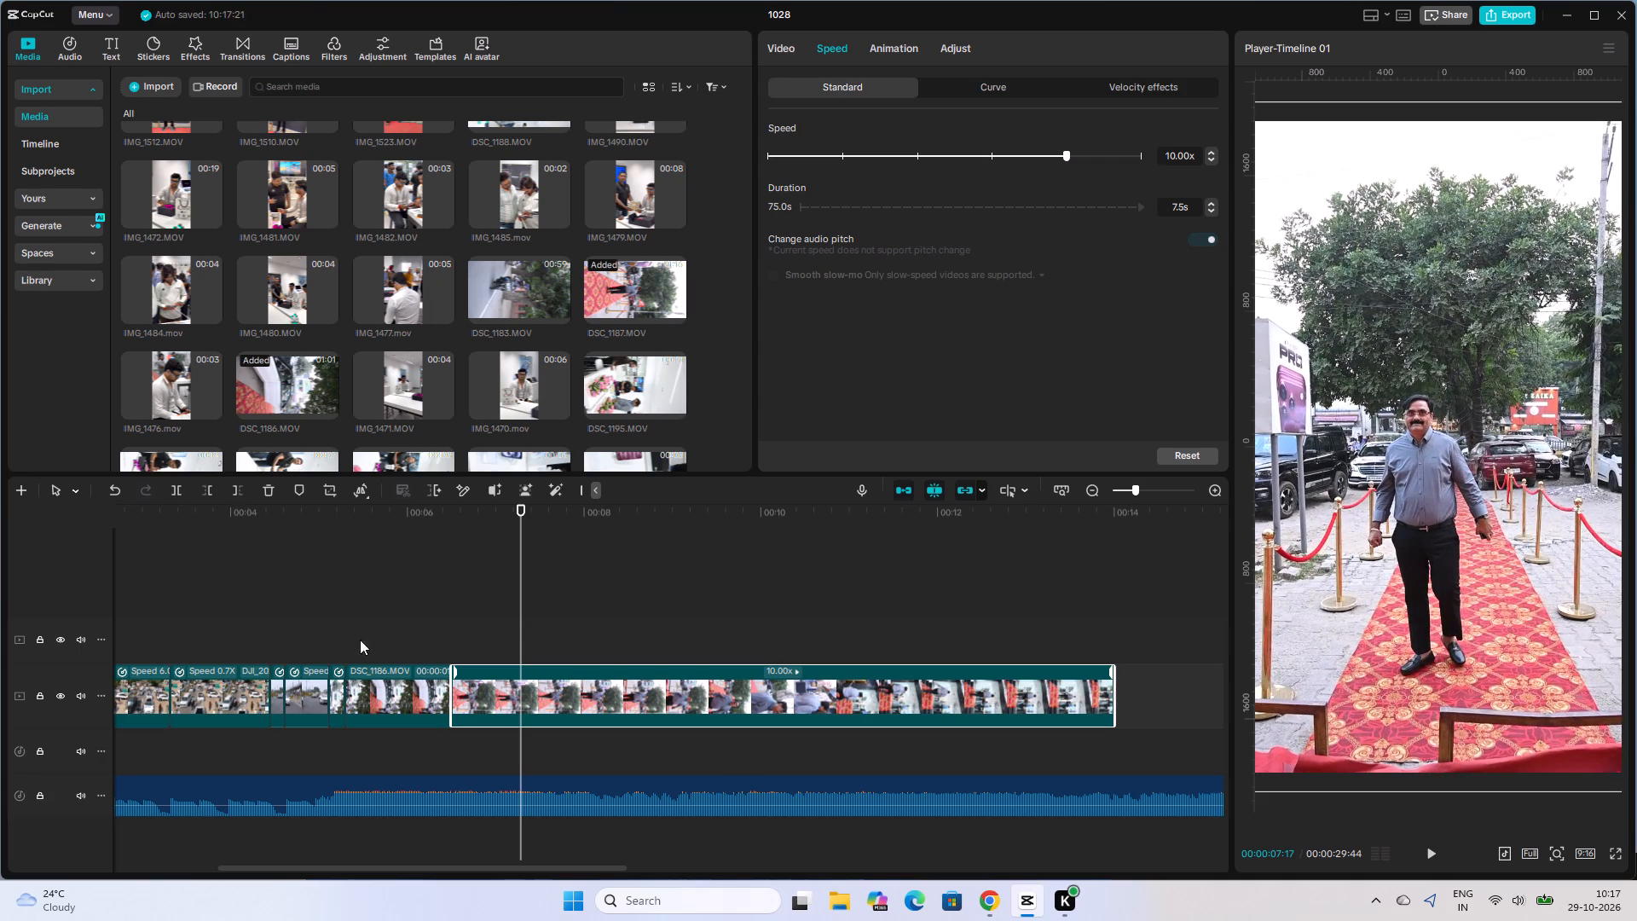
Play the reframed DSC_1187.MOV clip and replay its opening walk on the red carpet to examine pace and steadiness.
left_click(472, 634)
key("space")
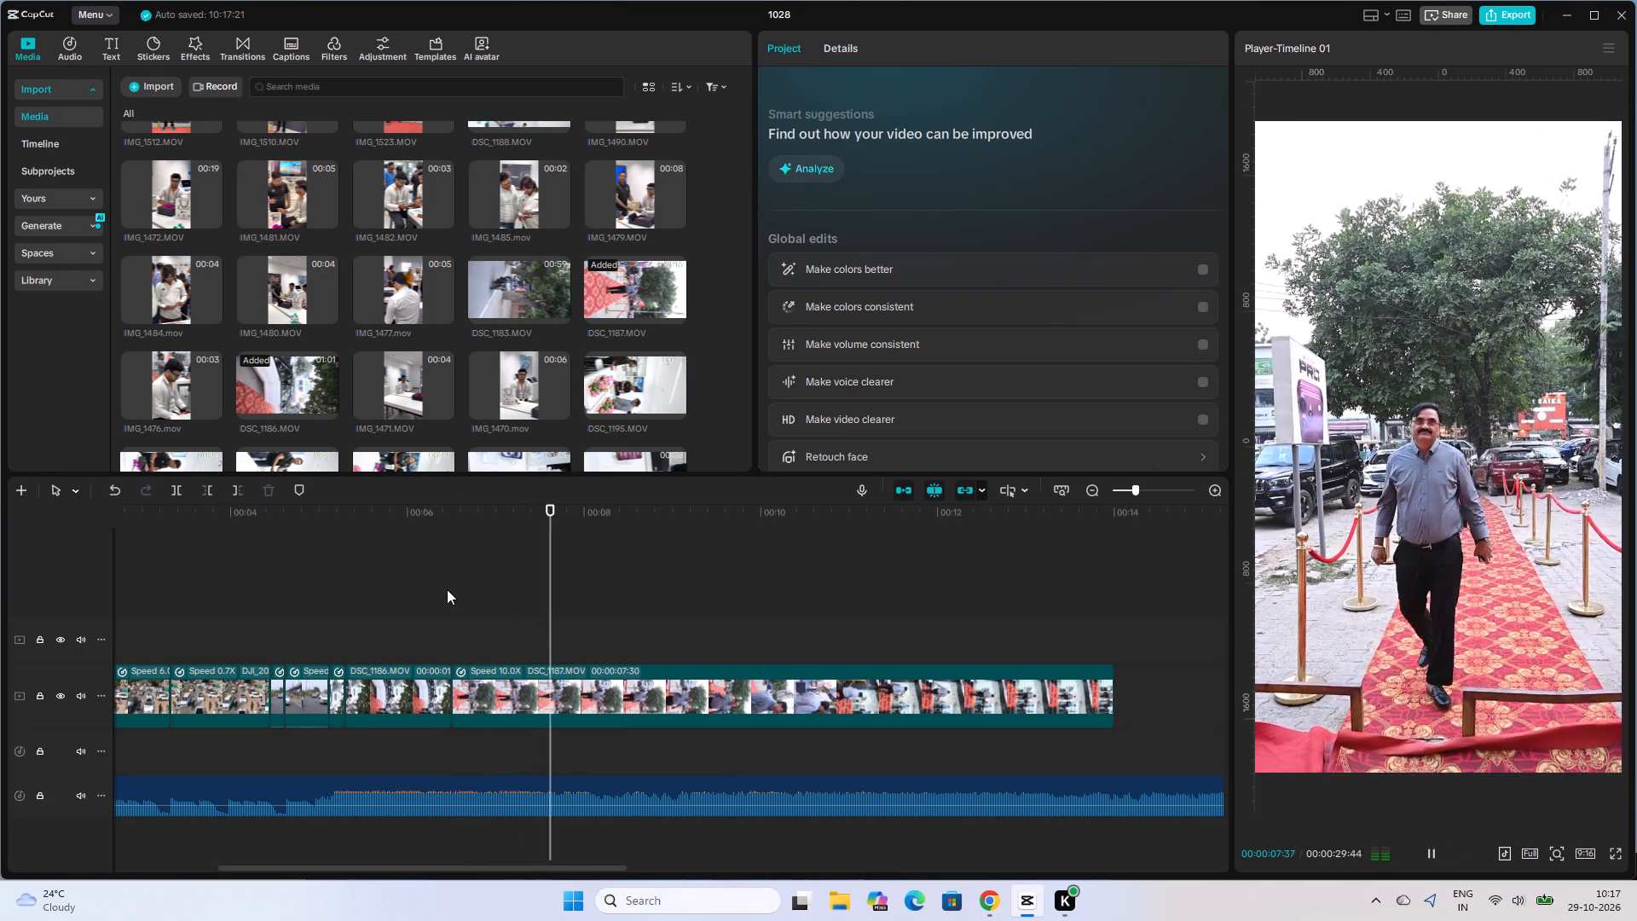
key("space")
key("space")
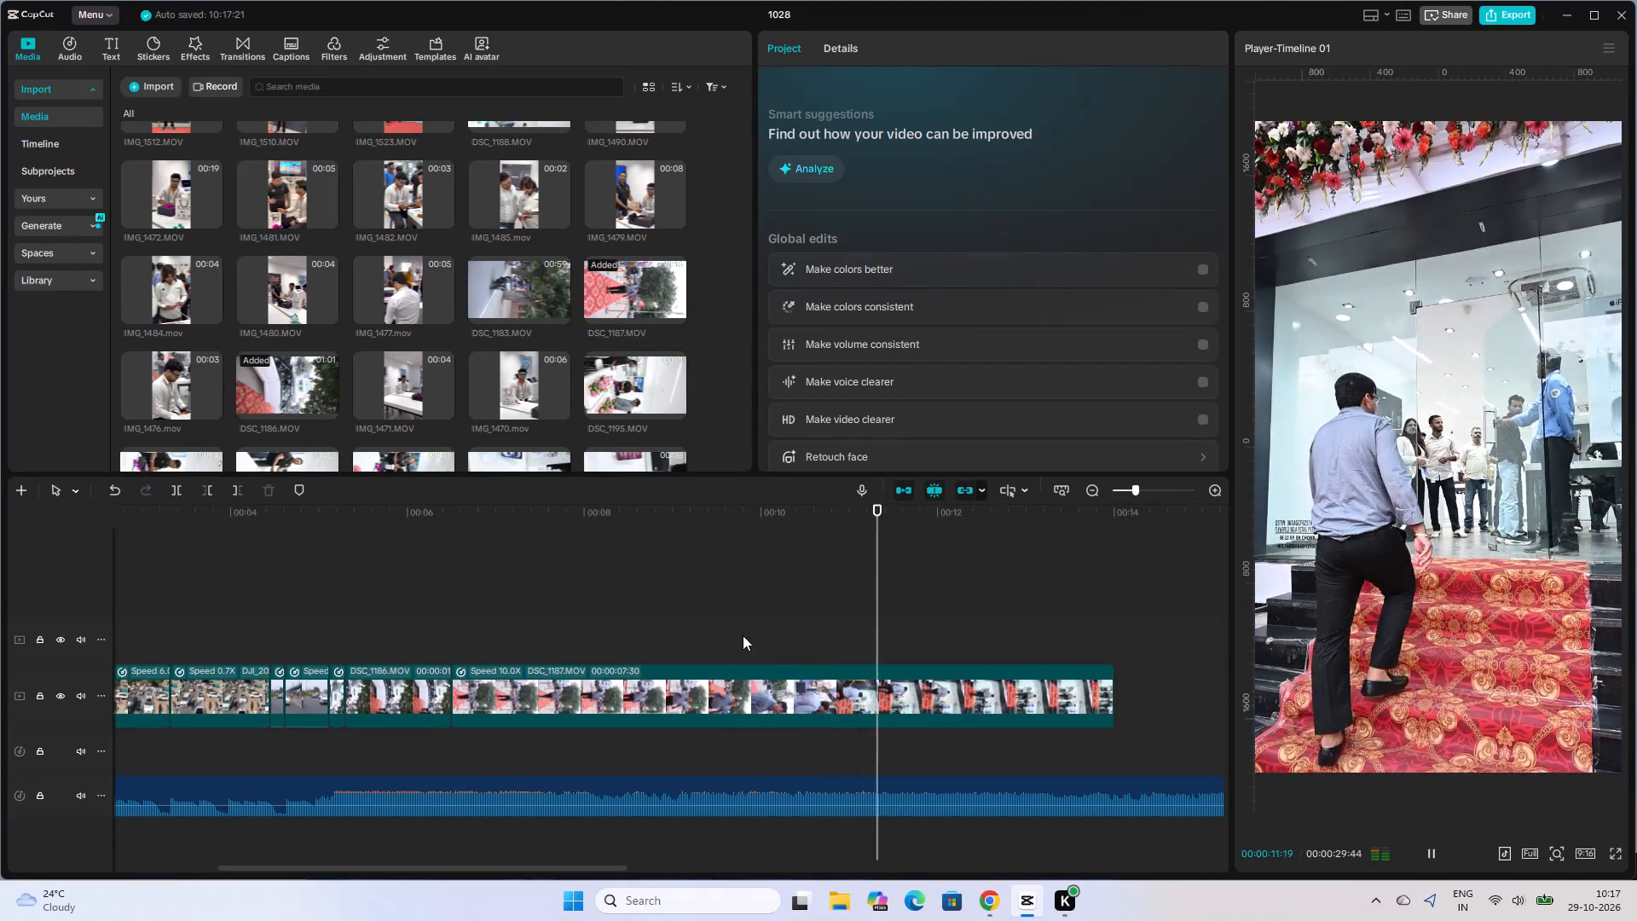
key("space")
left_click(740, 638)
left_click(441, 644)
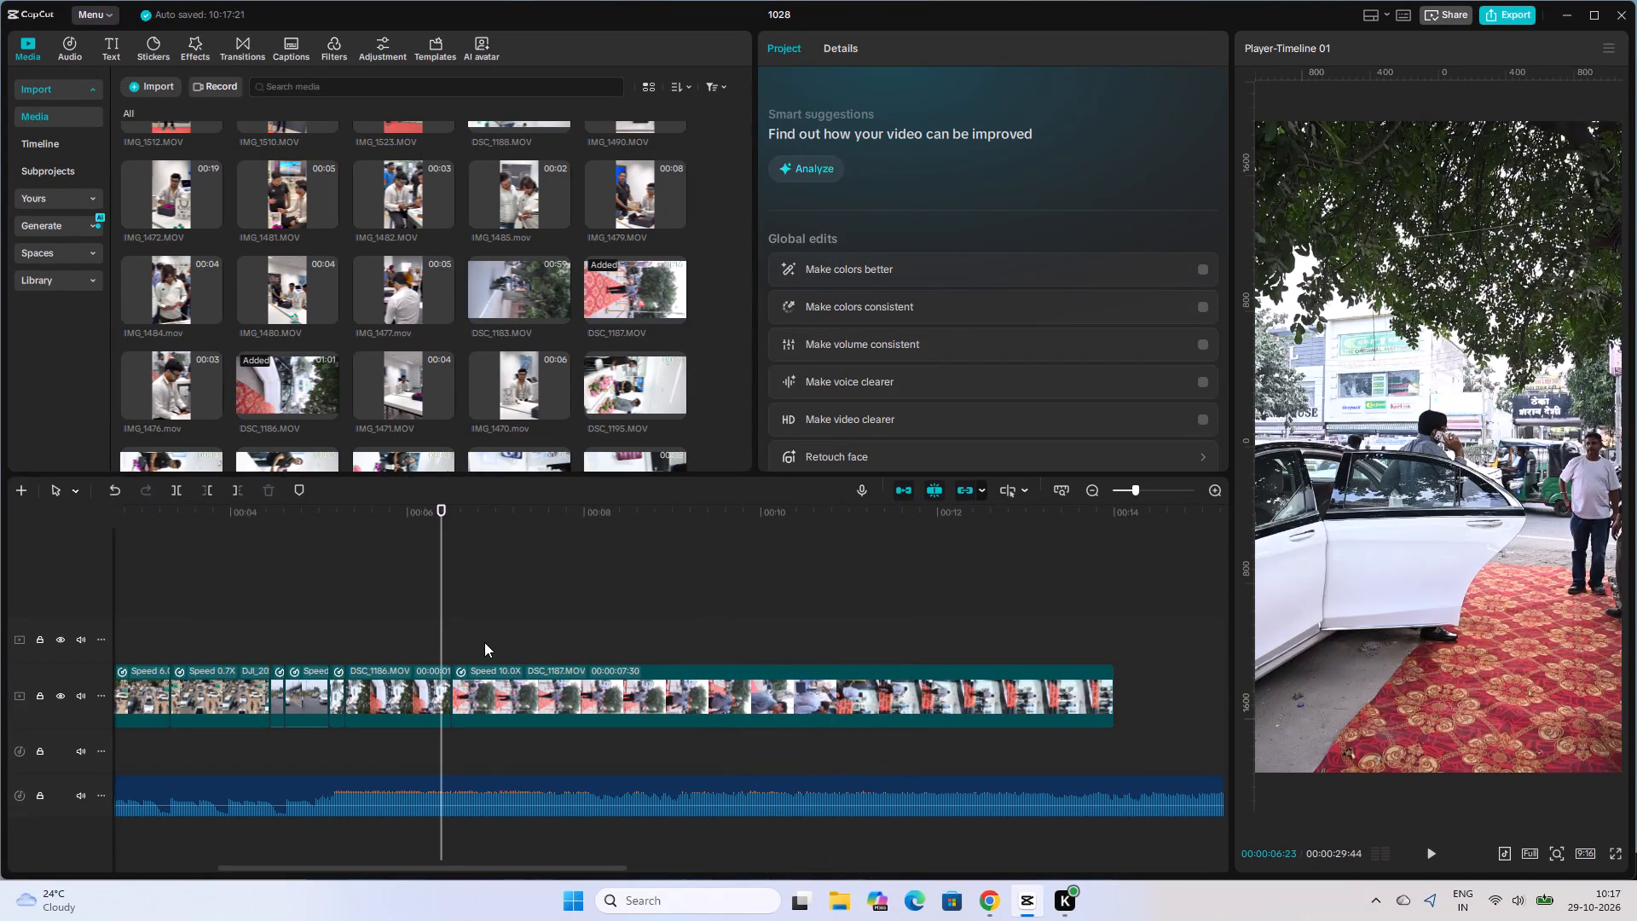
left_click(484, 642)
key("space")
key("space")
key("space")
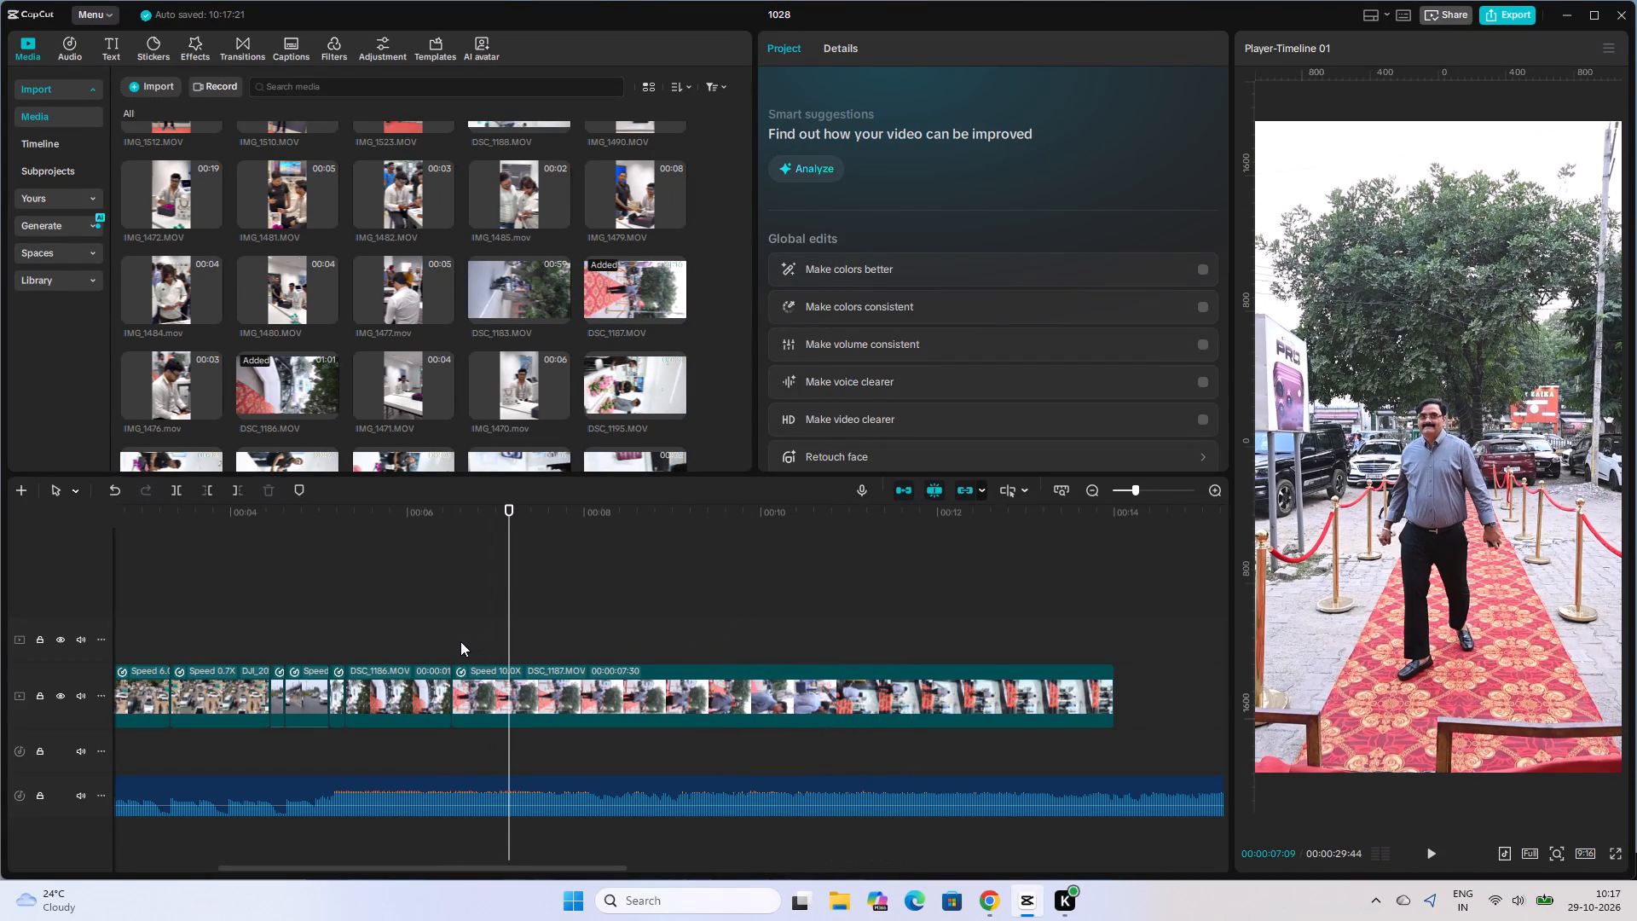
left_click(460, 641)
left_click(448, 641)
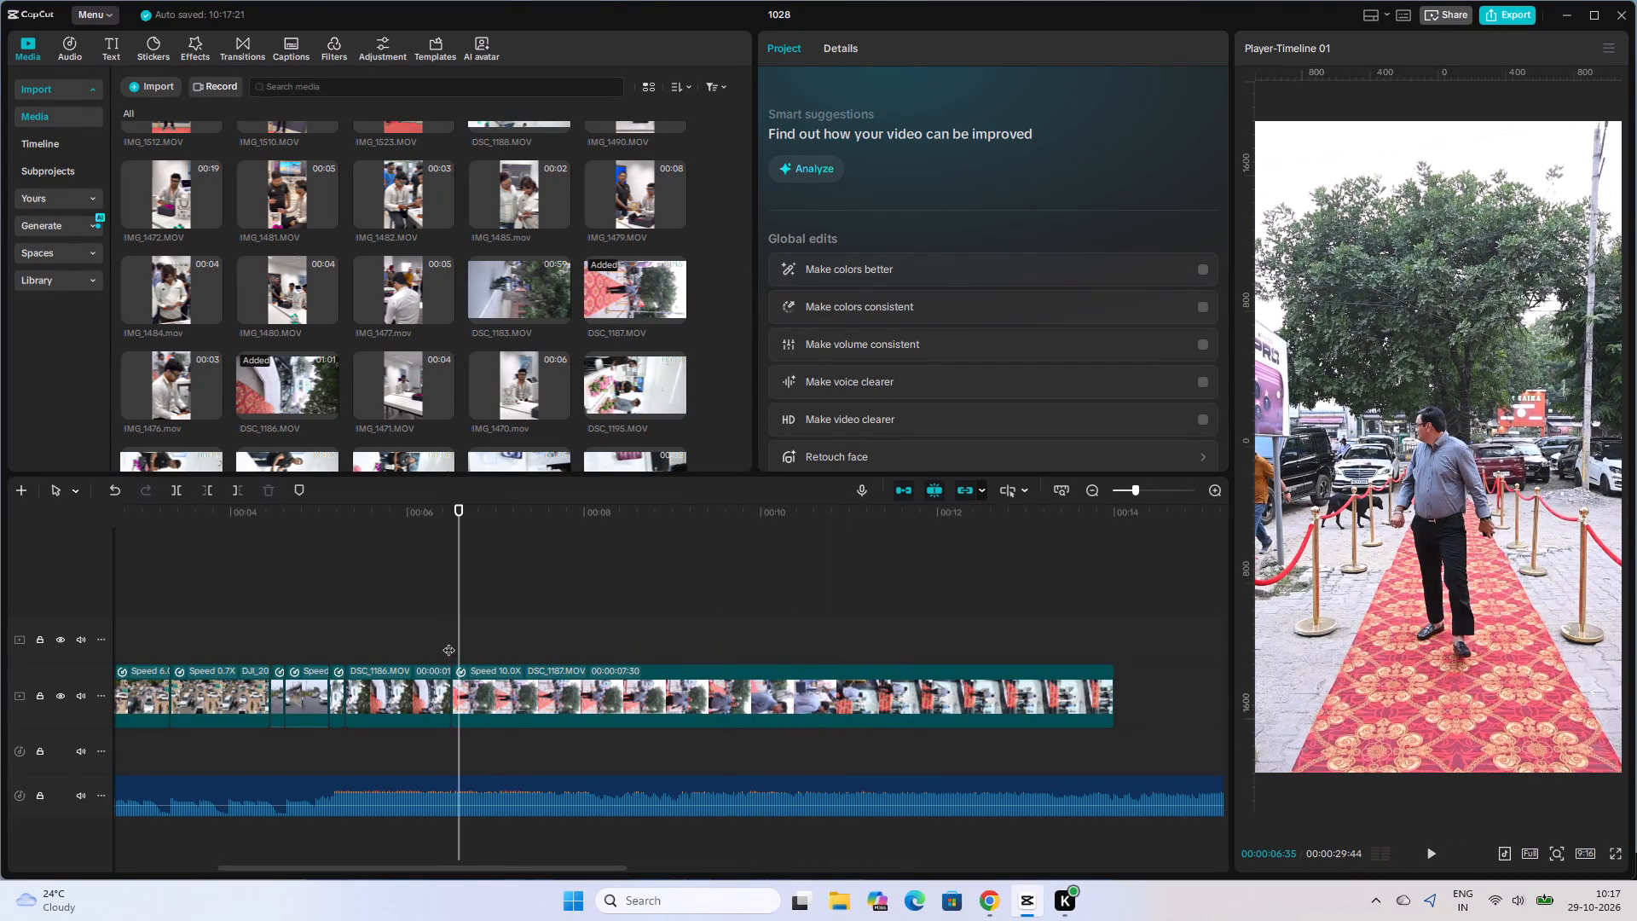
key("space")
key("space")
key("space")
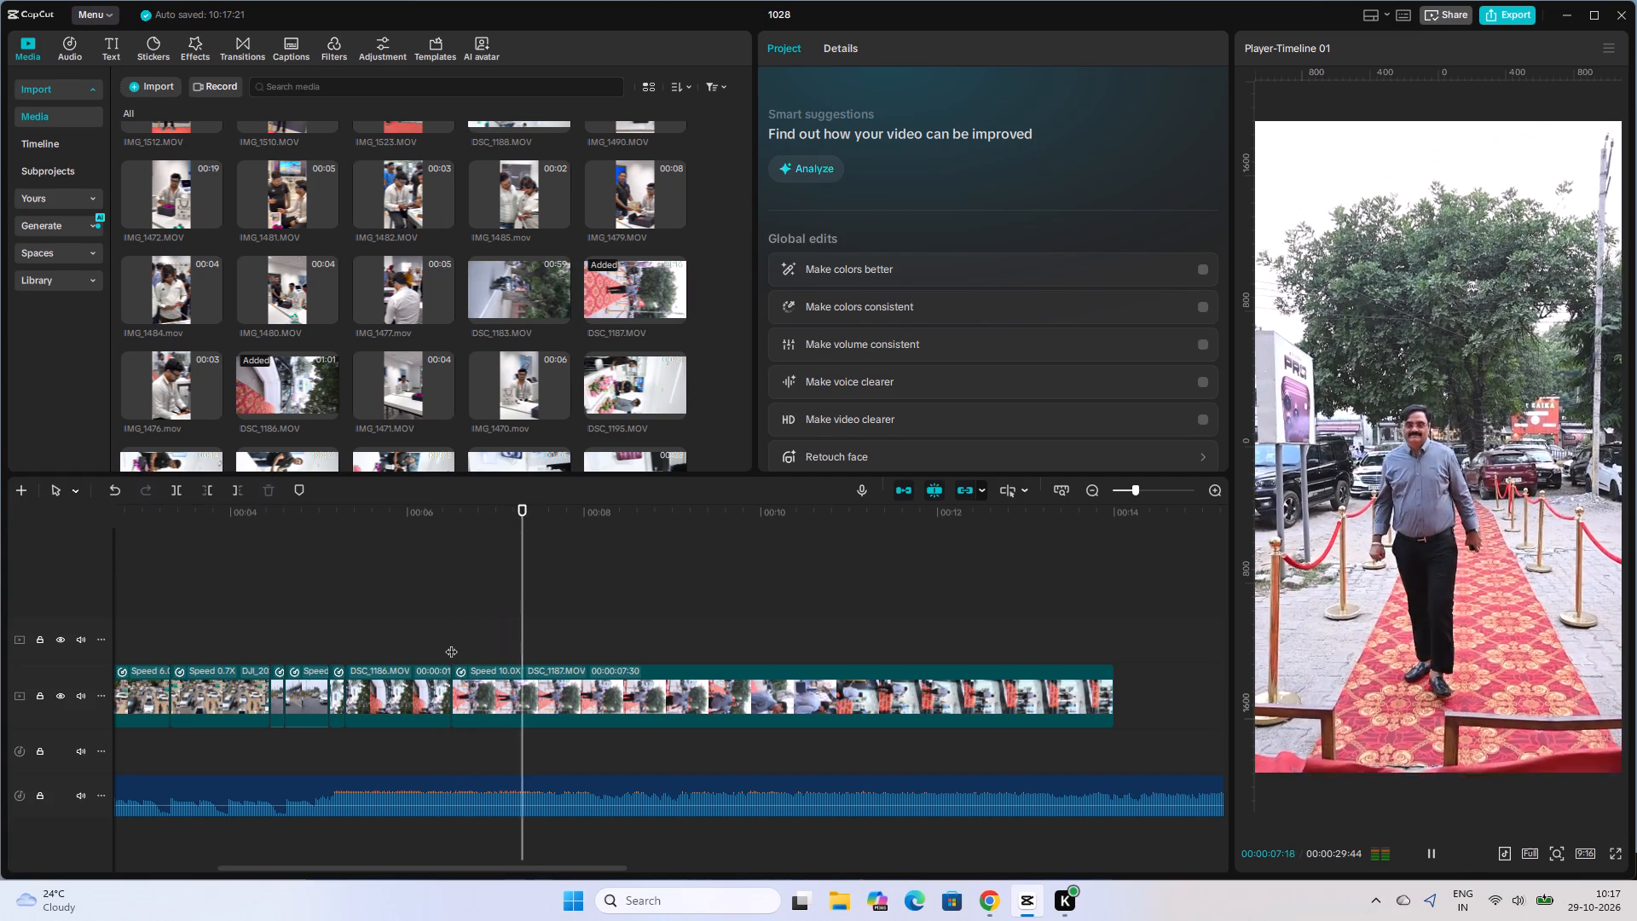
key("space")
left_click(451, 643)
key("space")
key("space")
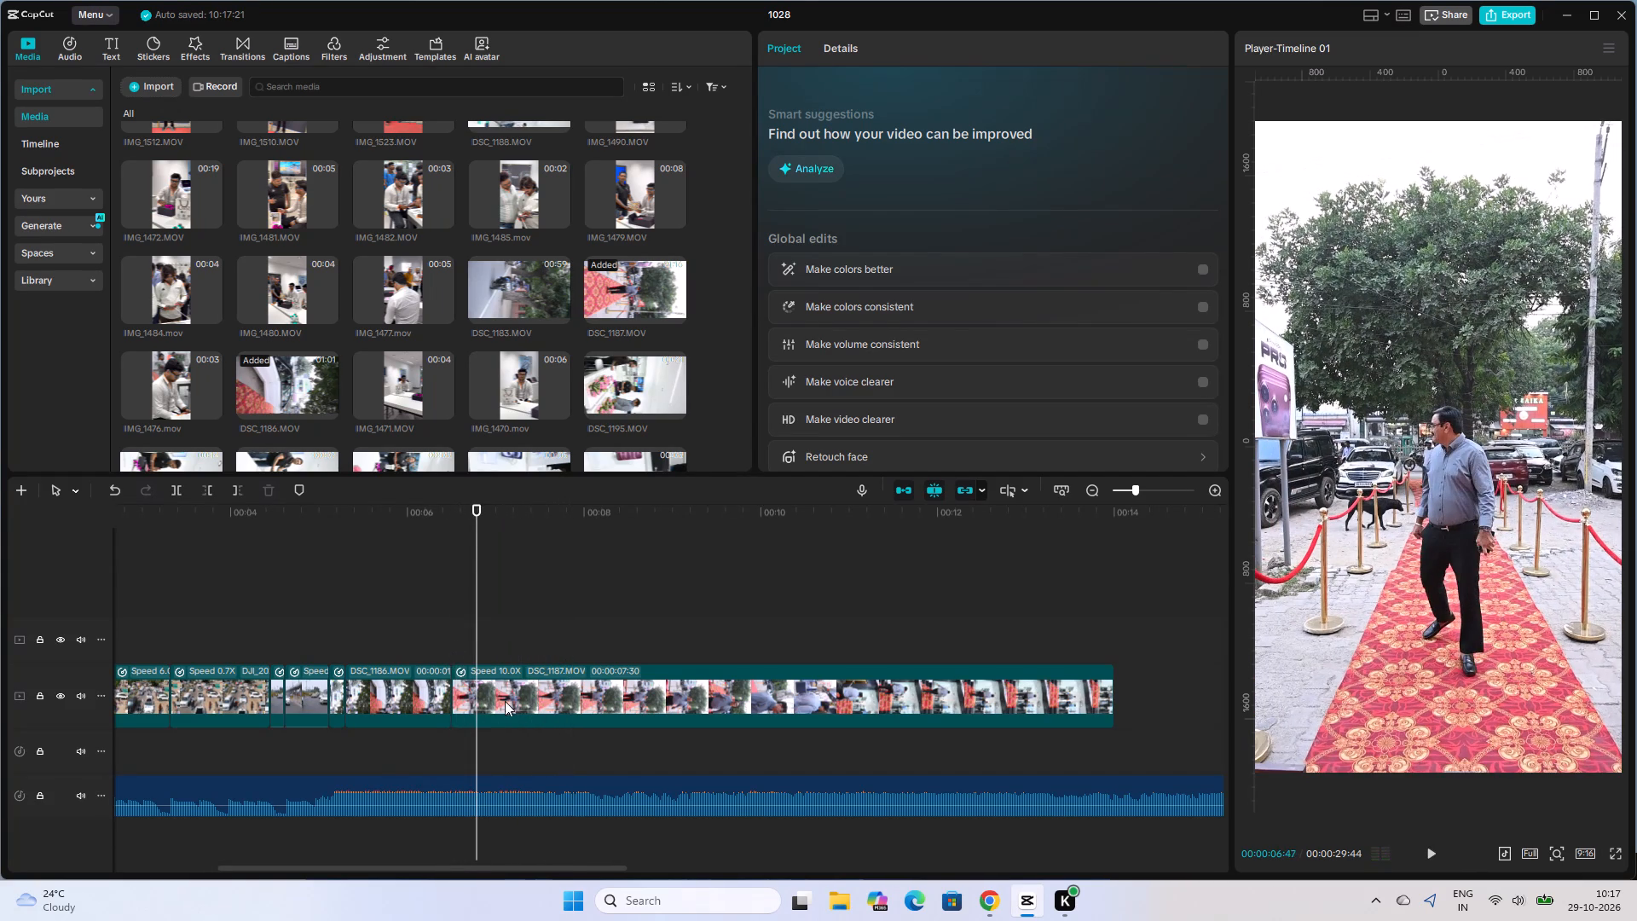
Apply Stabilize at the Recommended level to the DSC_1187.MOV clip.
left_click(505, 701)
left_click(773, 401)
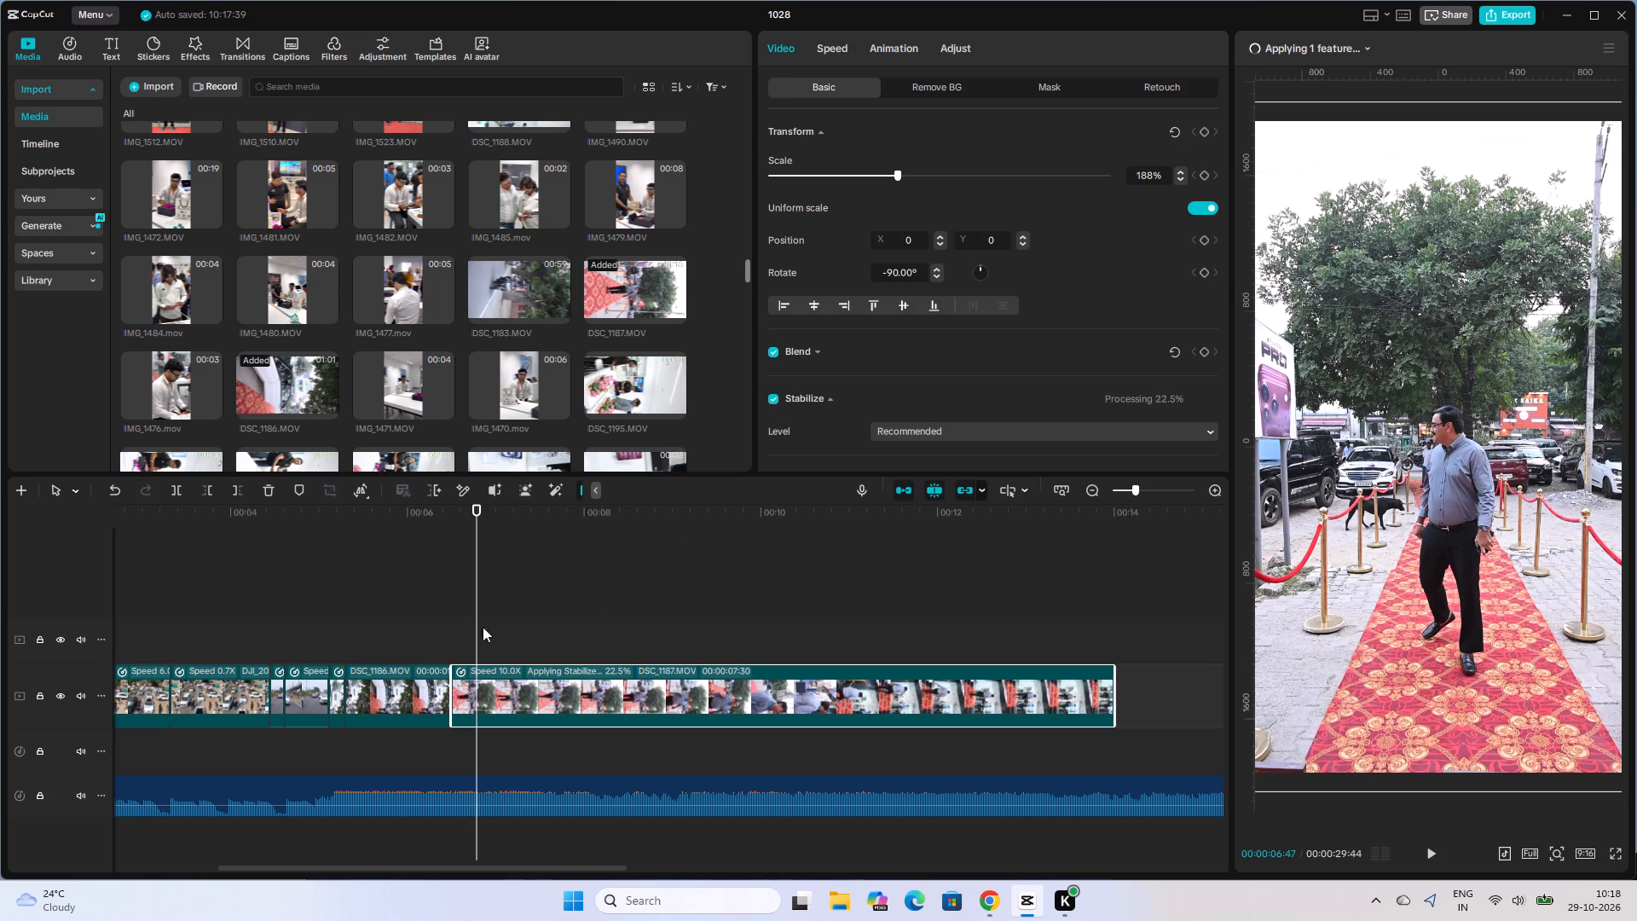
Replay the start of the DSC_1187.MOV clip, split it at 00:00:07:19 and delete the part before the cut.
left_click(452, 646)
key("space")
key("space")
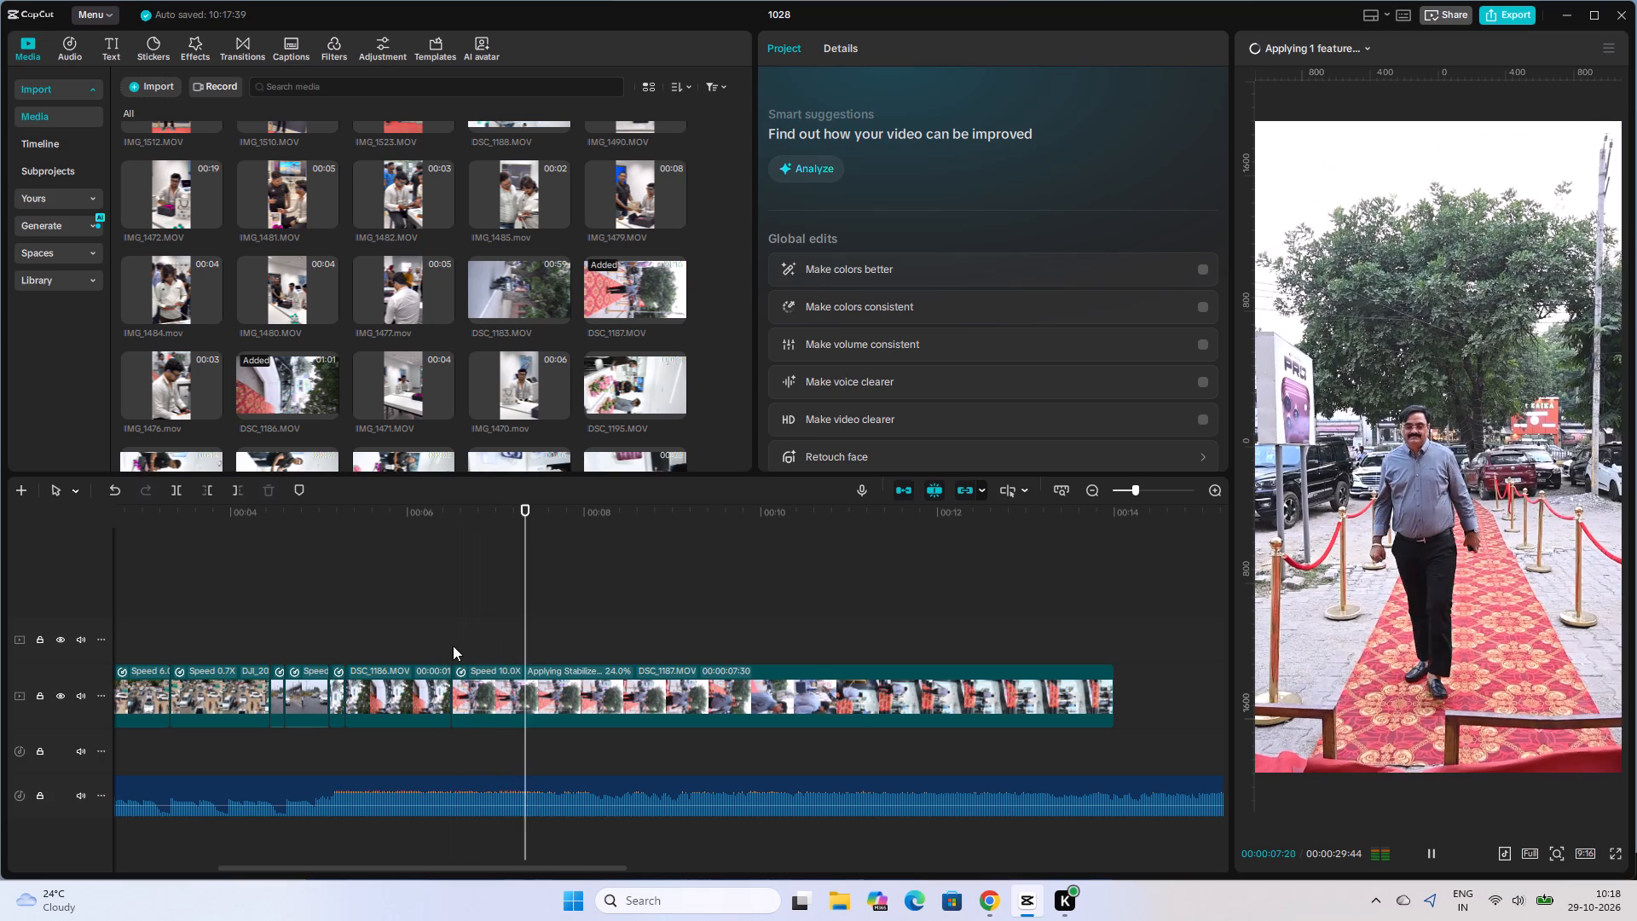
left_click(455, 658)
key("space")
key("space")
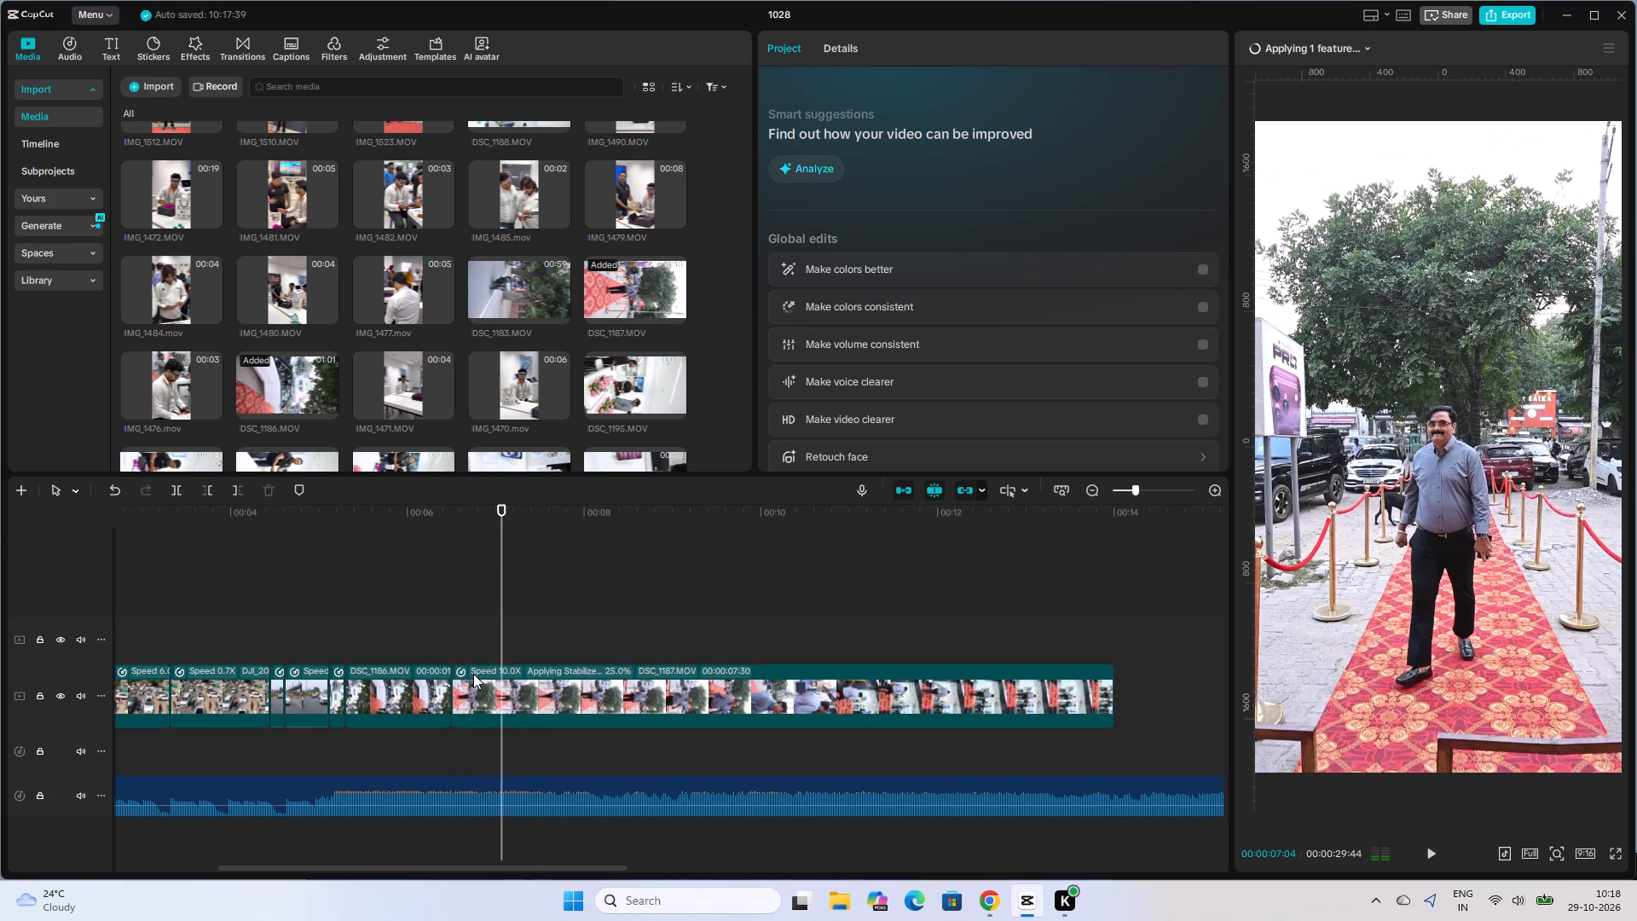
key("space")
key("space")
left_click(494, 686)
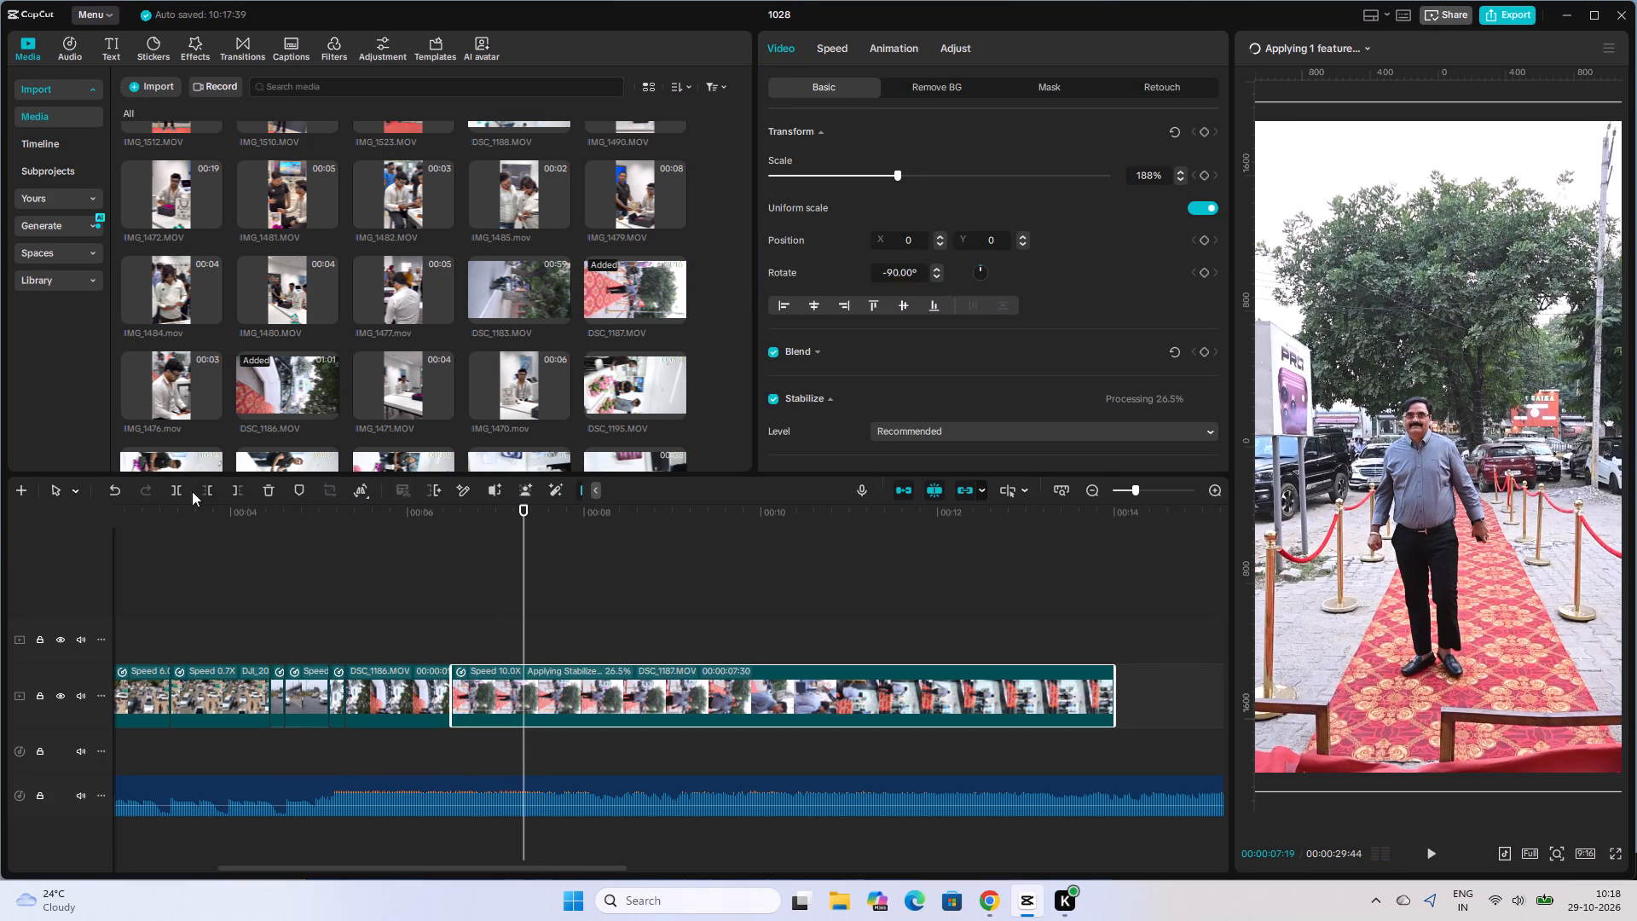
left_click(176, 491)
left_click(471, 675)
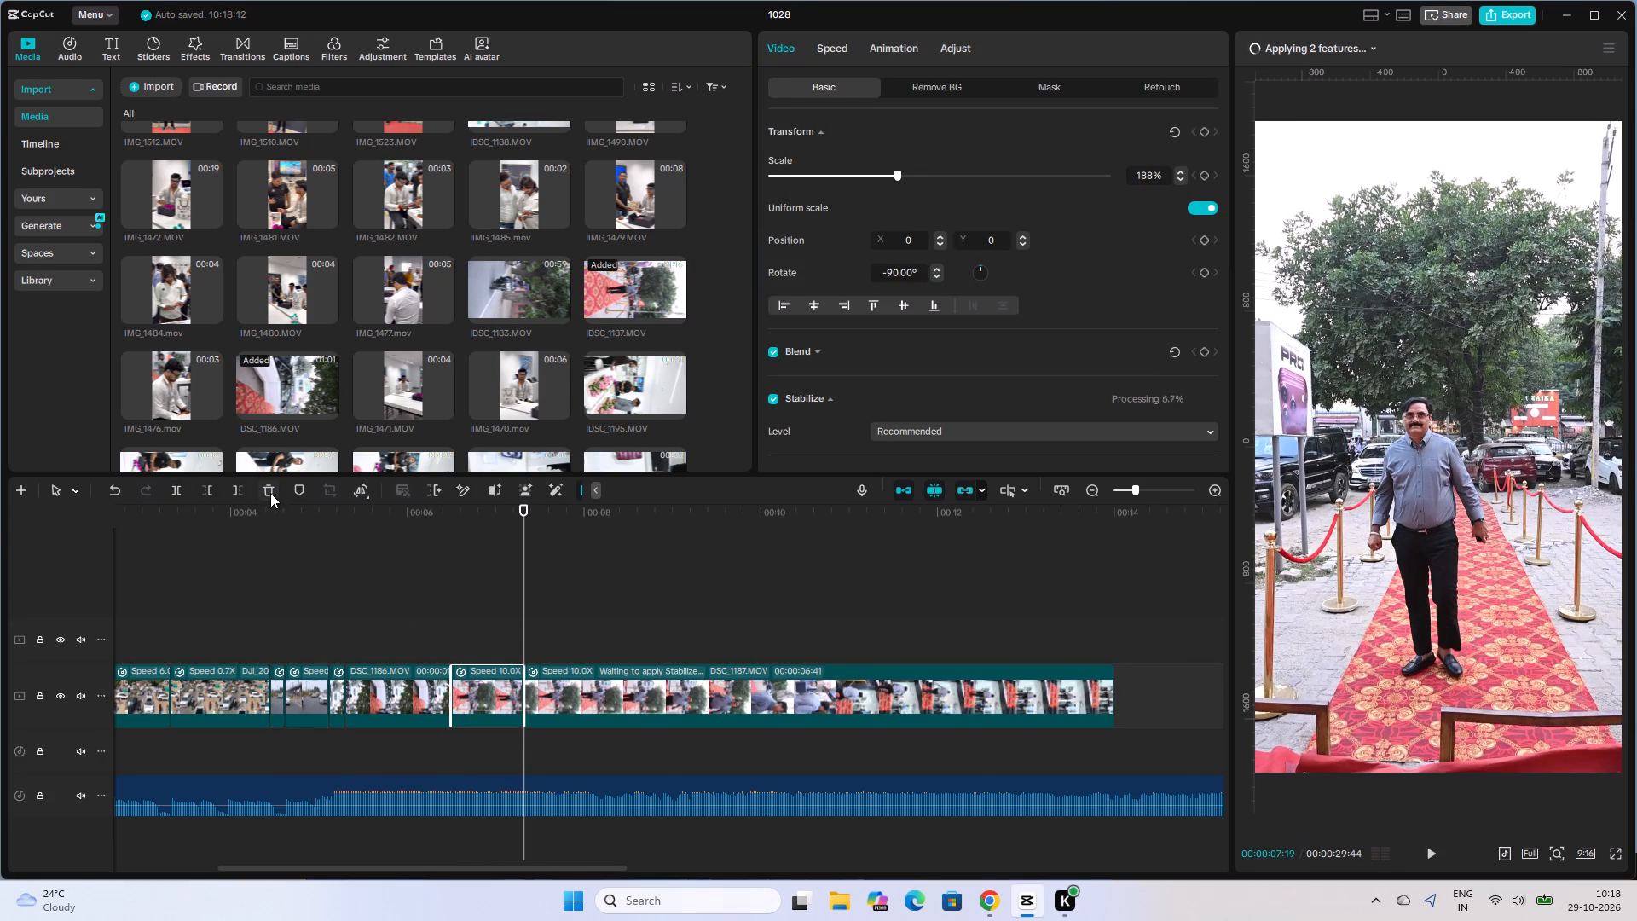
left_click(270, 493)
Check the Stabilize progress and split the DSC_1187.MOV clip at 00:00:06:53.
left_click(1345, 43)
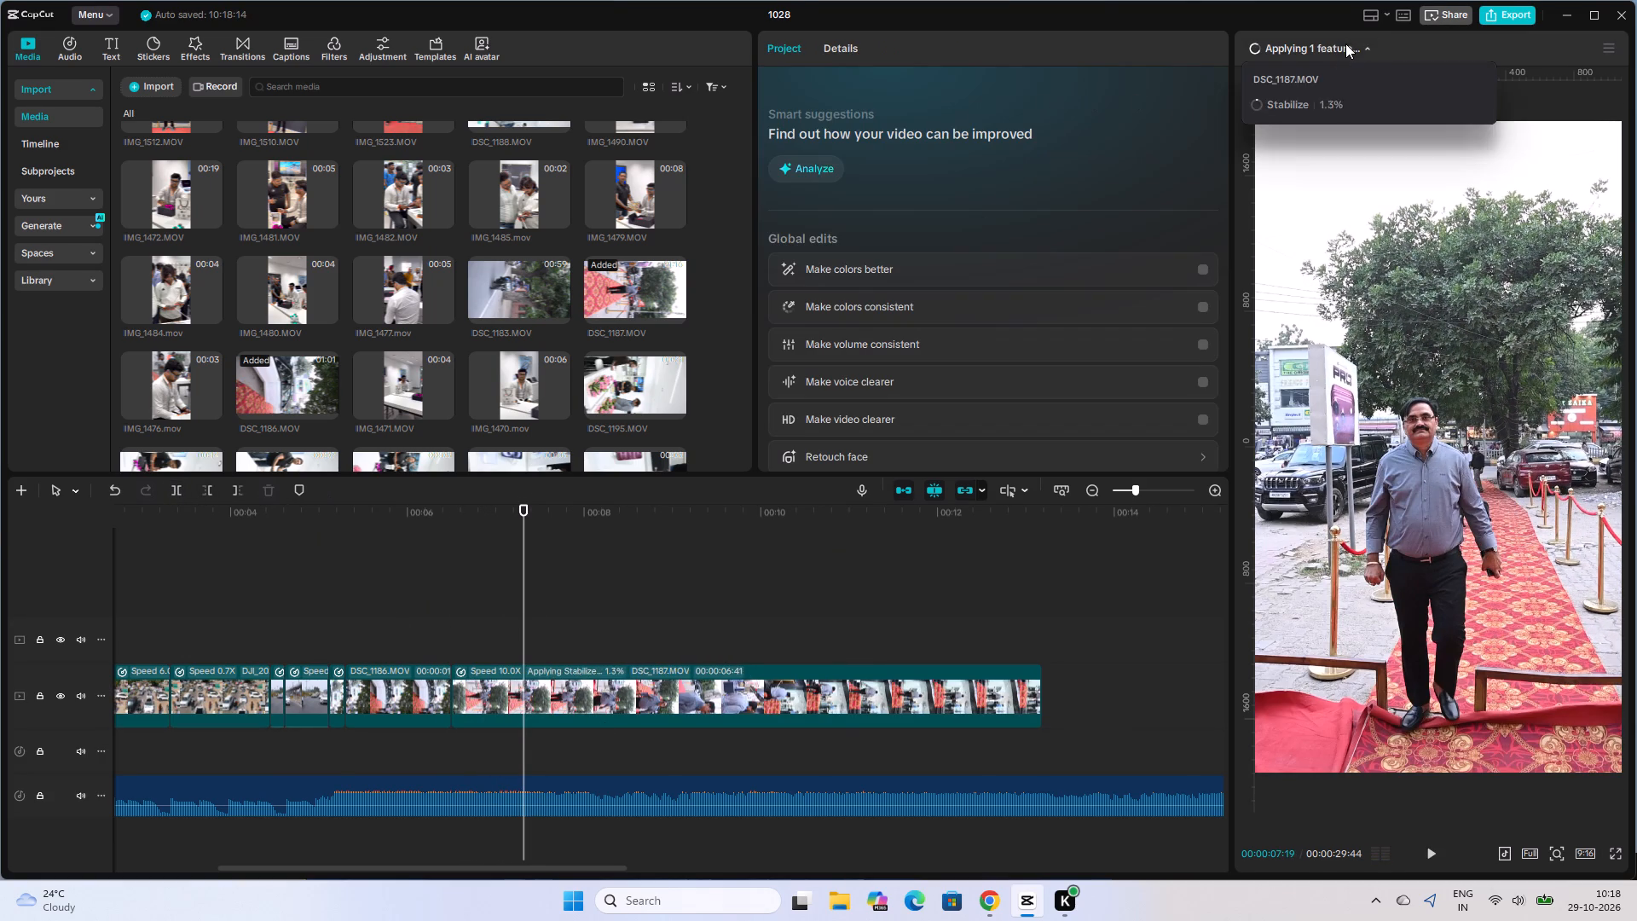
left_click(468, 652)
left_click(454, 652)
left_click_drag(456, 652, 485, 657)
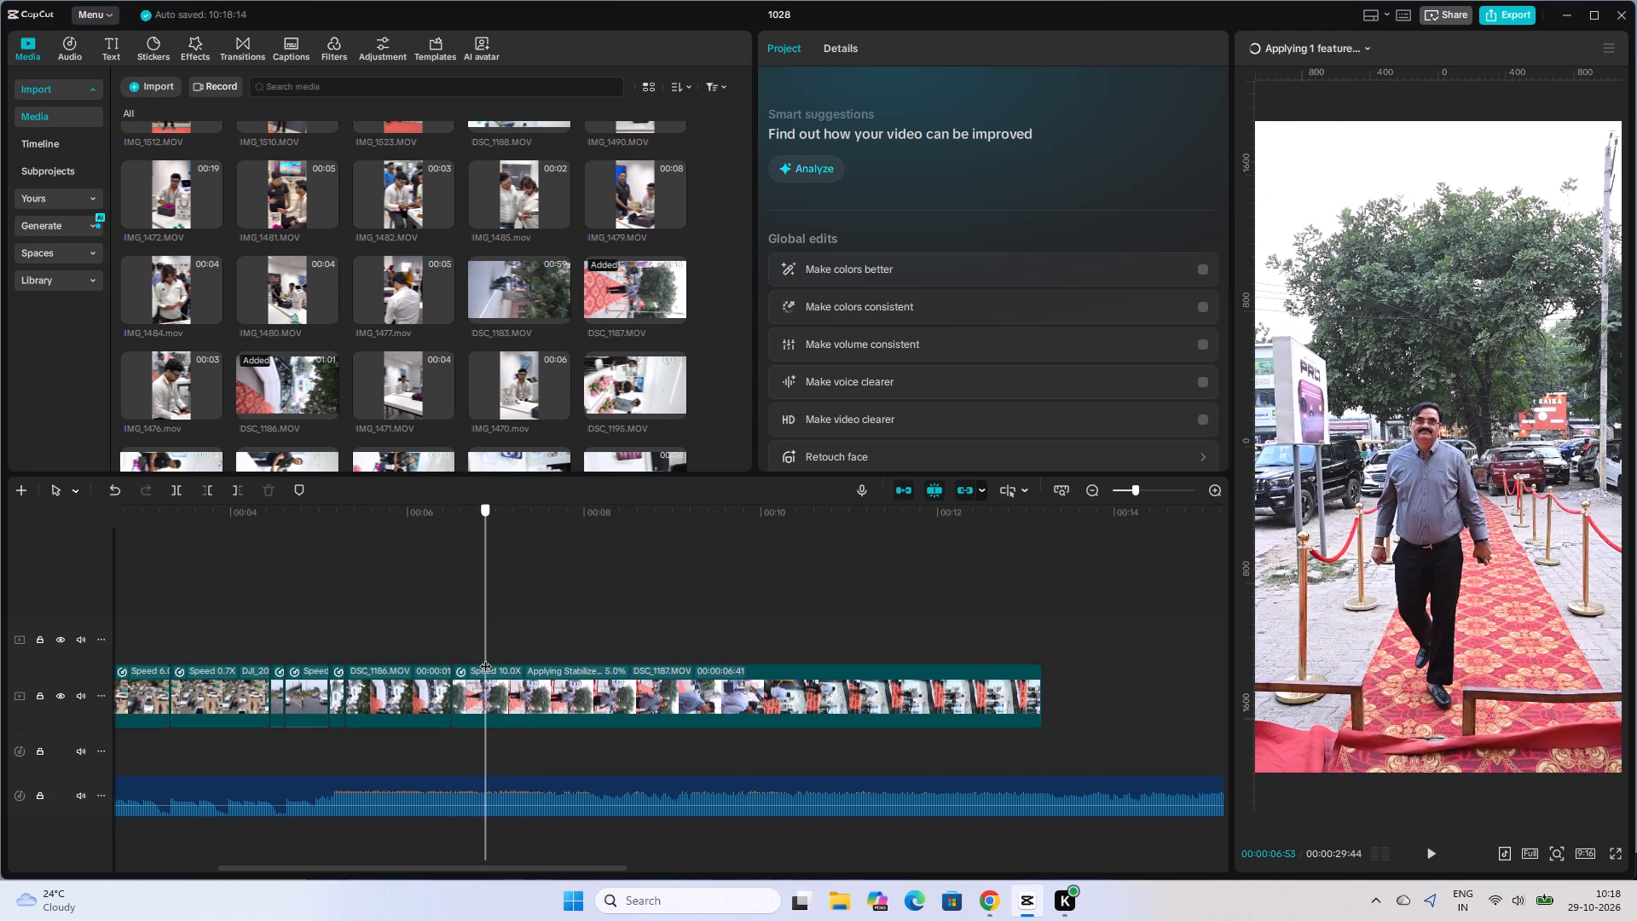
left_click_drag(485, 657, 485, 658)
left_click(511, 708)
left_click(171, 489)
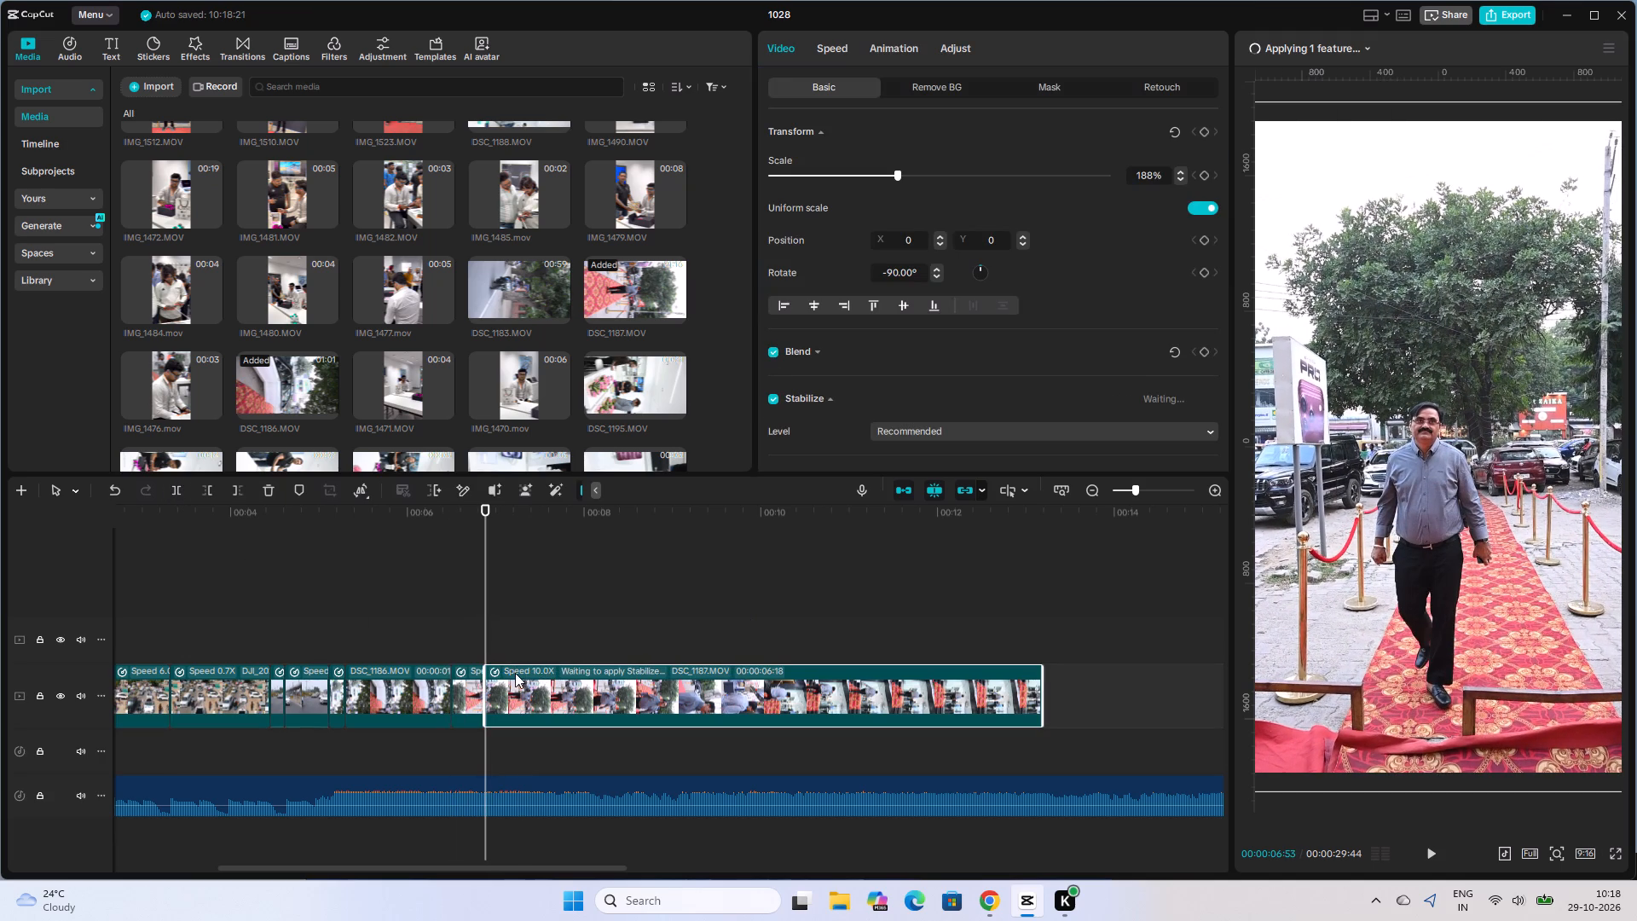
Replay the short first DSC_1187.MOV piece and the footage after the 00:00:06:53 cut to examine the walking shot.
left_click(469, 652)
left_click(473, 673)
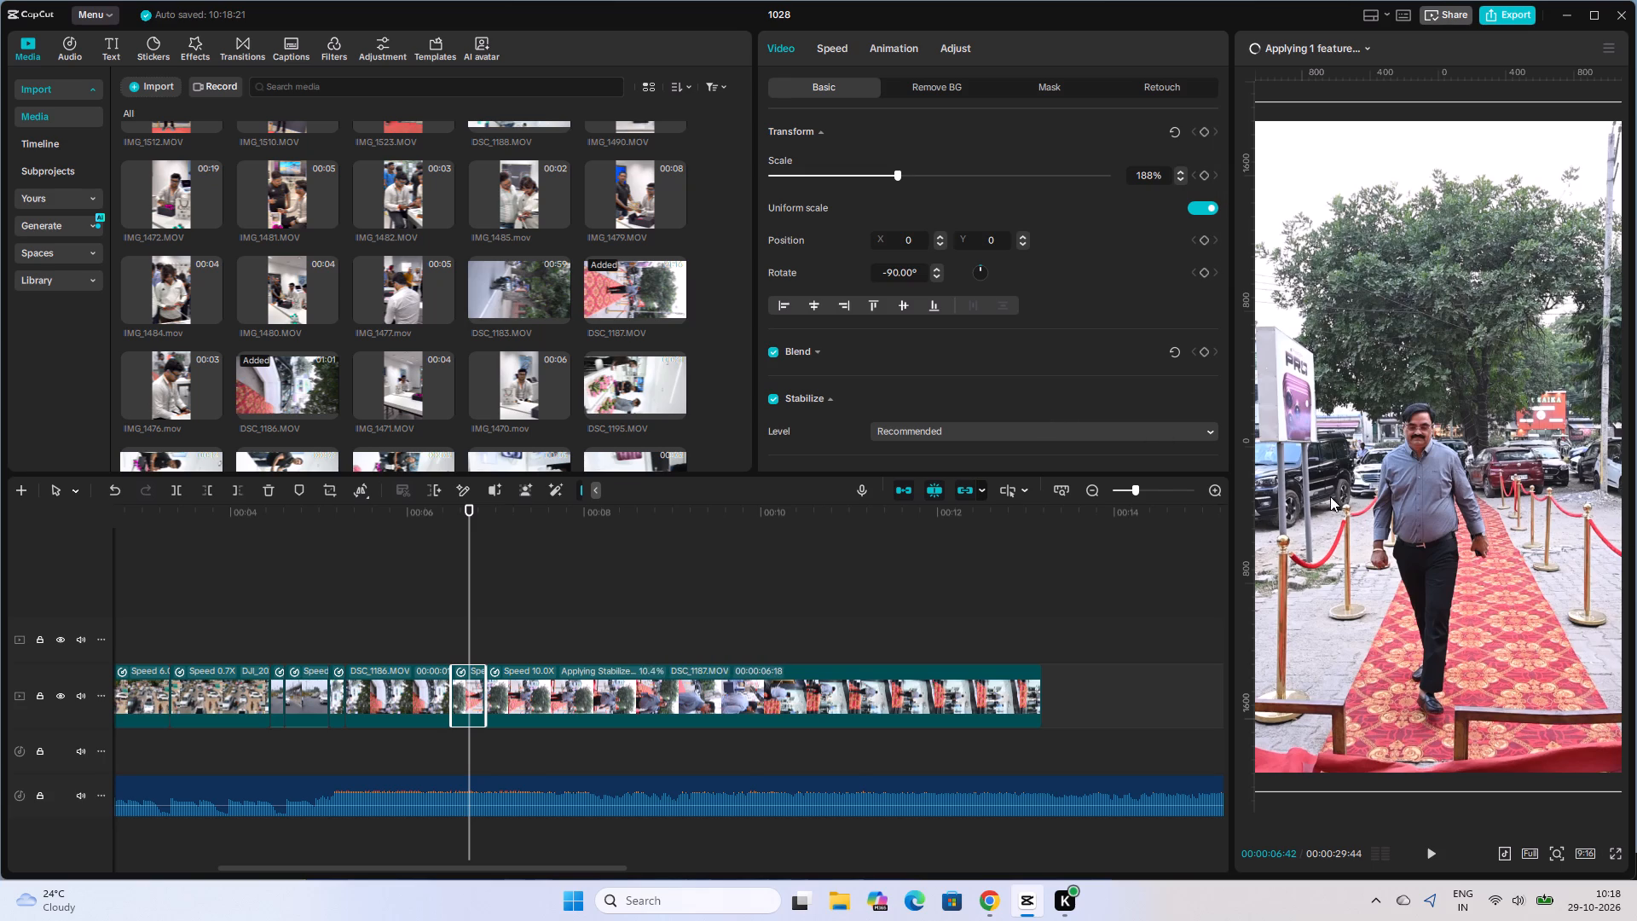
left_click(450, 645)
key("space")
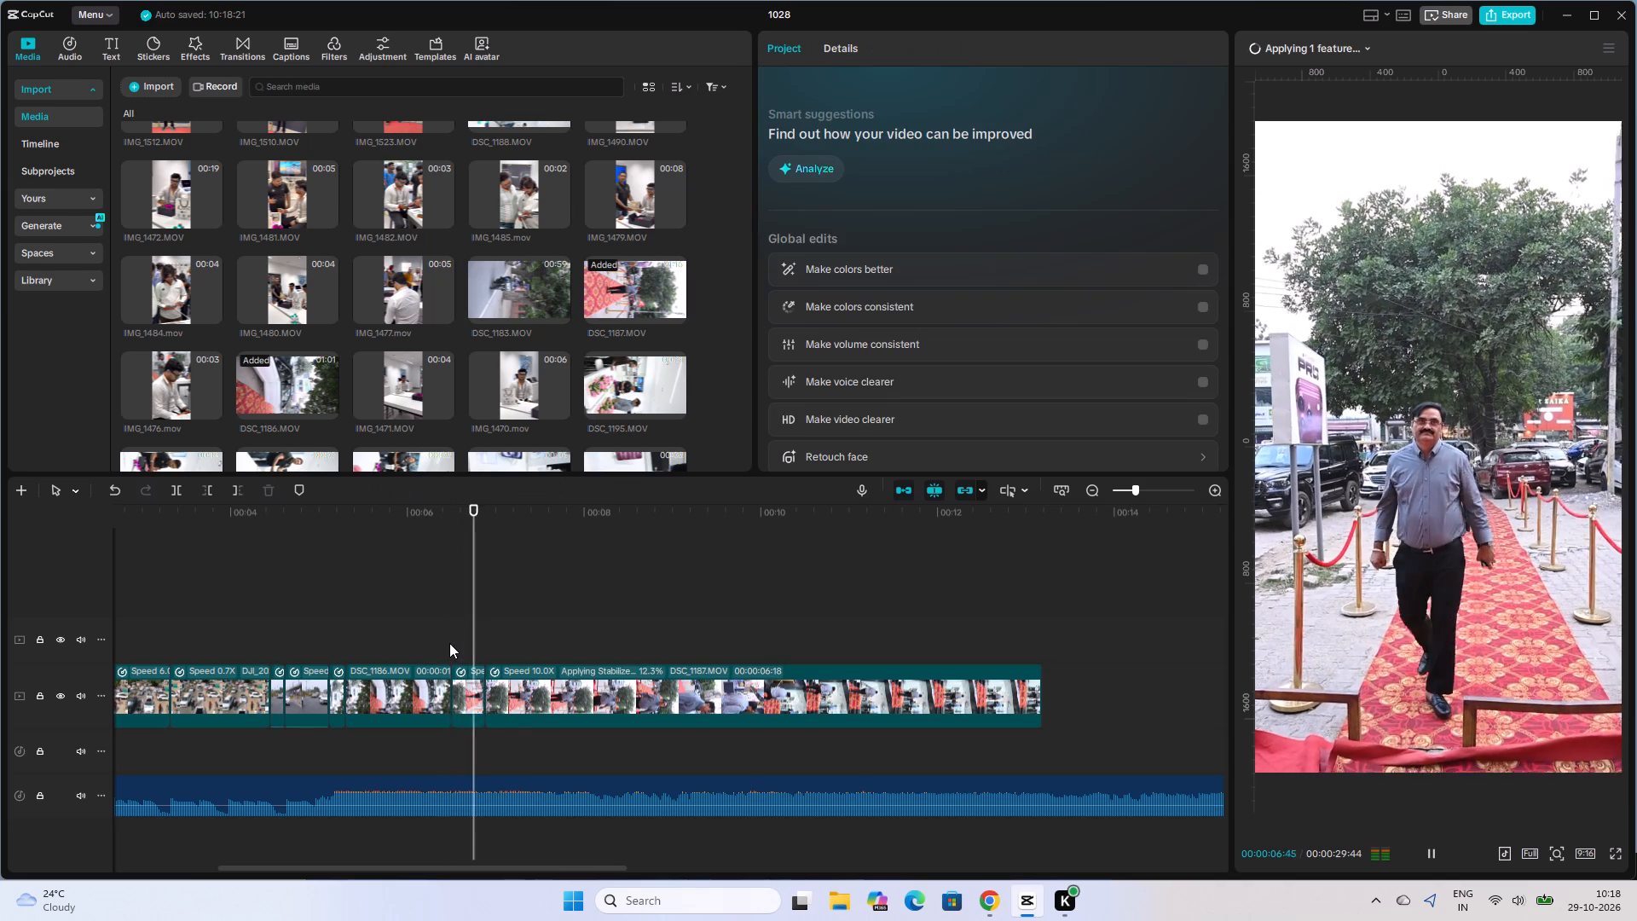
key("space")
left_click(479, 647)
left_click(460, 642)
key("space")
key("space")
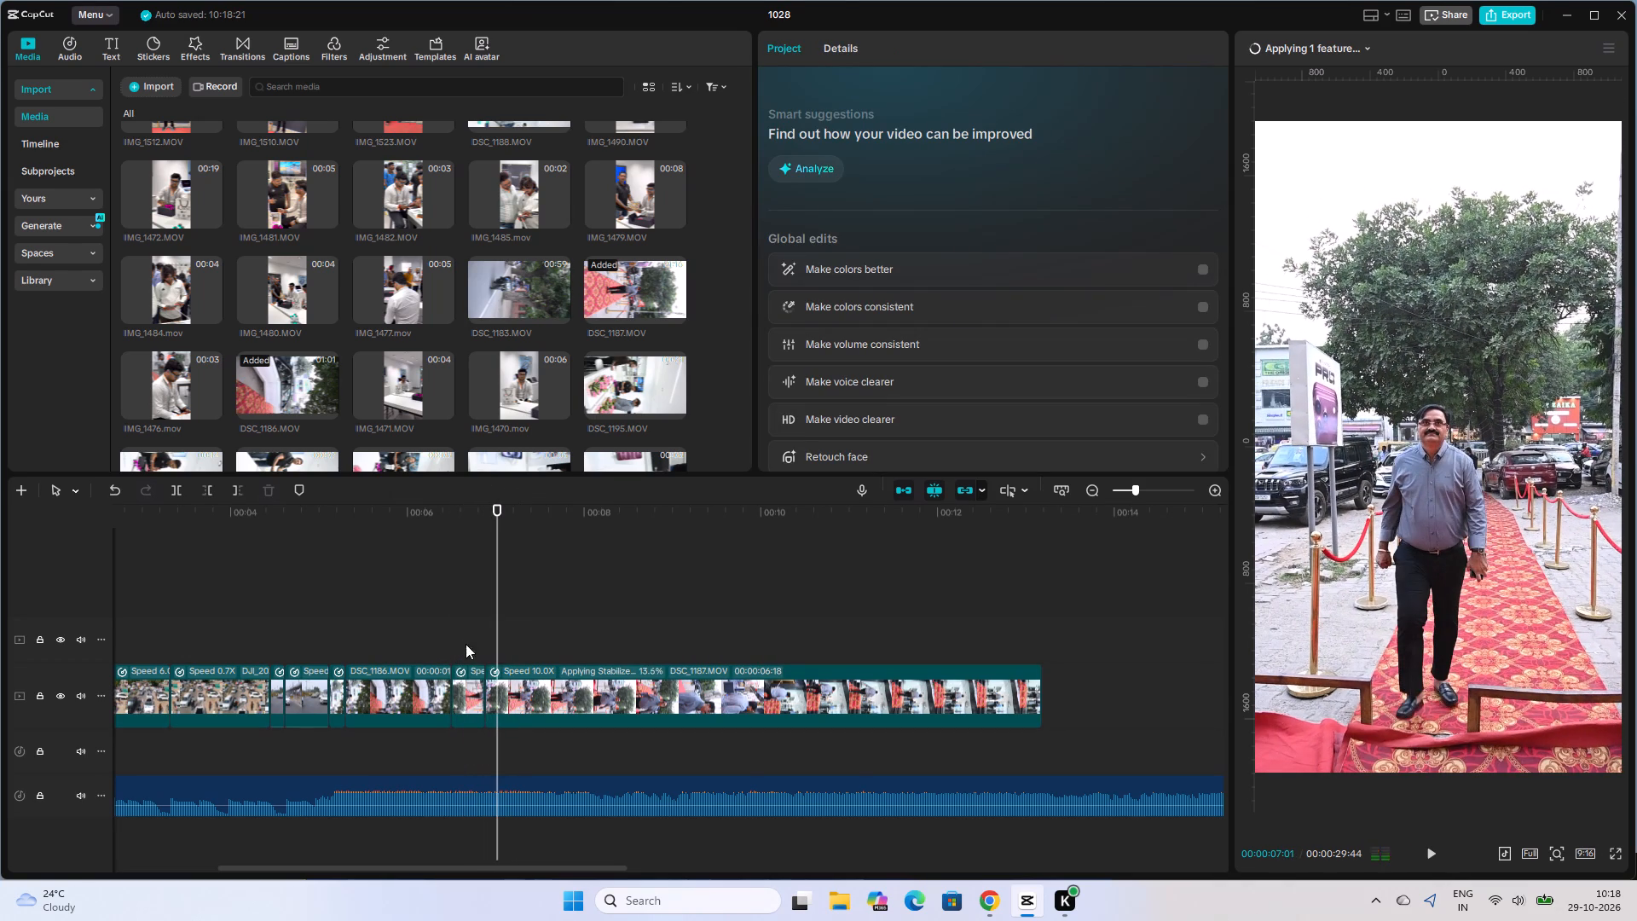
left_click(488, 655)
left_click(488, 655)
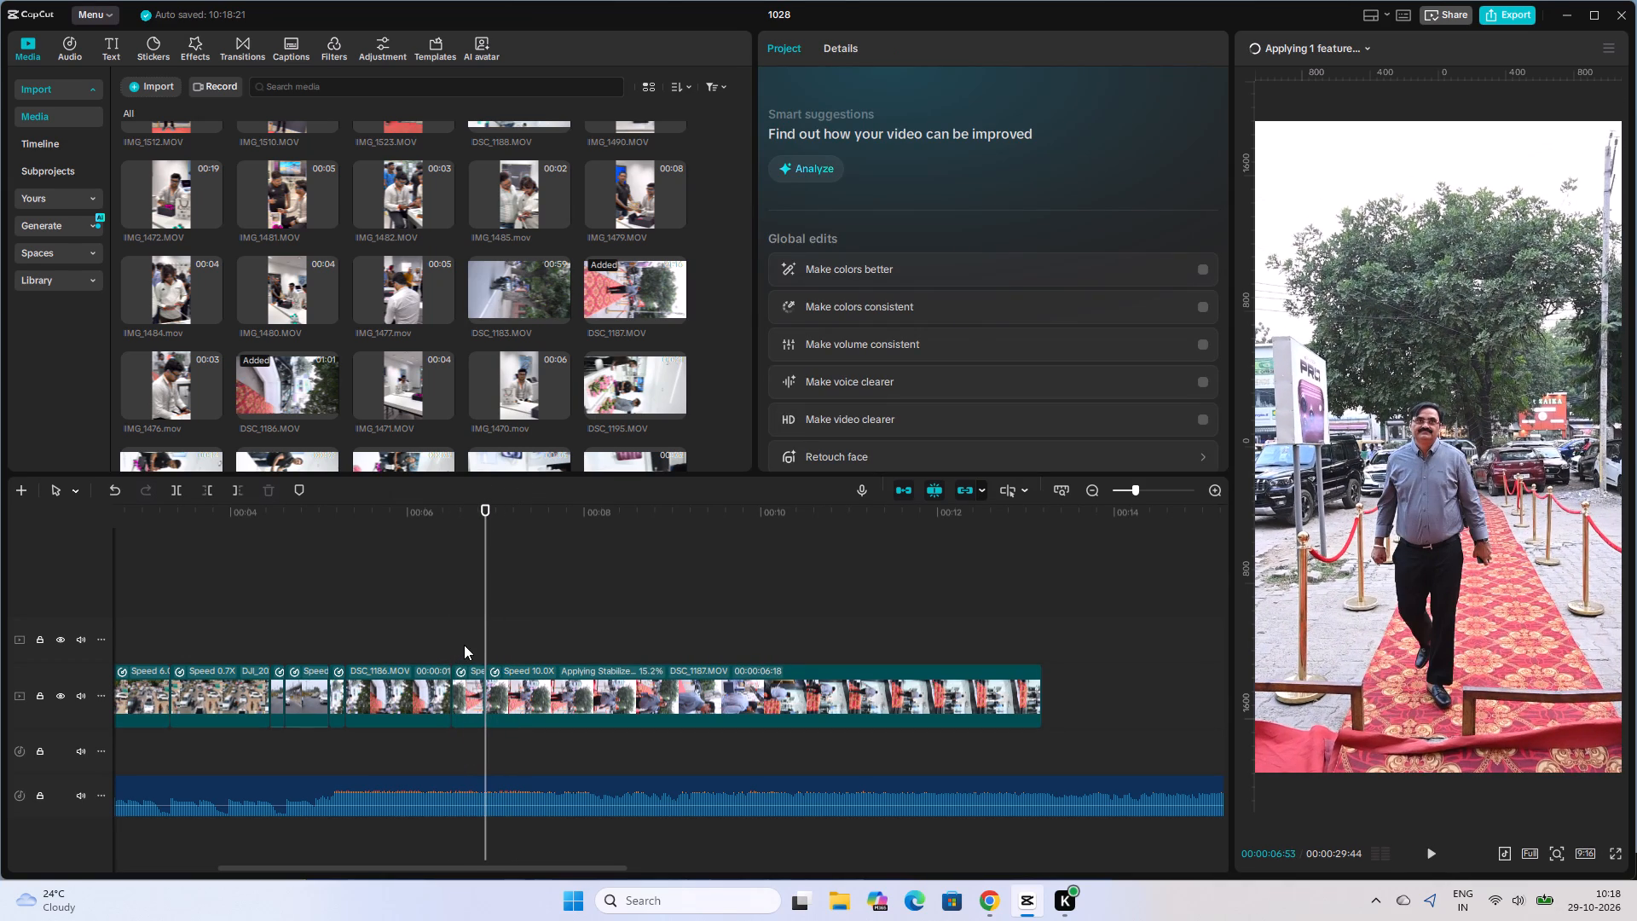
left_click(460, 645)
key("space")
key("space")
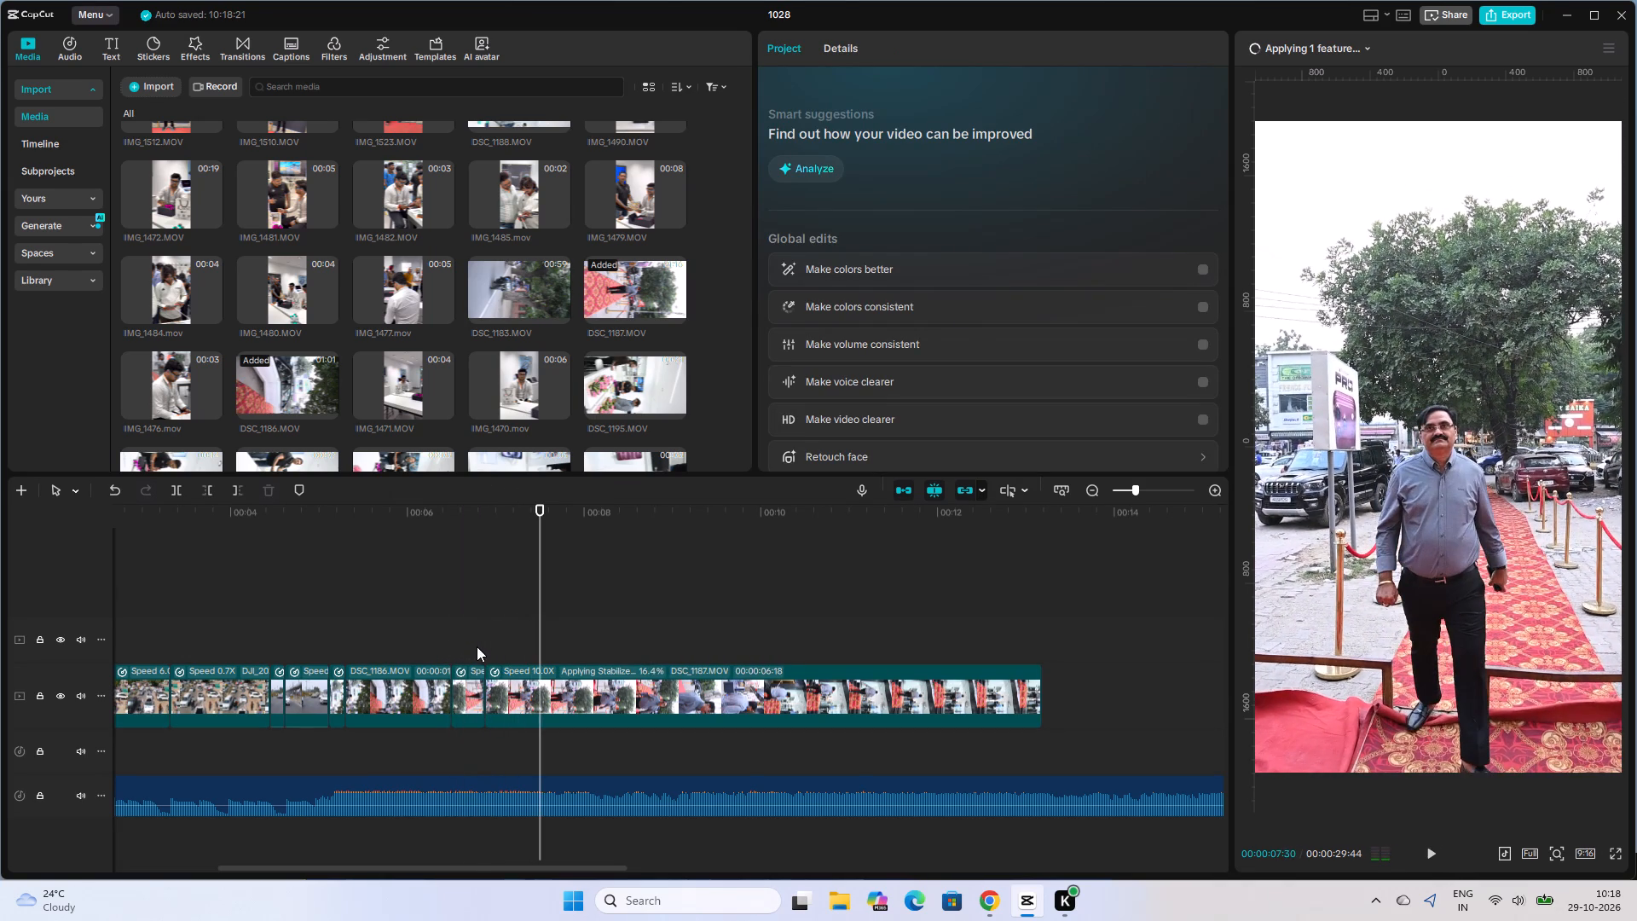
left_click(477, 646)
Split the longer DSC_1187.MOV piece at 00:00:07:05.
left_click_drag(482, 644, 508, 650)
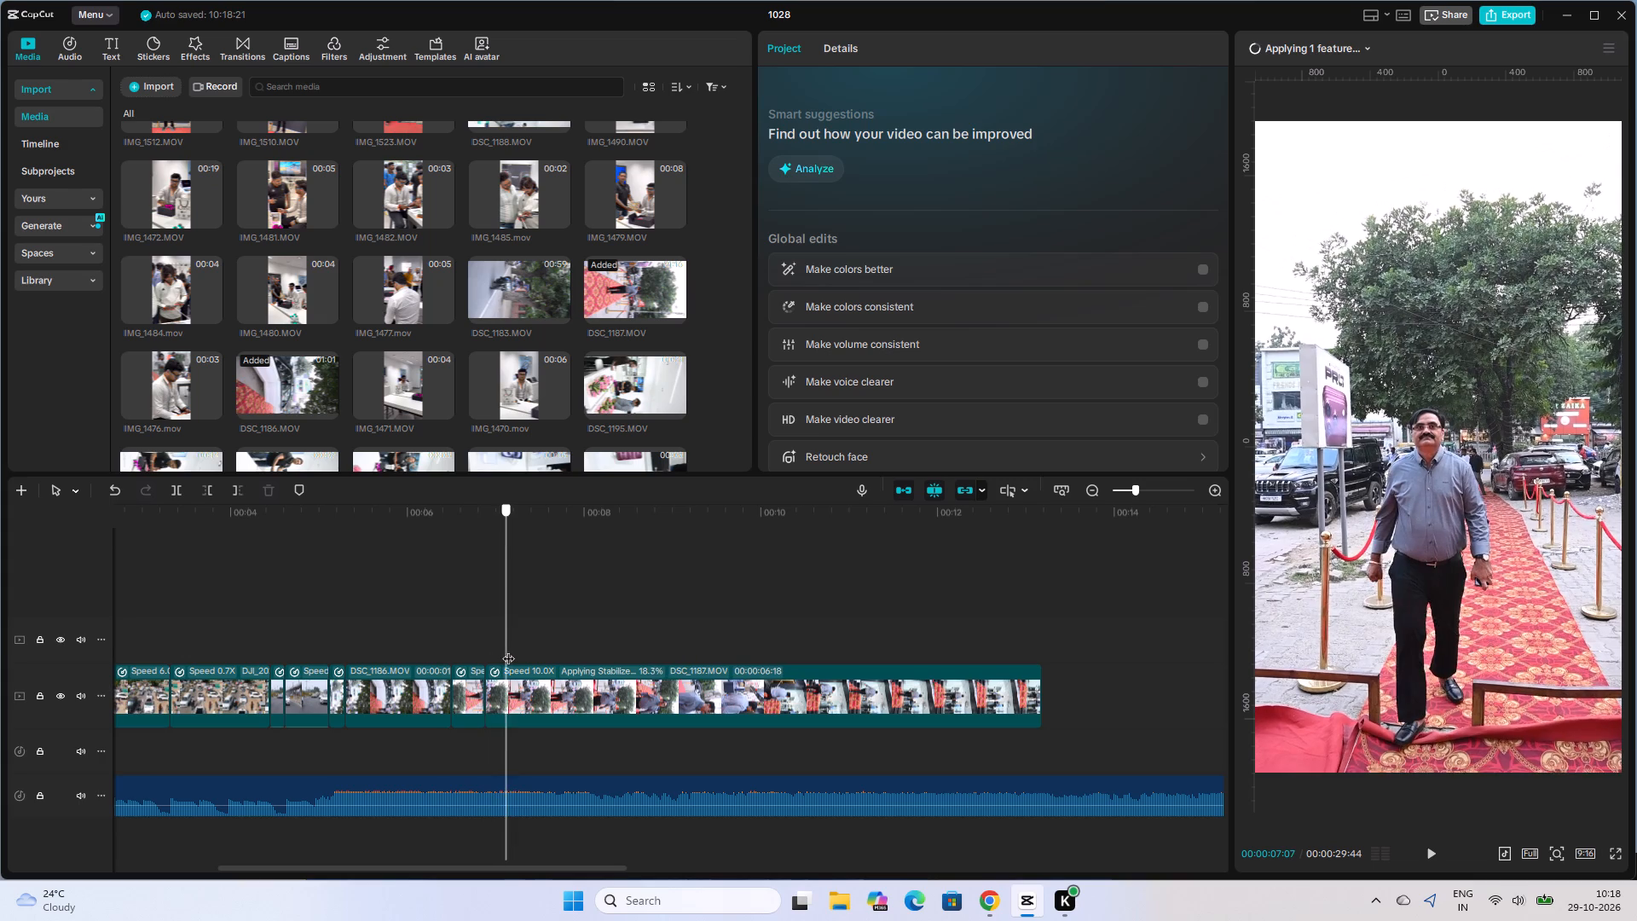
left_click_drag(508, 650, 512, 652)
left_click(518, 680)
left_click(503, 655)
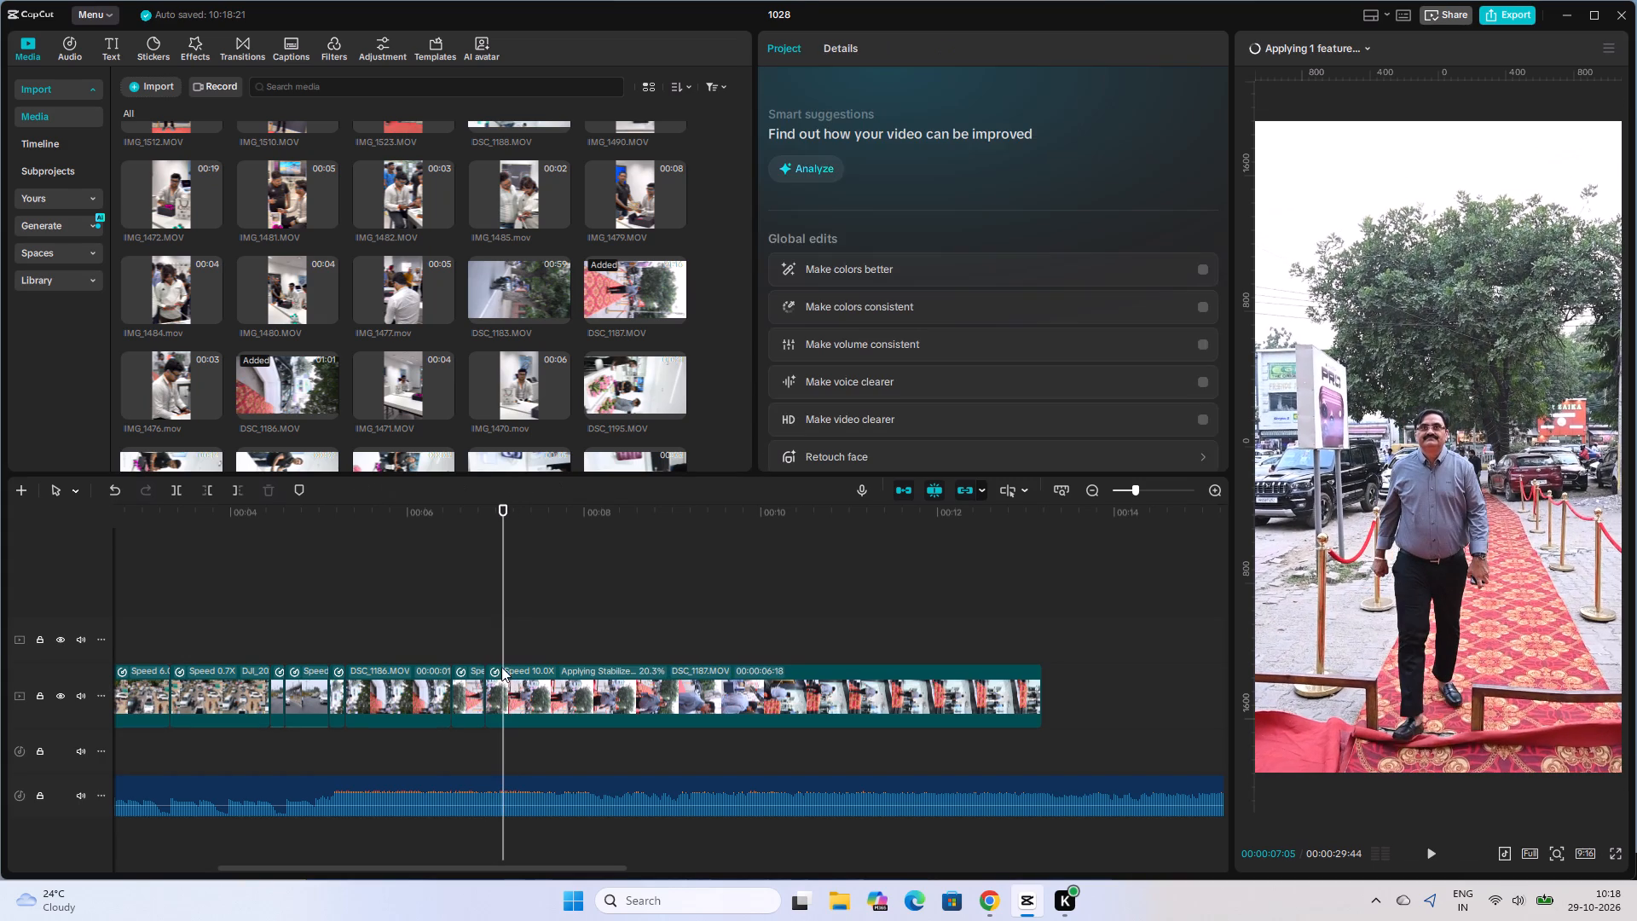
left_click(500, 674)
left_click(180, 493)
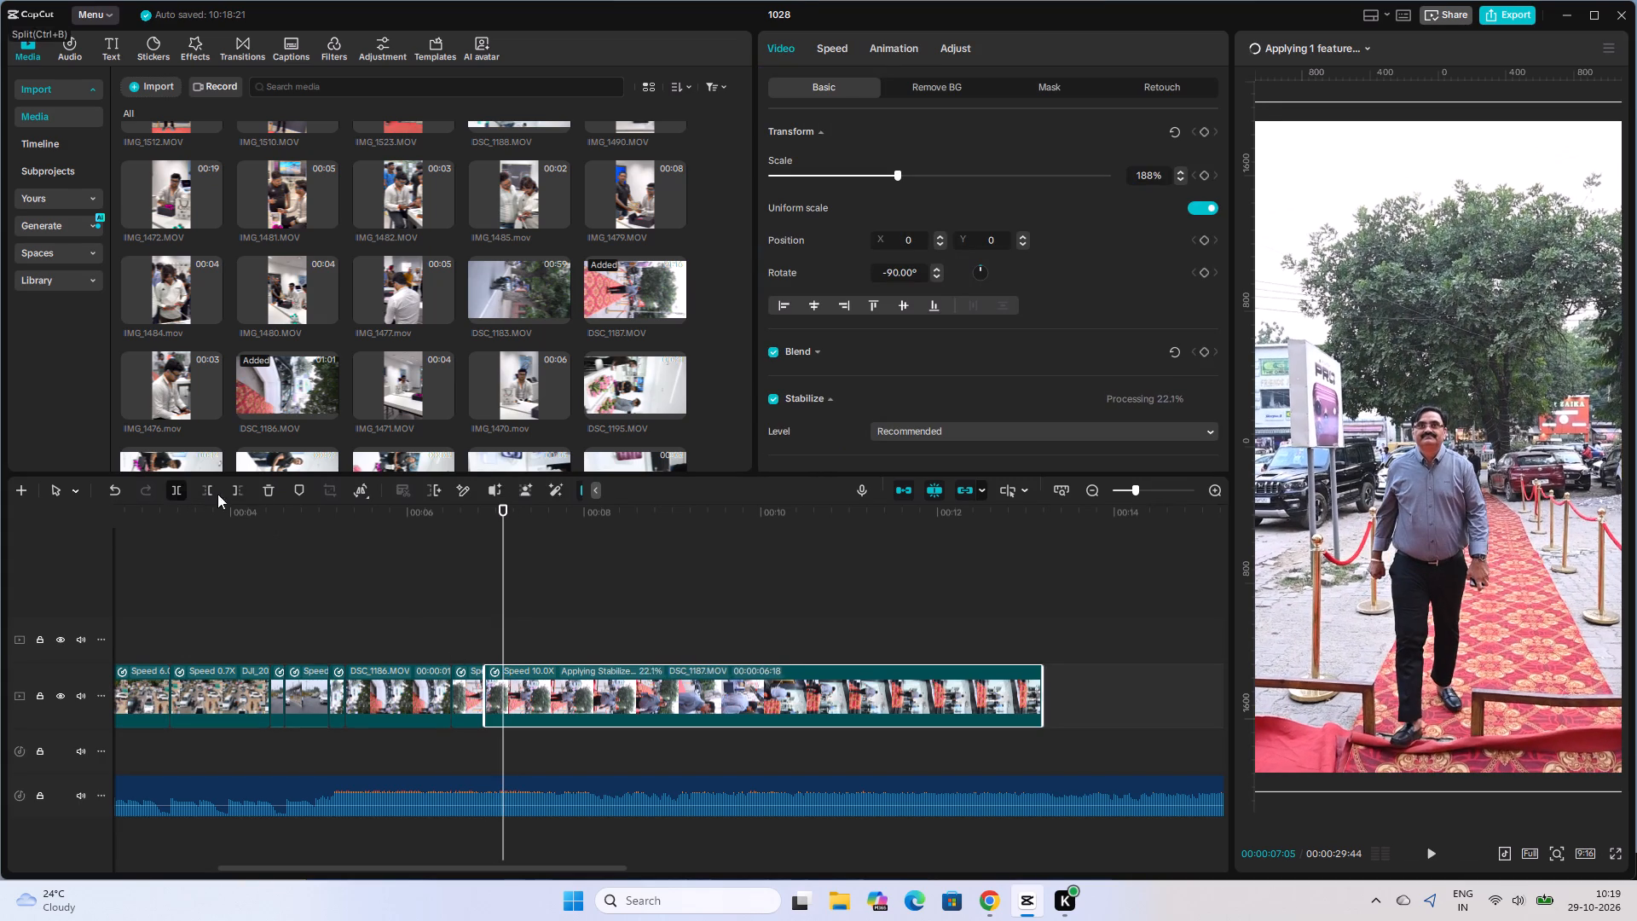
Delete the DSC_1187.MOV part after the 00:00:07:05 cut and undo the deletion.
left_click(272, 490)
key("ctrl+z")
Select the short DSC_1187.MOV piece starting at 00:00:06:53 and check the Stabilize progress.
left_click(501, 639)
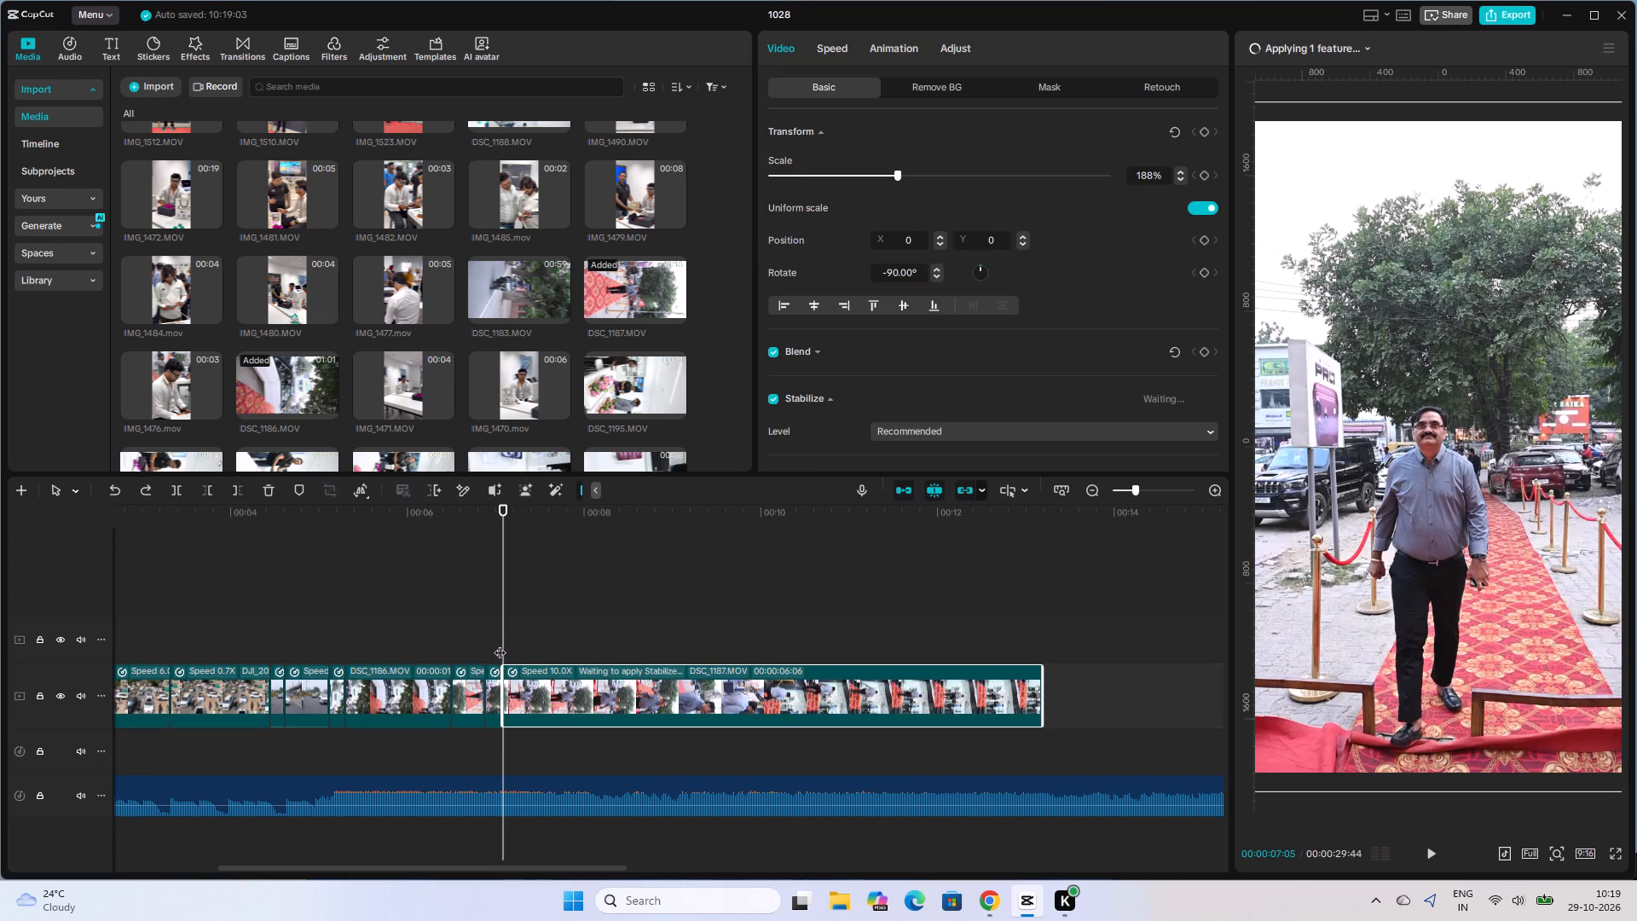
left_click(570, 683)
left_click(486, 646)
left_click(492, 674)
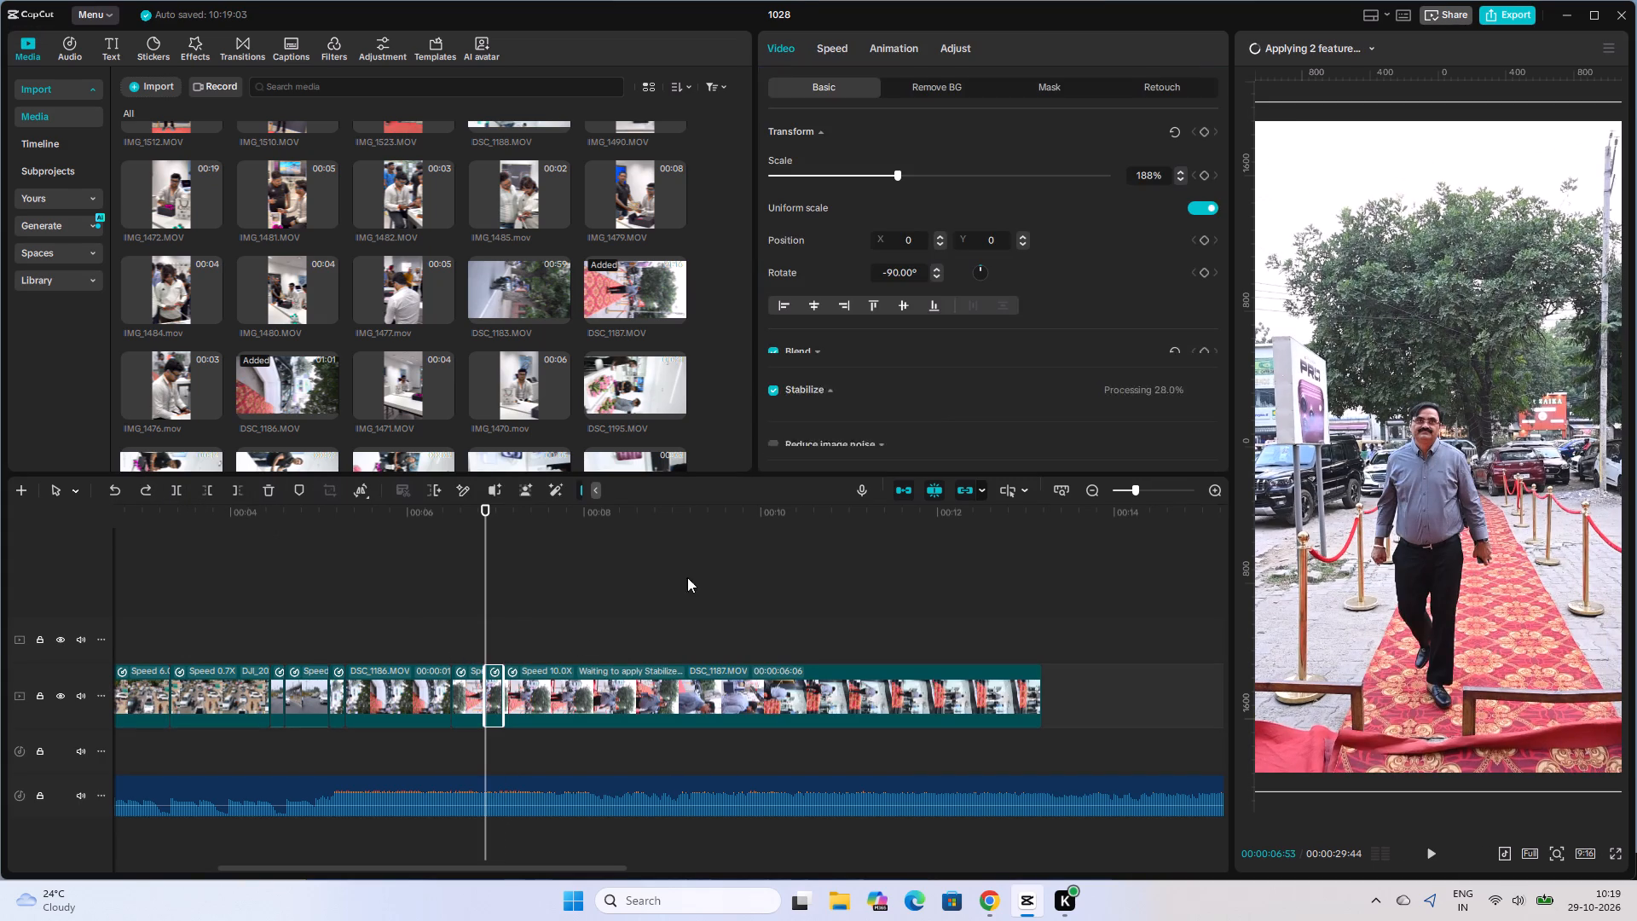
left_click(1348, 41)
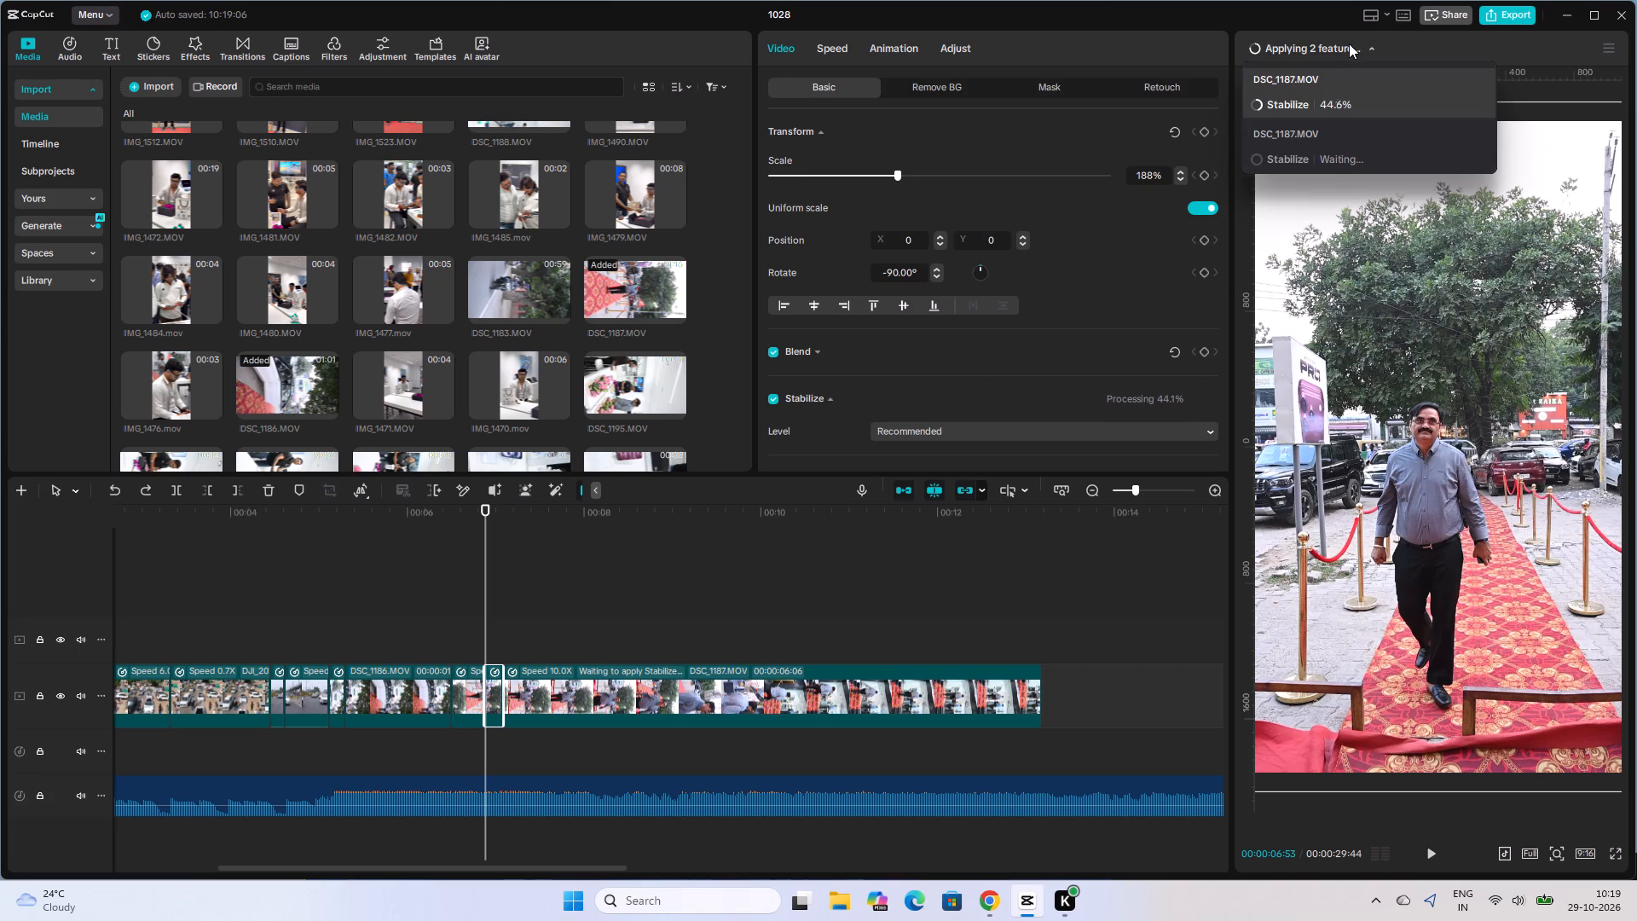
Split the last DSC_1187.MOV piece at 00:00:10:07, where the man climbs the store steps, and delete the part before the cut.
left_click(740, 646)
left_click(714, 645)
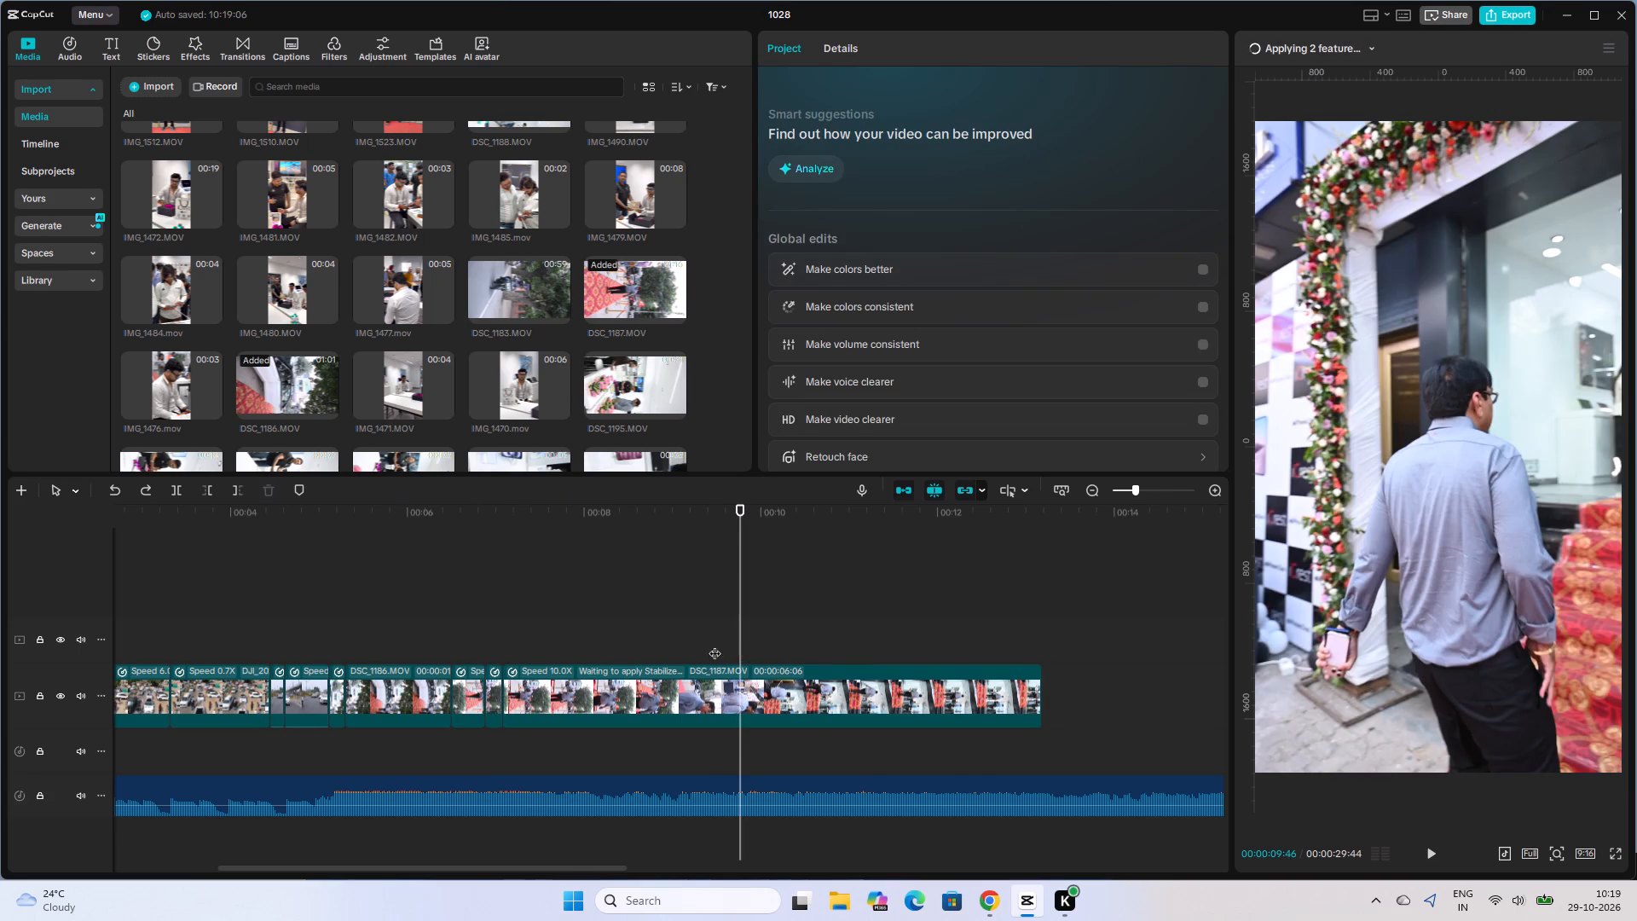
left_click_drag(709, 645, 645, 650)
left_click_drag(714, 641, 692, 646)
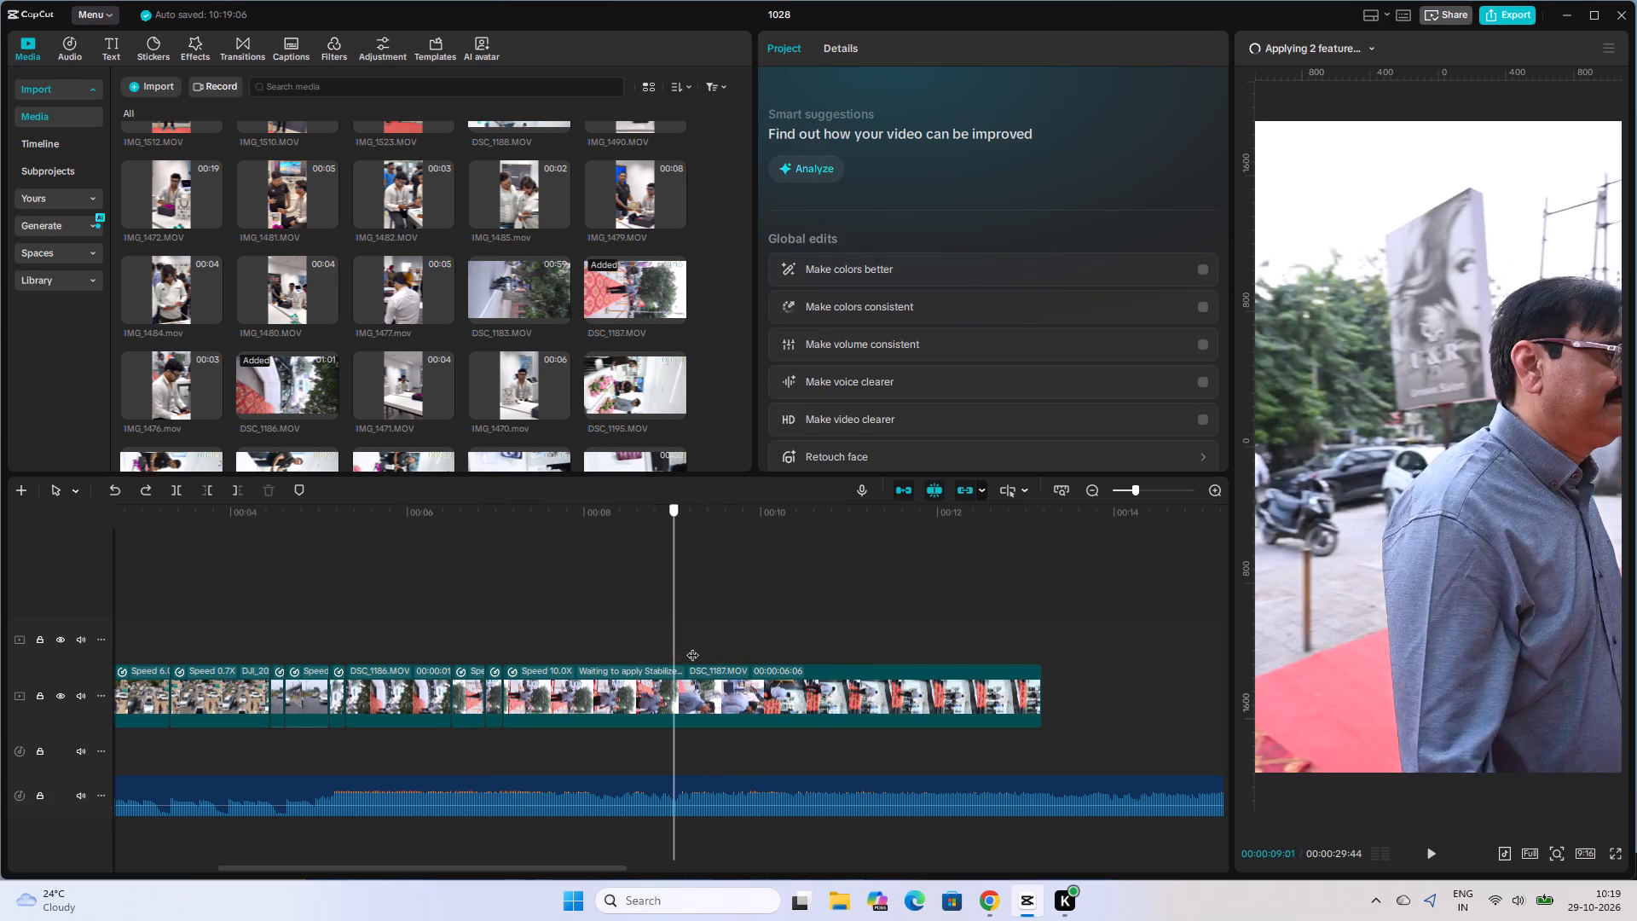
left_click_drag(692, 646, 772, 656)
left_click(778, 703)
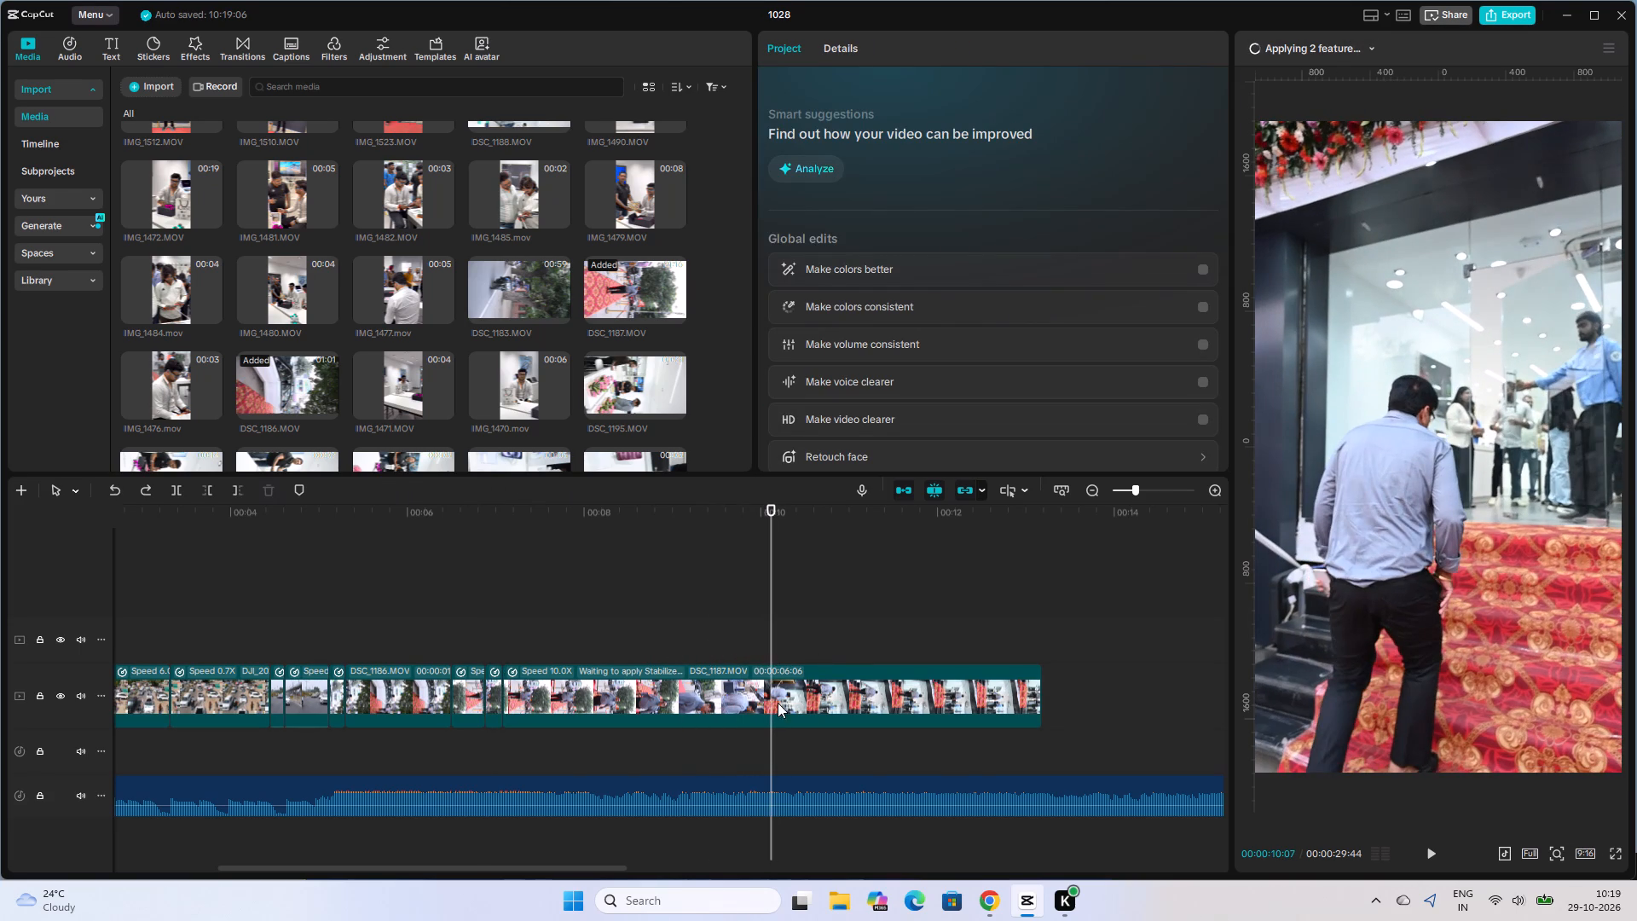
left_click(171, 494)
left_click(735, 692)
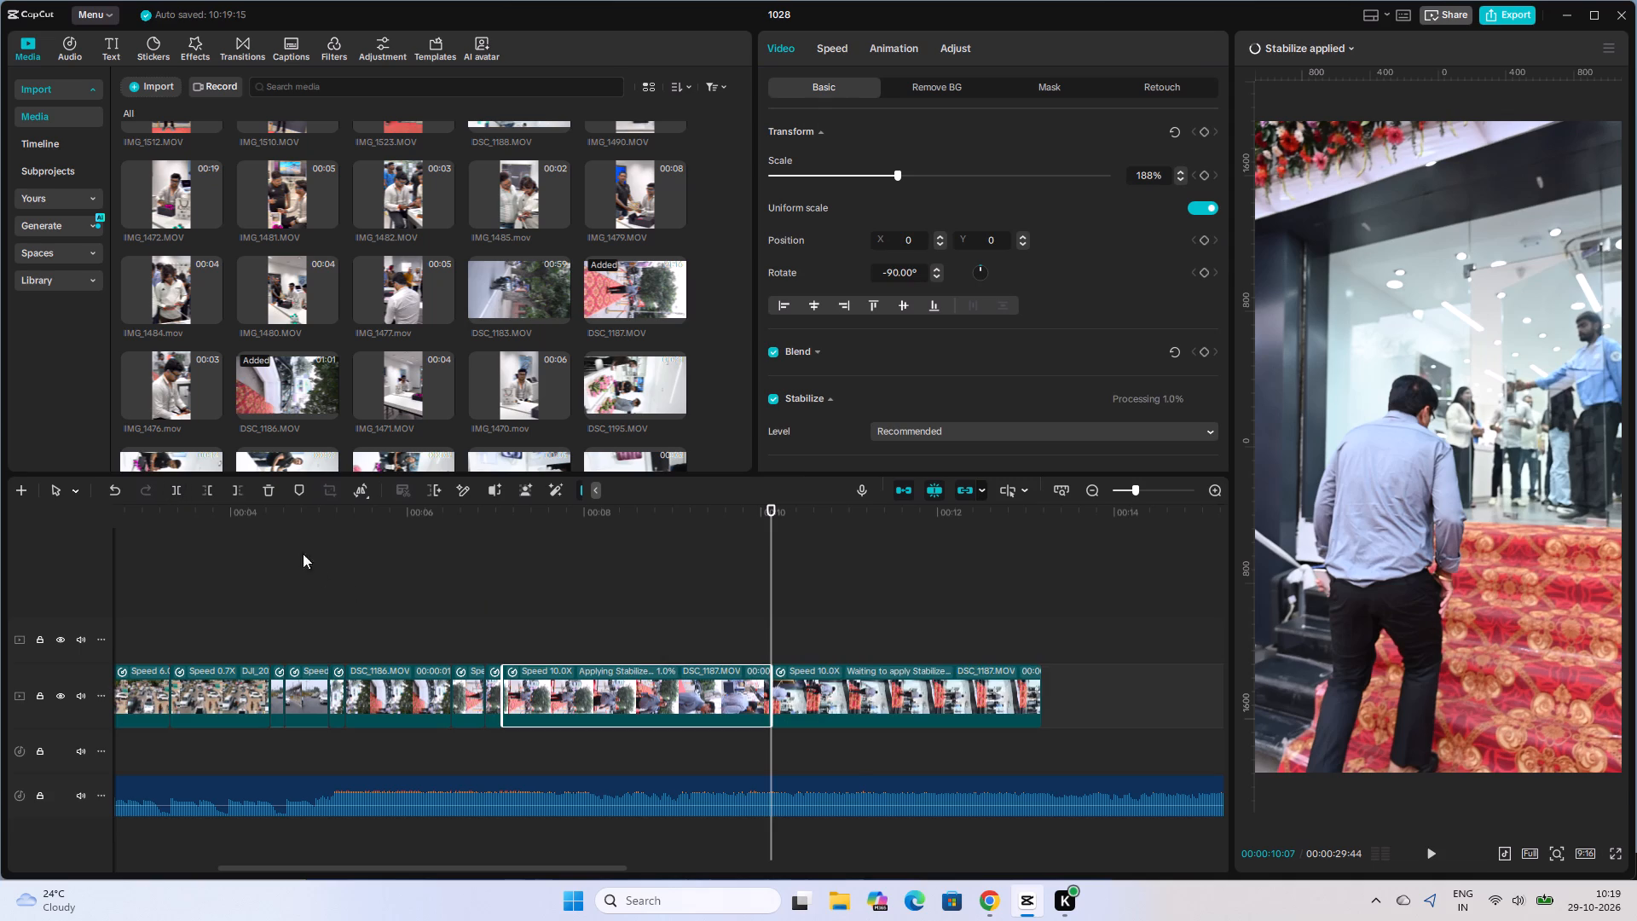
left_click(269, 485)
Split the last DSC_1187.MOV piece at 00:00:08:14, where the man climbs the store steps, and delete the part before the cut.
left_click(483, 641)
left_click(494, 644)
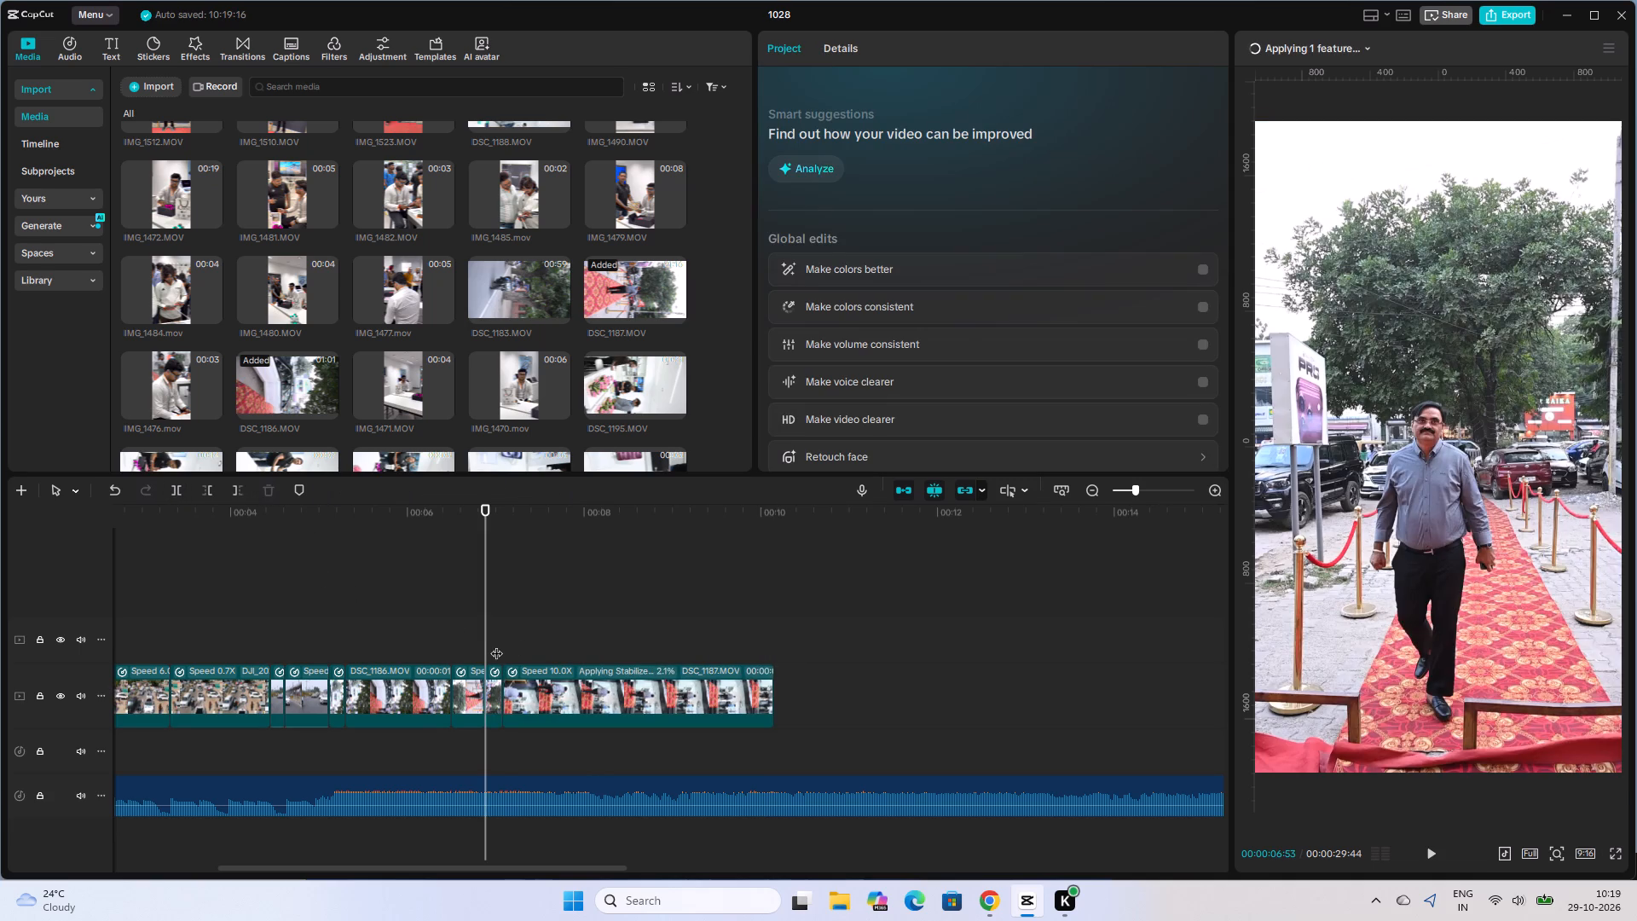
left_click(500, 645)
left_click_drag(503, 645, 535, 656)
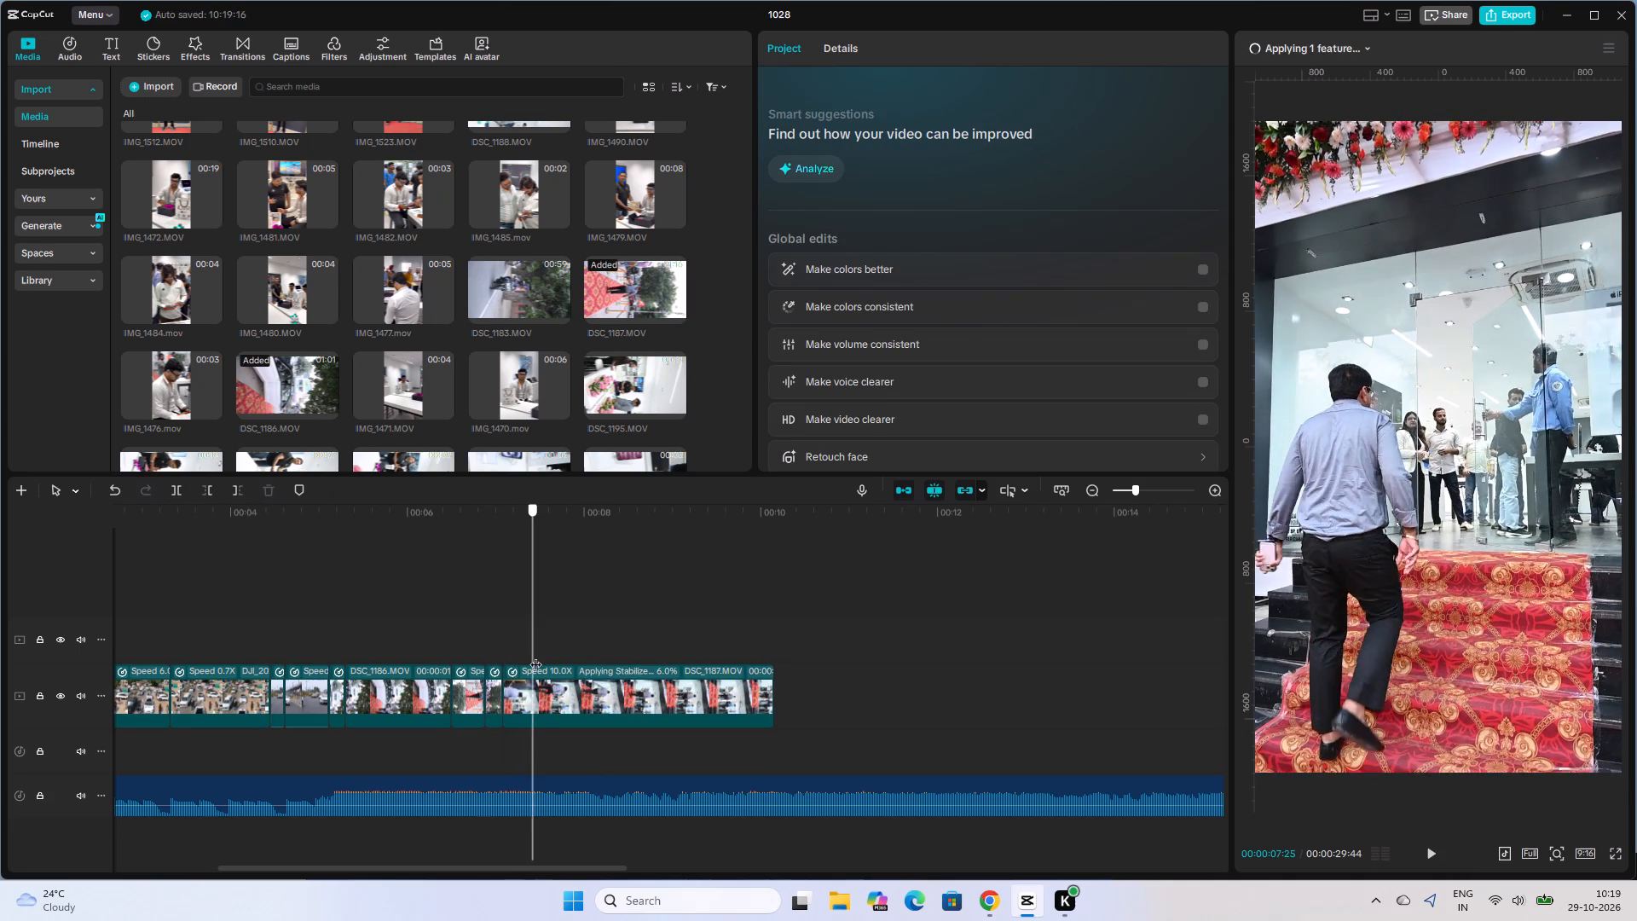
left_click_drag(535, 656, 607, 674)
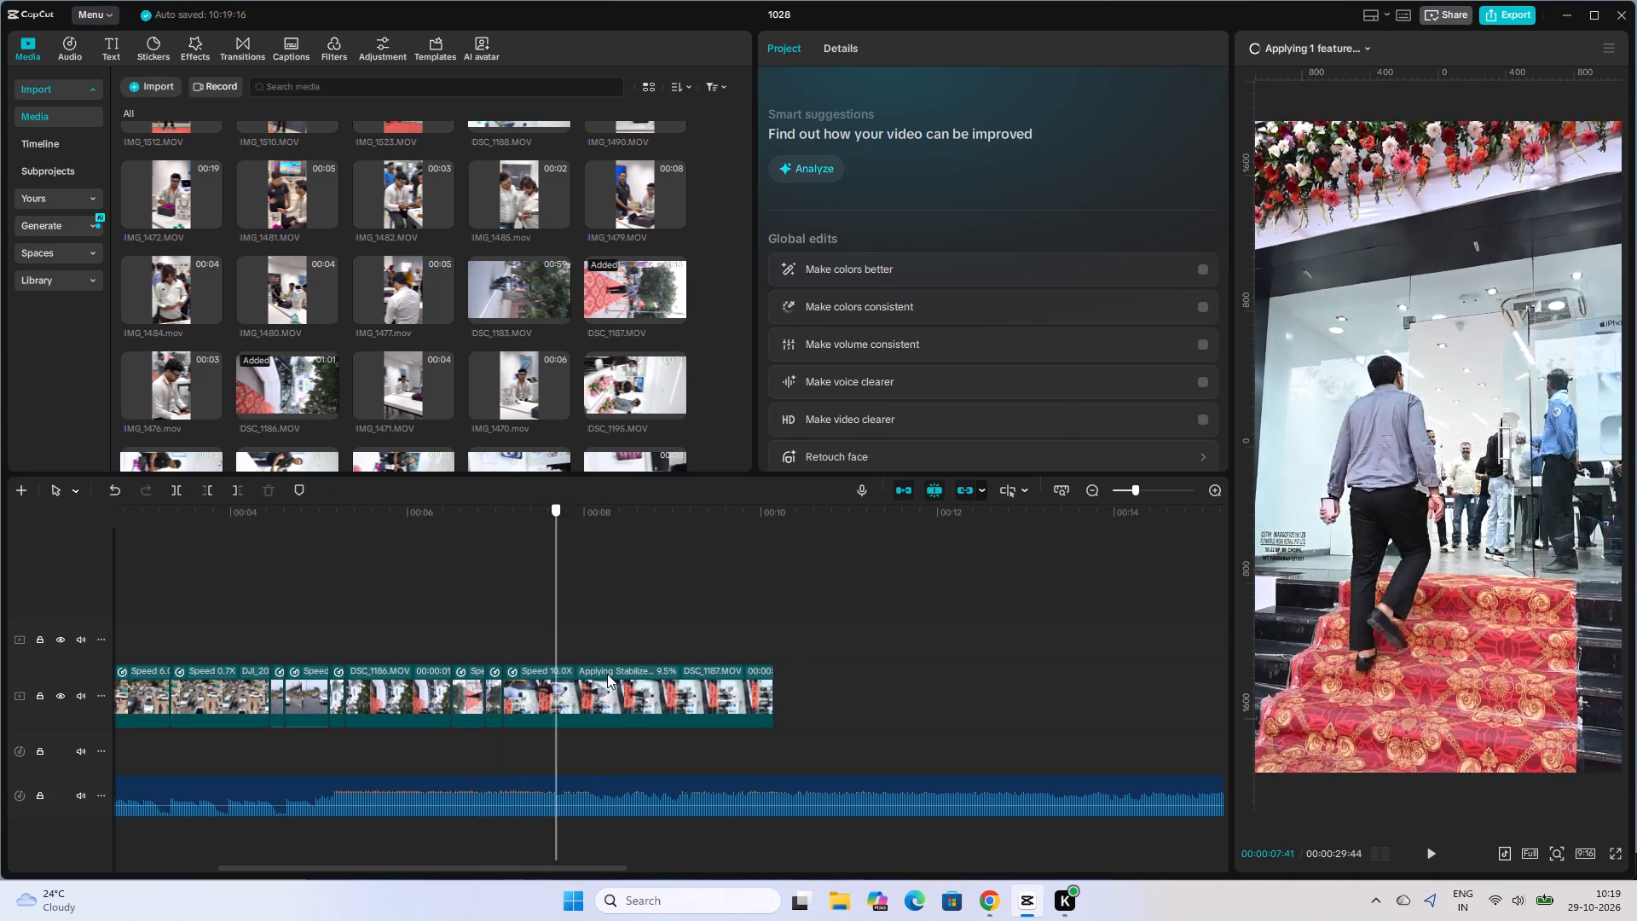
left_click_drag(607, 674, 643, 681)
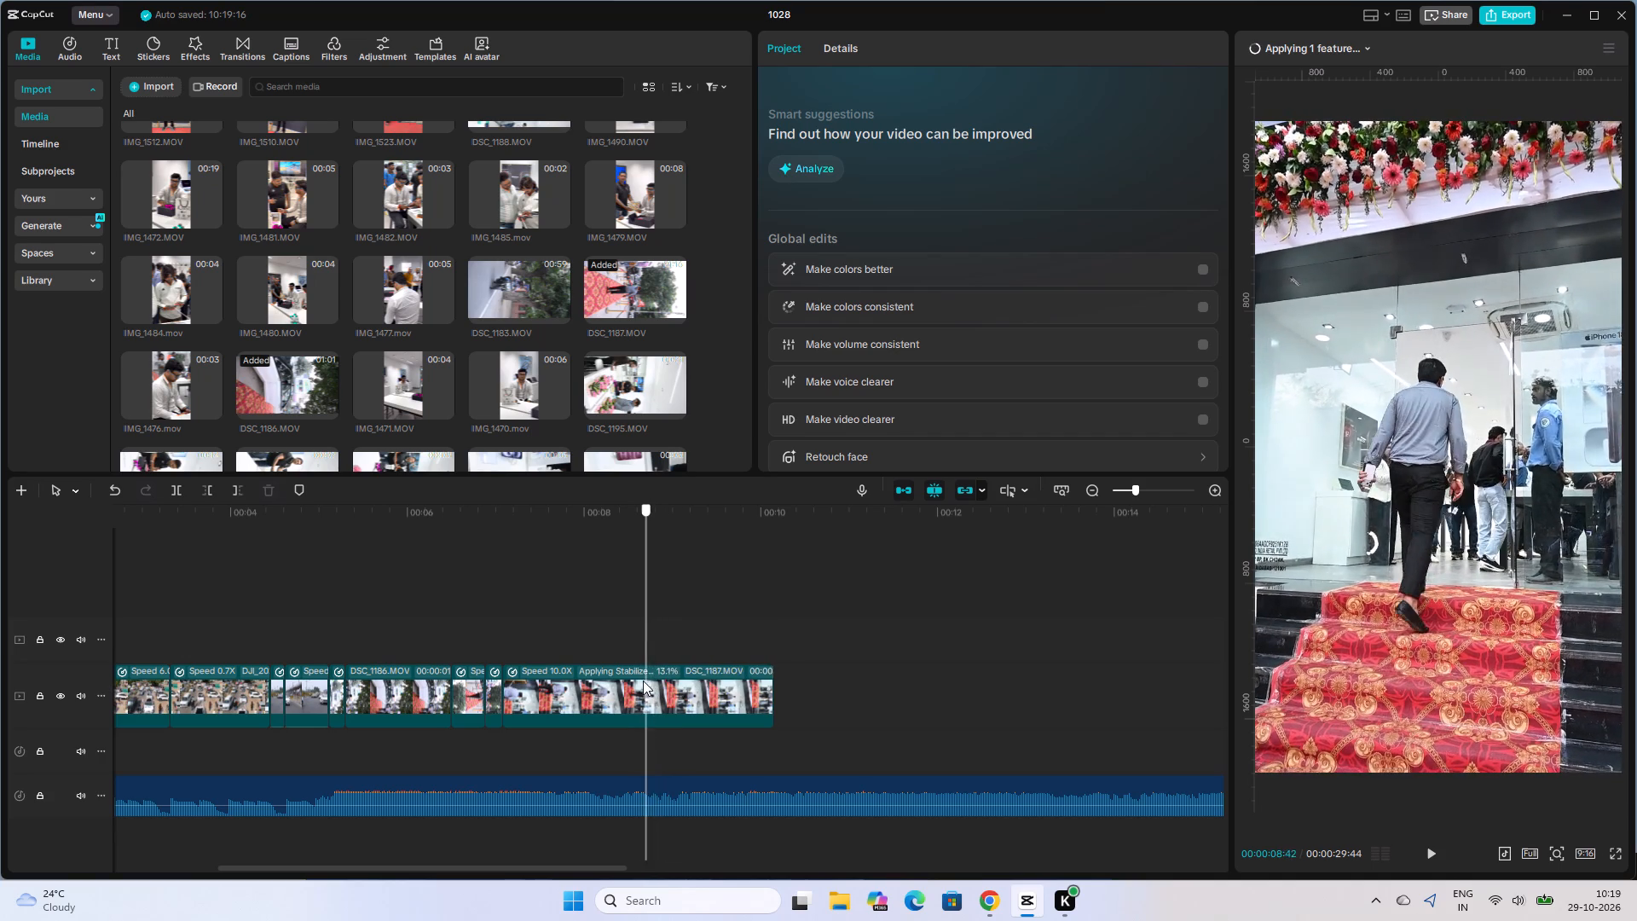
left_click_drag(643, 681, 621, 681)
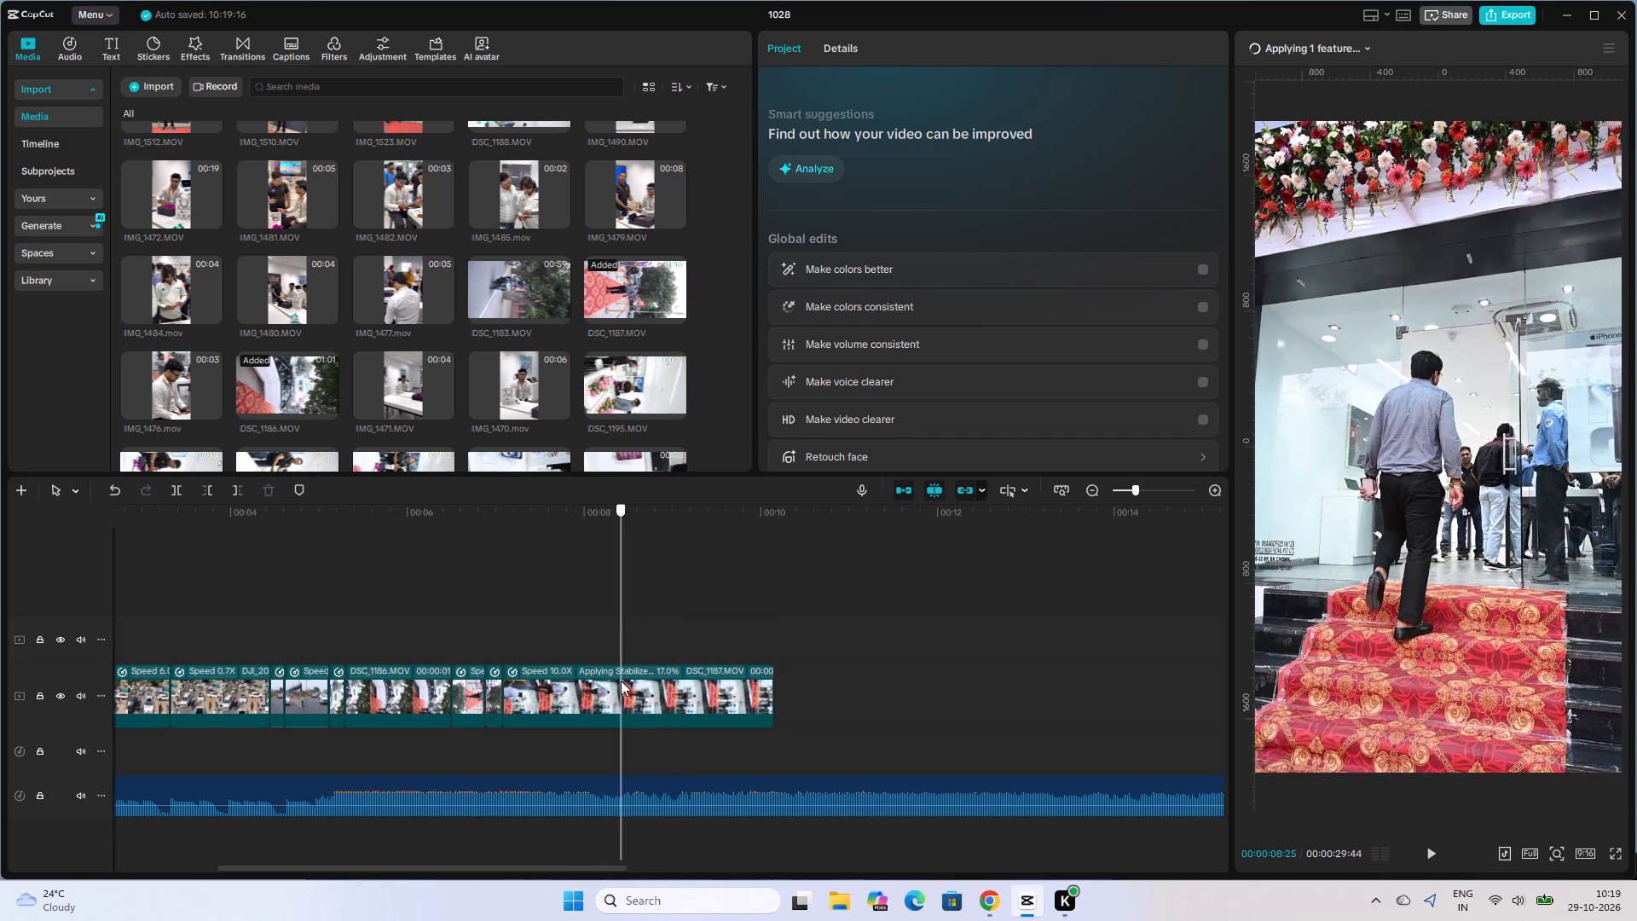
left_click_drag(621, 681, 604, 681)
left_click(604, 684)
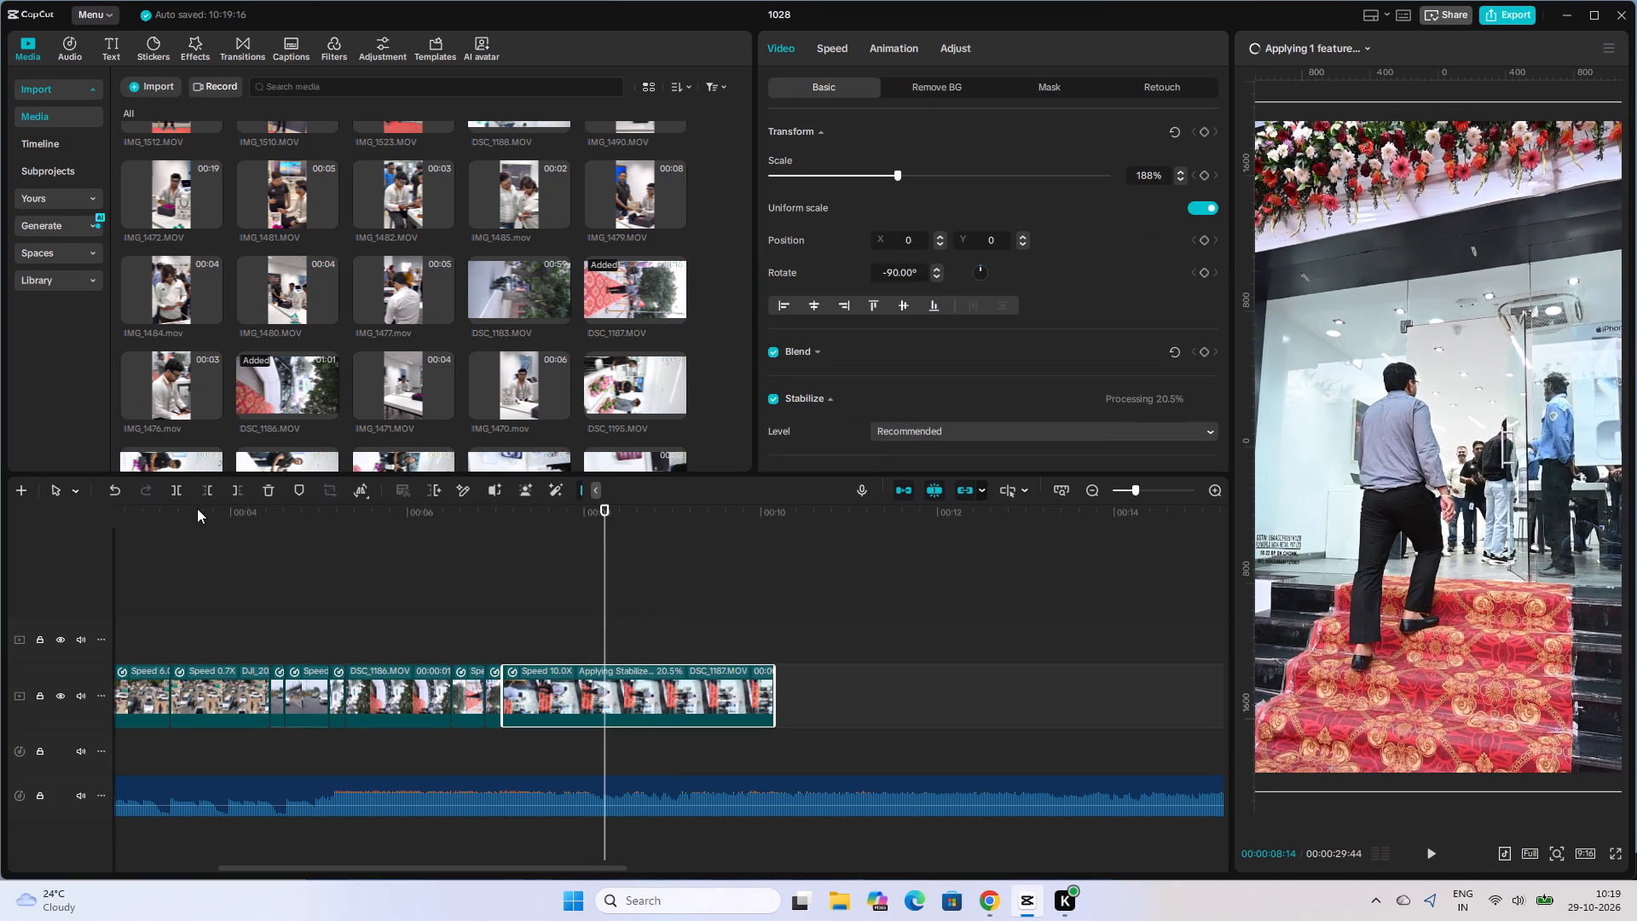
left_click(177, 490)
left_click(559, 683)
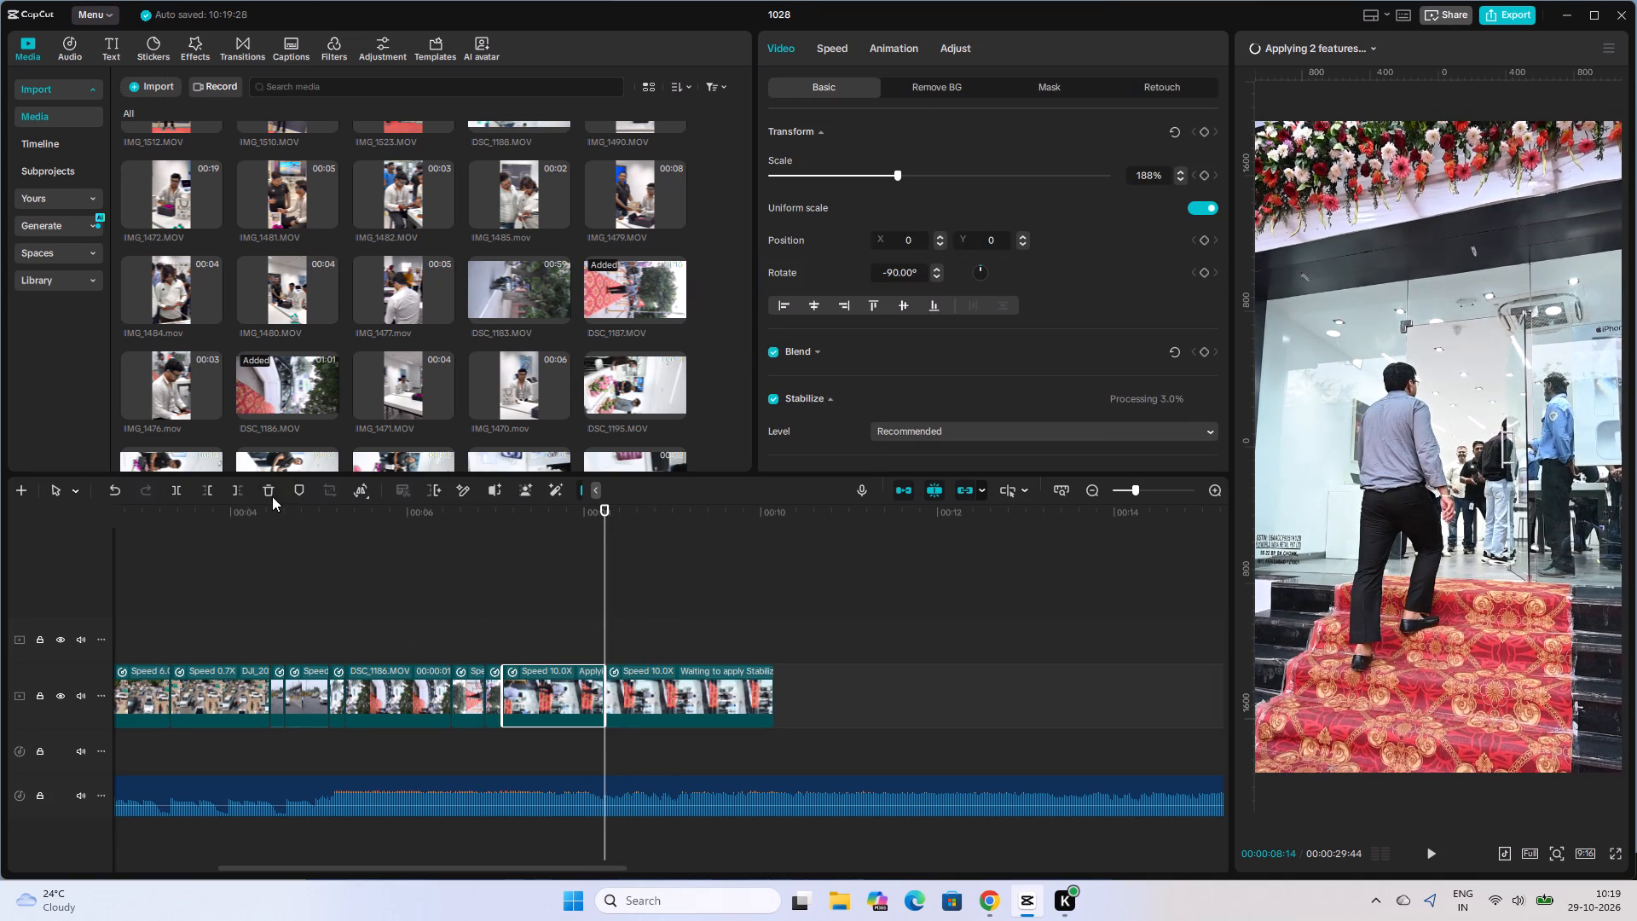
left_click(271, 496)
Split the last DSC_1187.MOV piece on the main track at 00:00:07:19.
left_click(504, 649)
left_click_drag(504, 647, 509, 647)
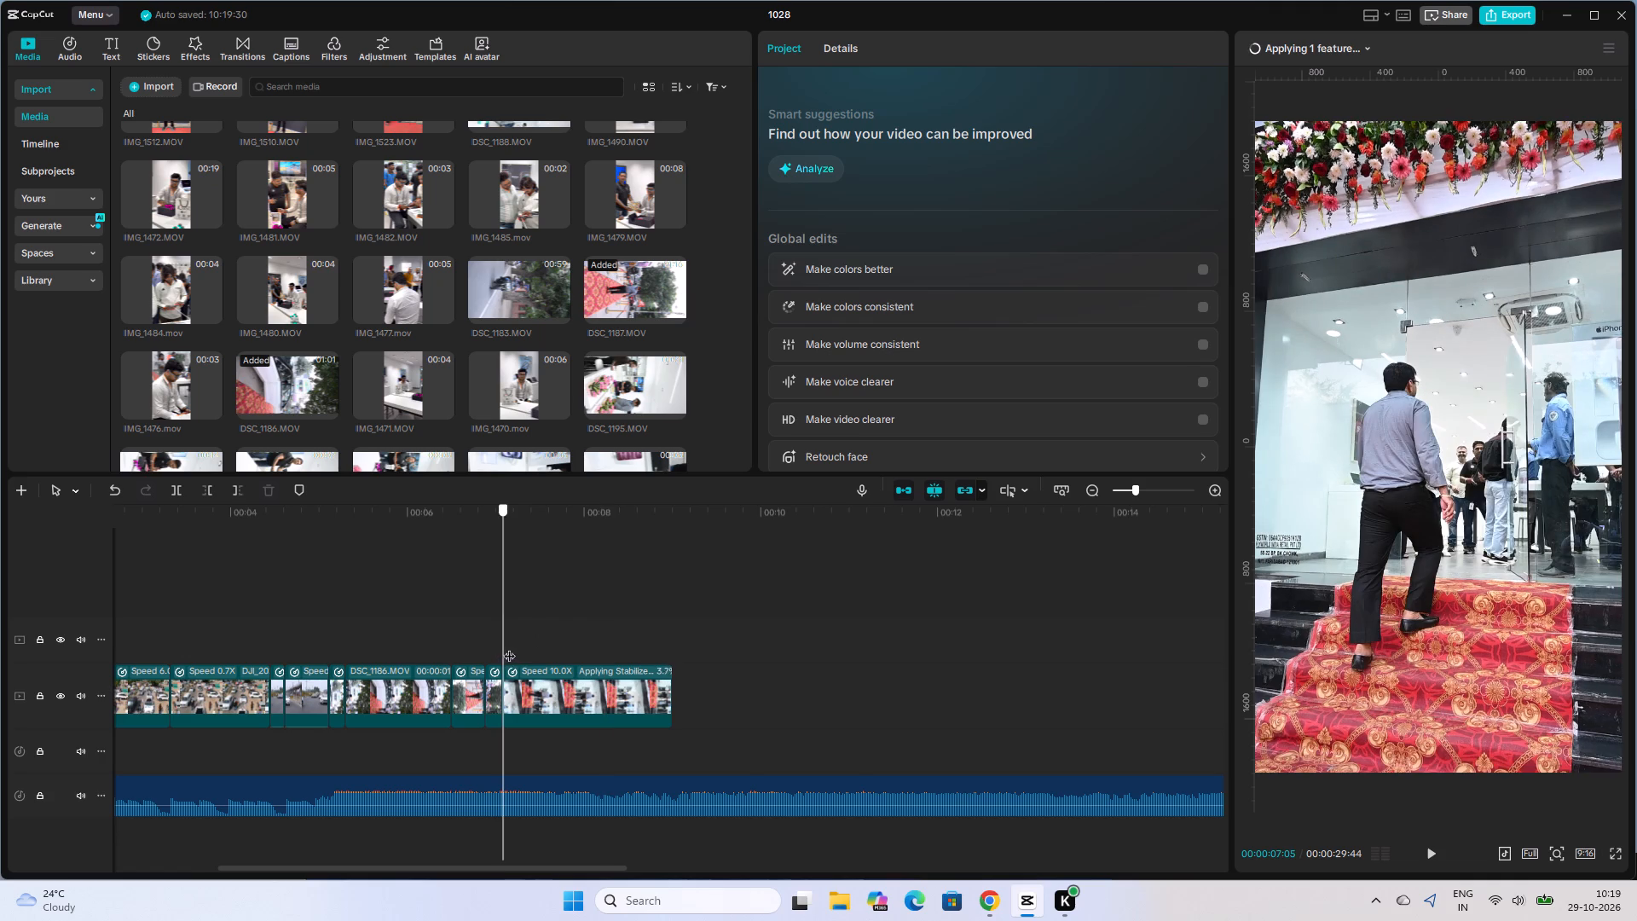
left_click_drag(509, 647, 524, 654)
left_click(536, 699)
left_click(179, 489)
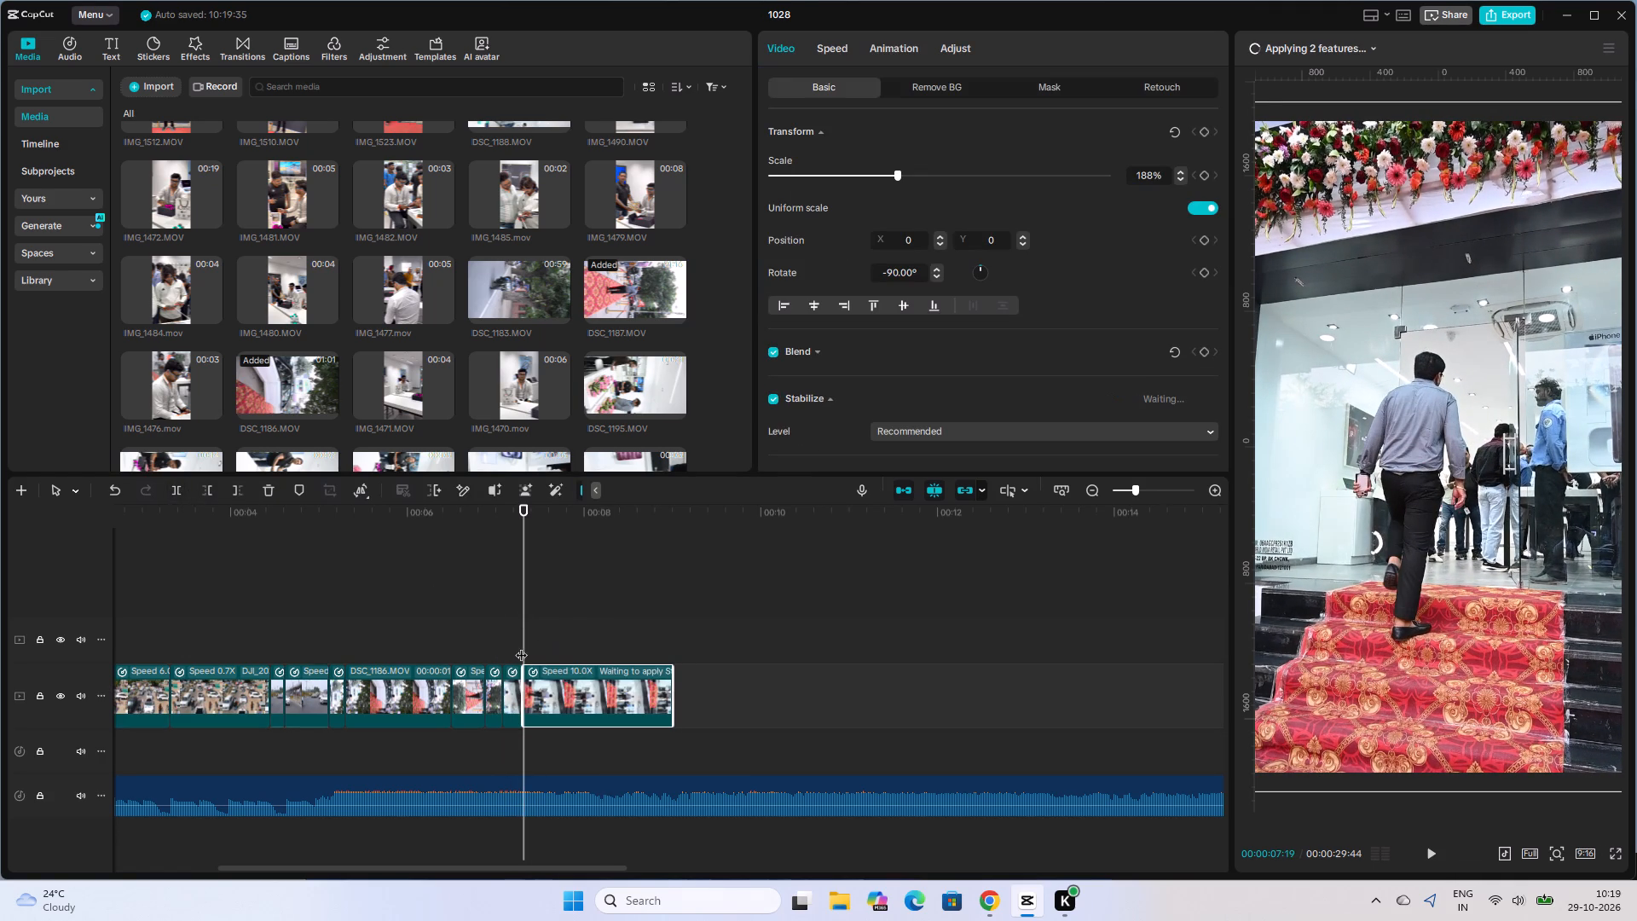
Split the last DSC_1187.MOV piece at 00:00:07:28 and delete the part after the cut.
left_click_drag(523, 646, 537, 652)
left_click(545, 675)
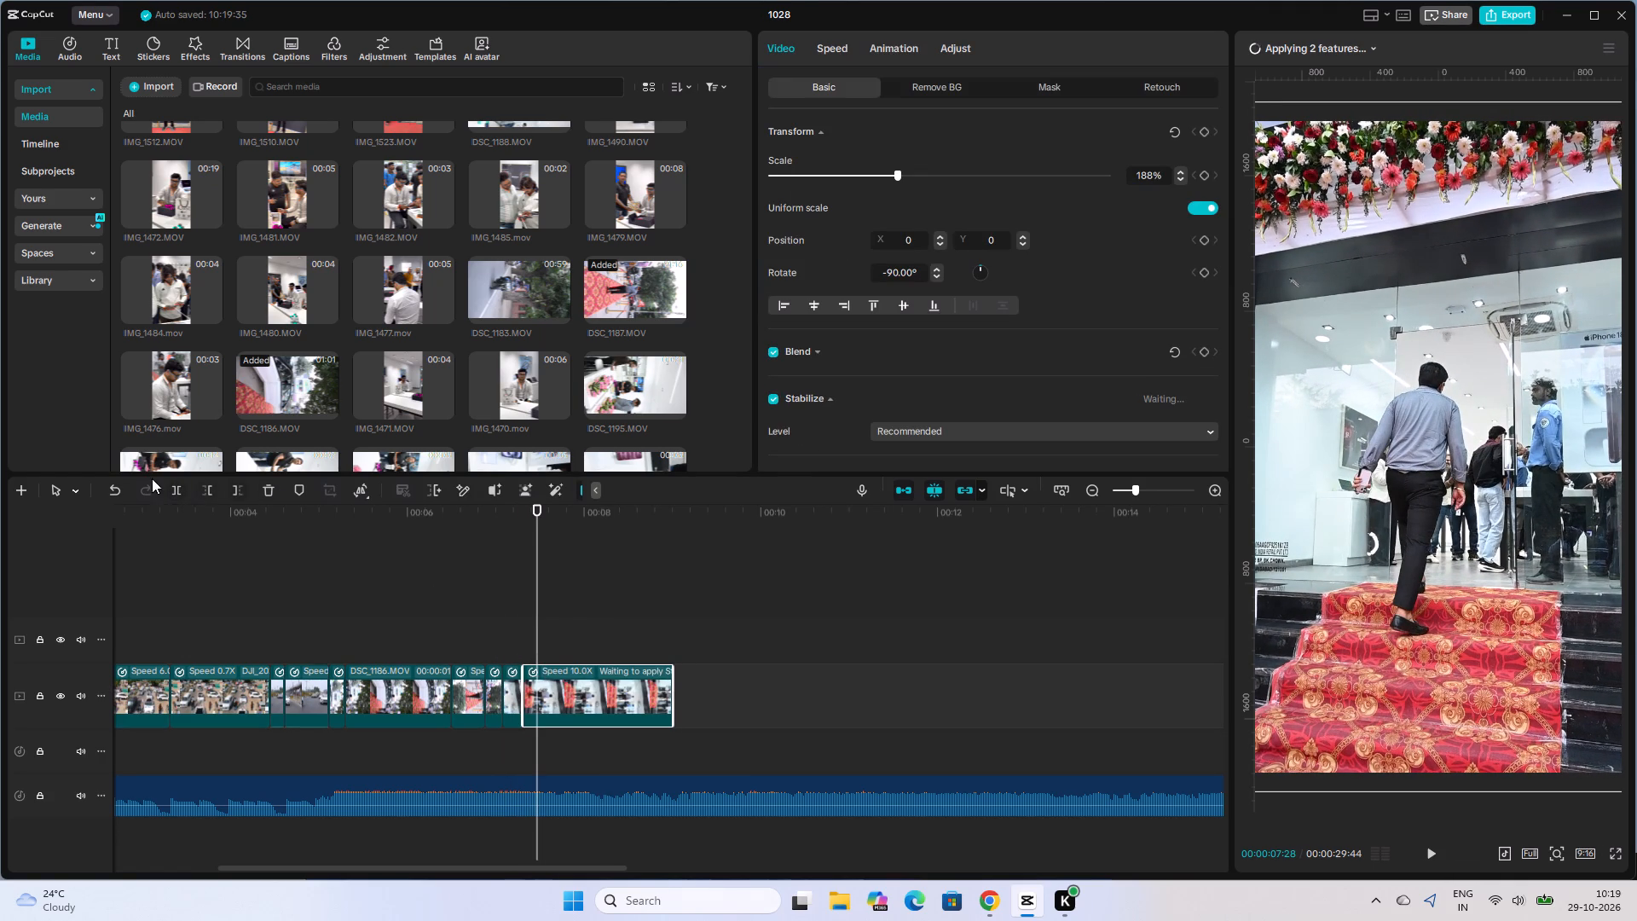
left_click(184, 496)
left_click(269, 492)
Play back the arrival sequence from the end of DSC_1186.MOV through the short DSC_1187.MOV pieces to check its pacing.
left_click(495, 642)
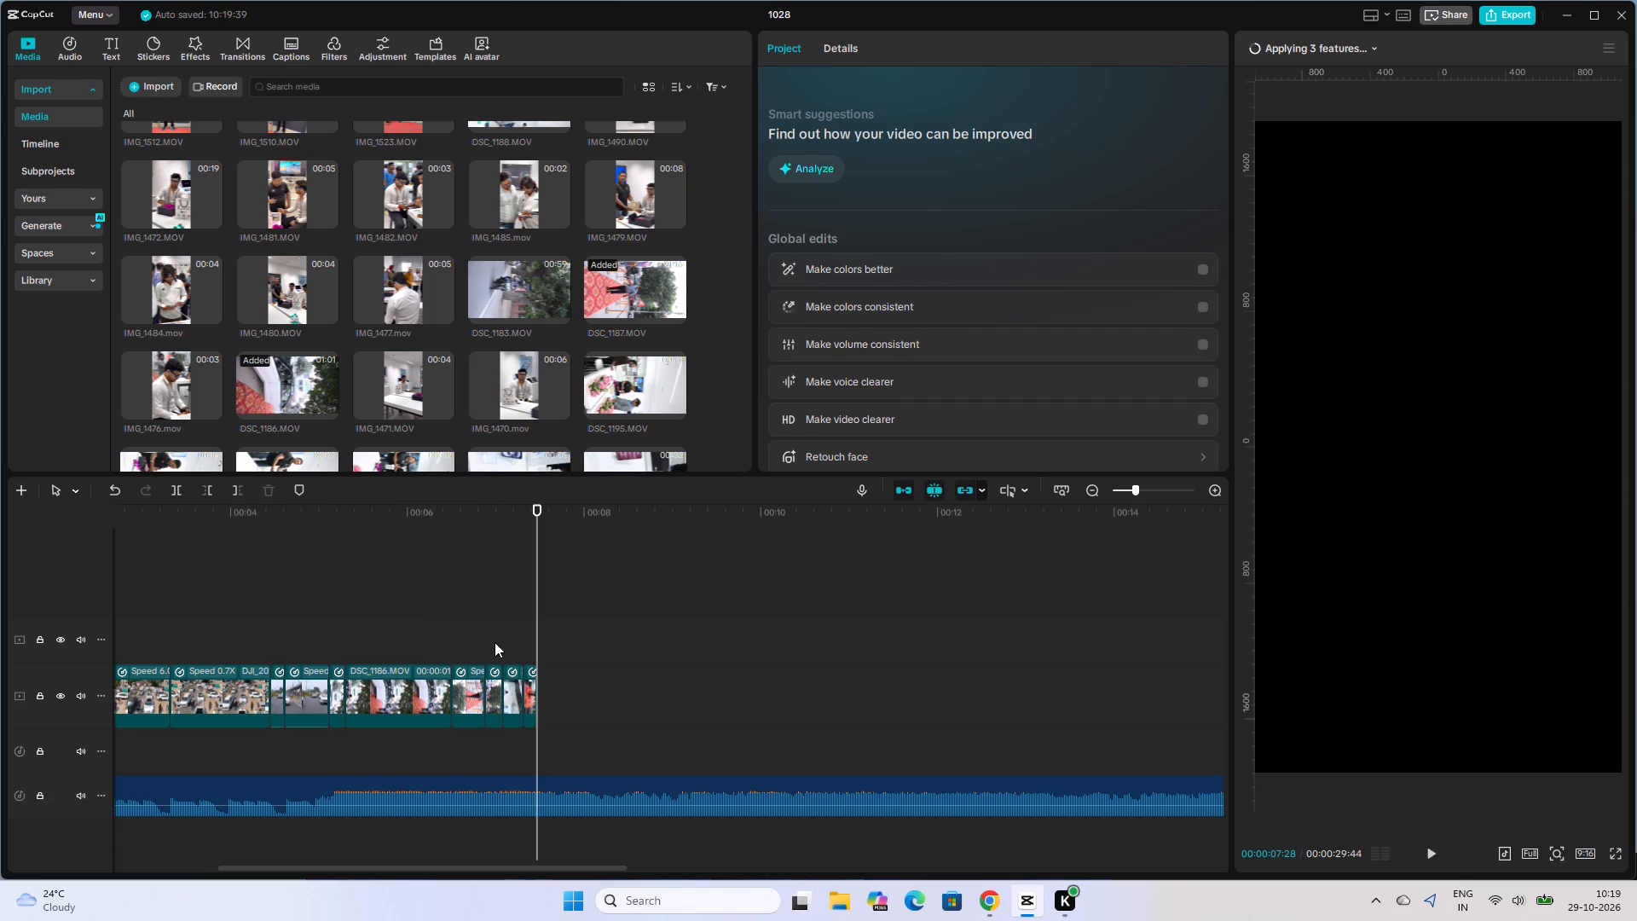
left_click(465, 653)
key("space")
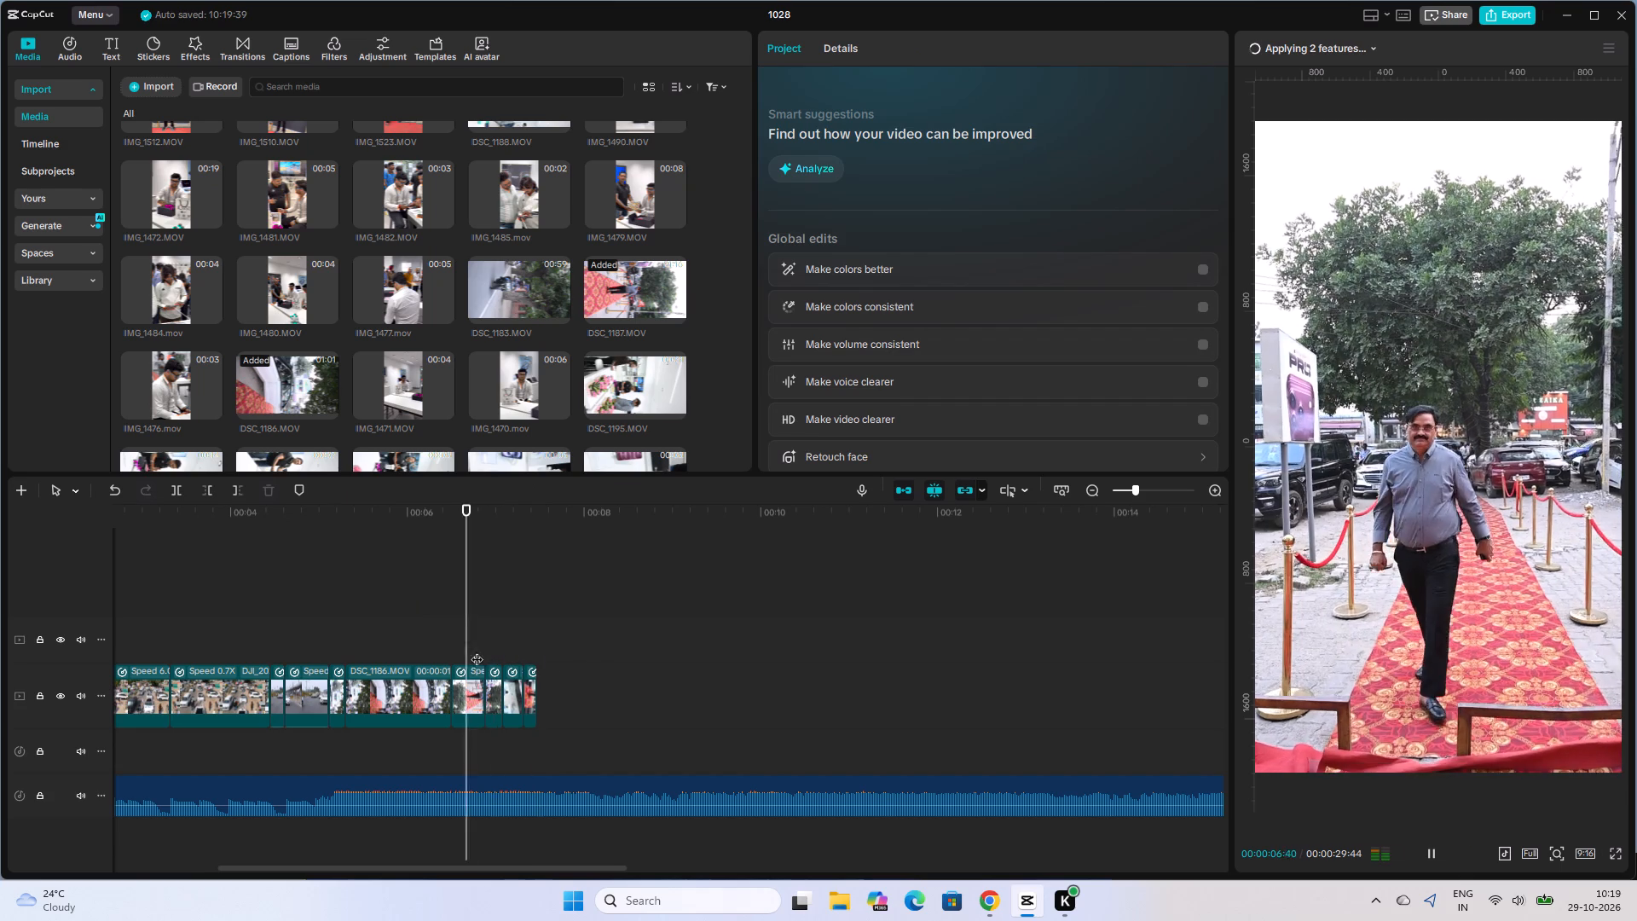
key("space")
left_click(409, 639)
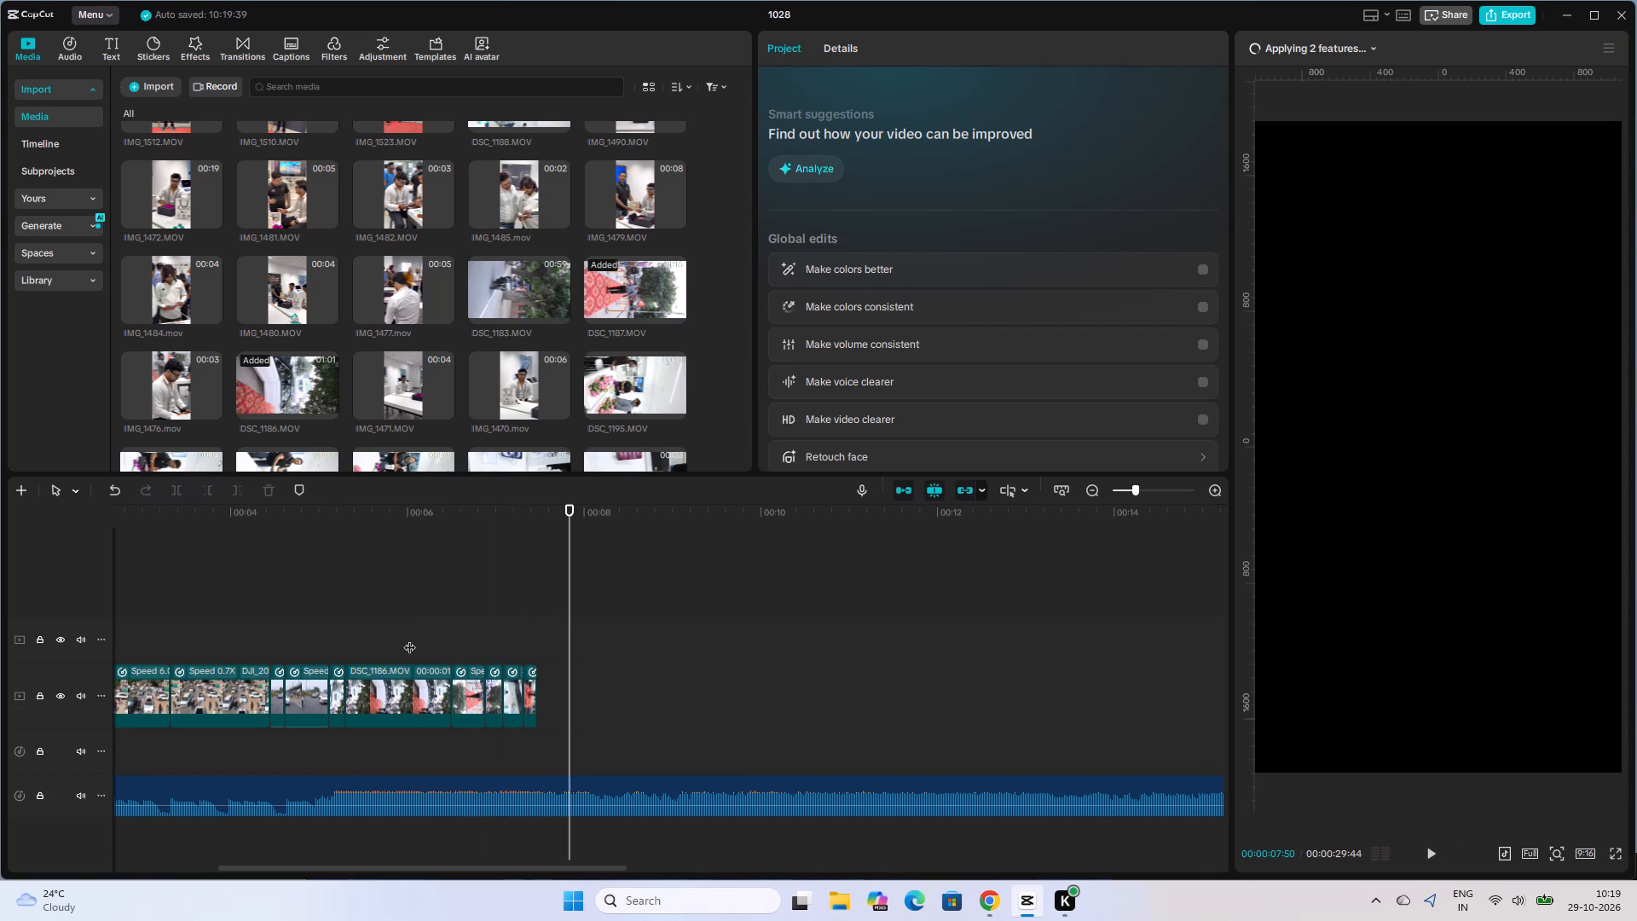
key("space")
key("space")
left_click(442, 638)
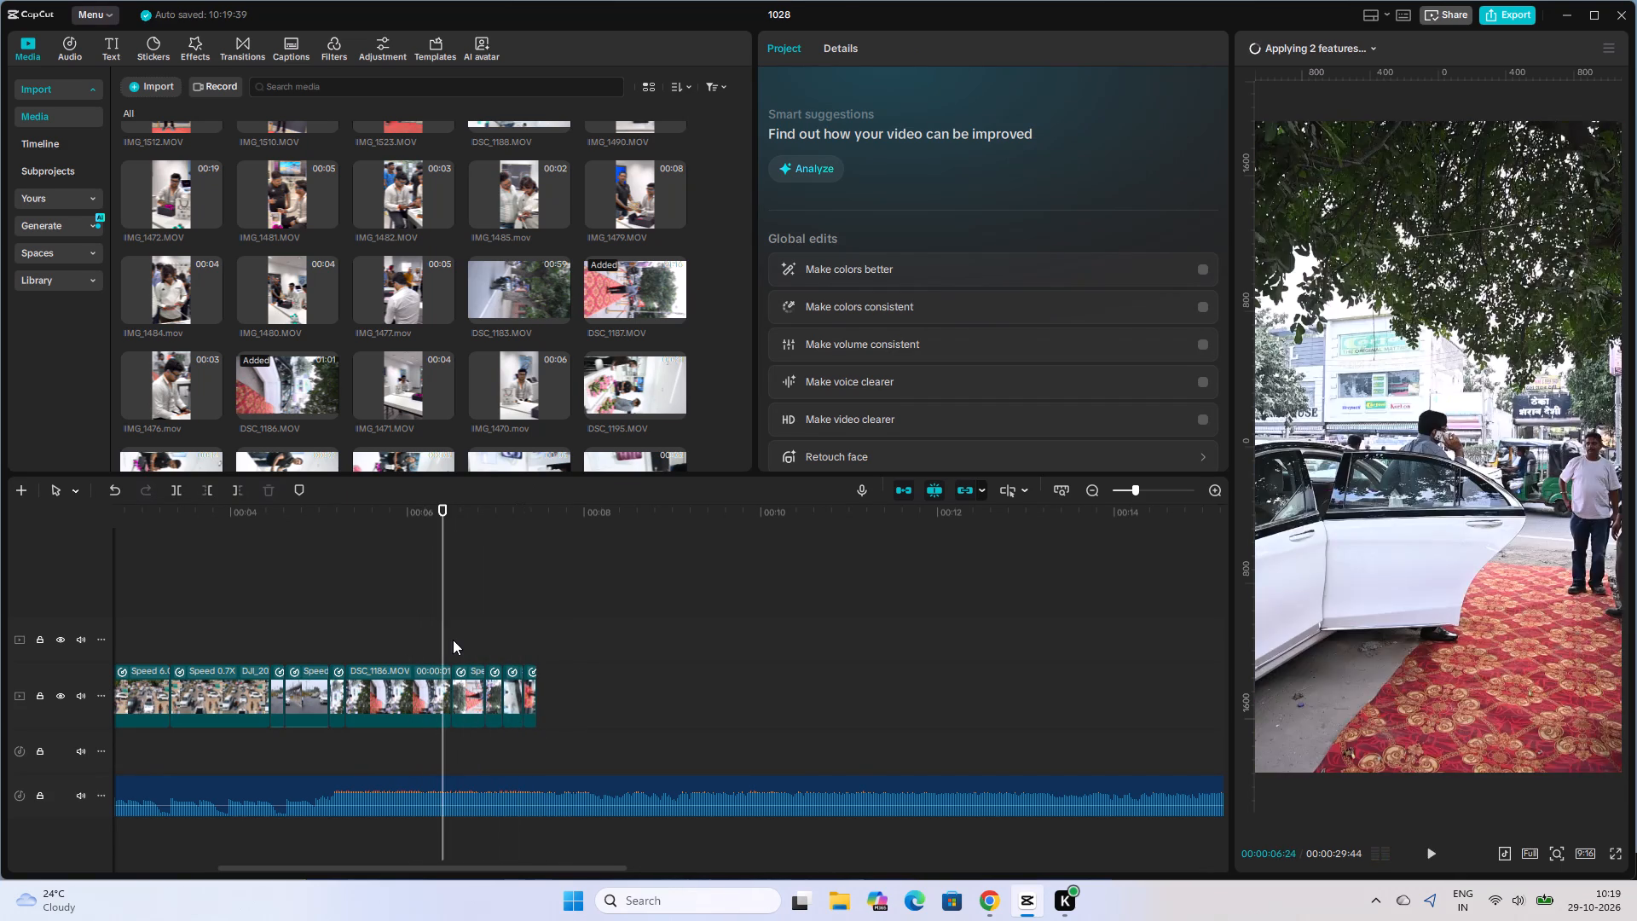
key("space")
key("space")
key("space")
key("space")
left_click(491, 652)
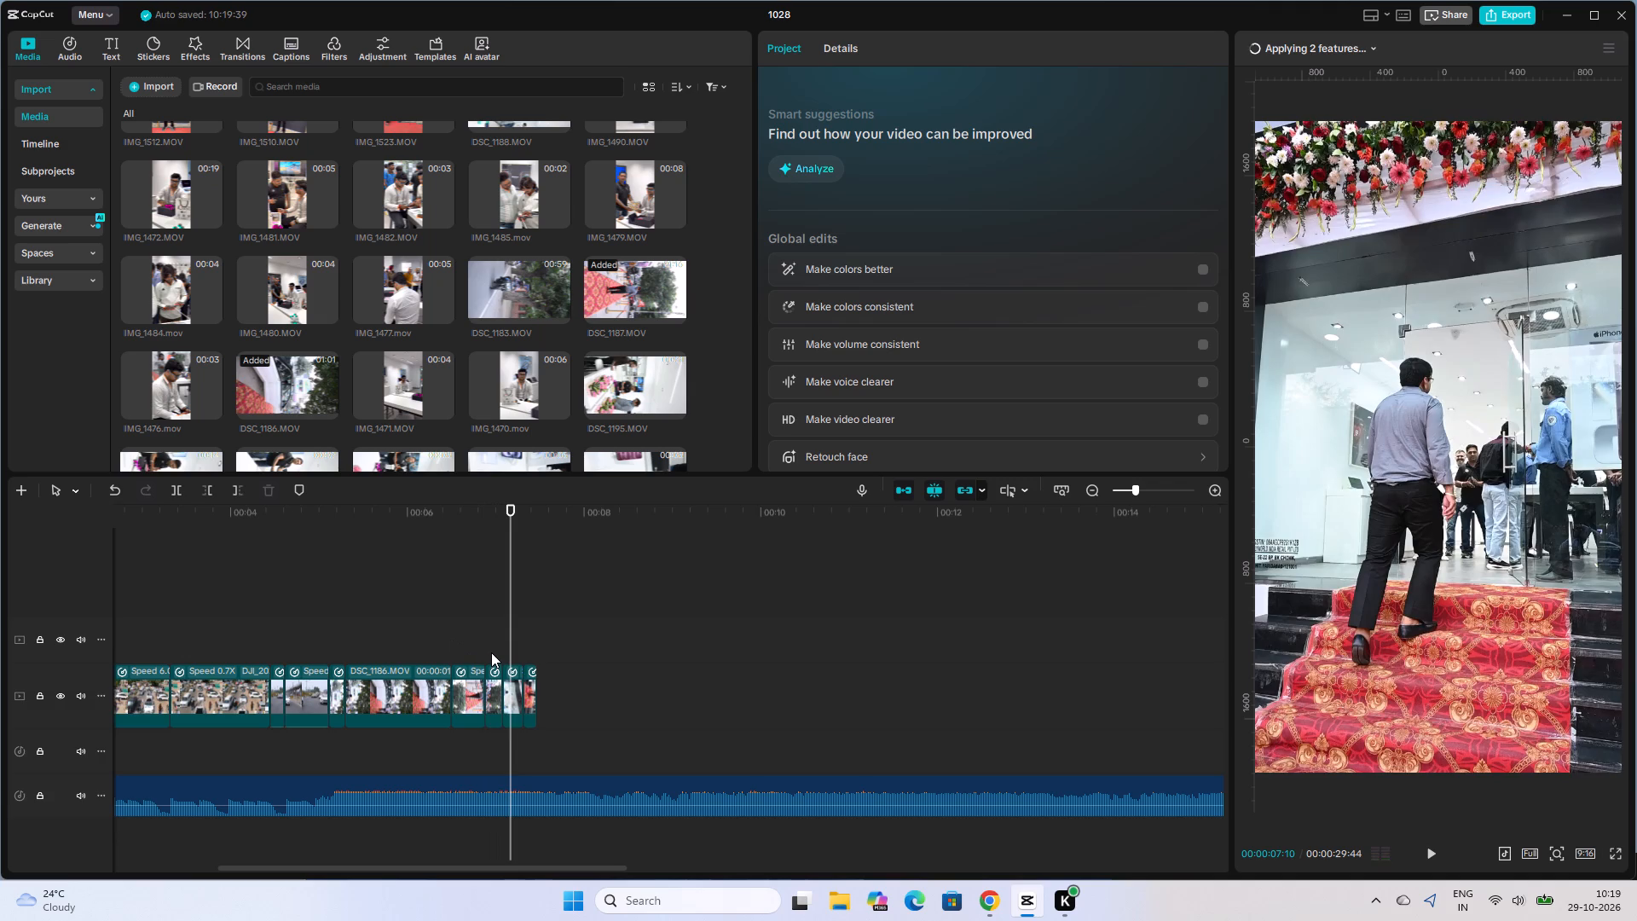
left_click(457, 648)
left_click(452, 647)
left_click(437, 645)
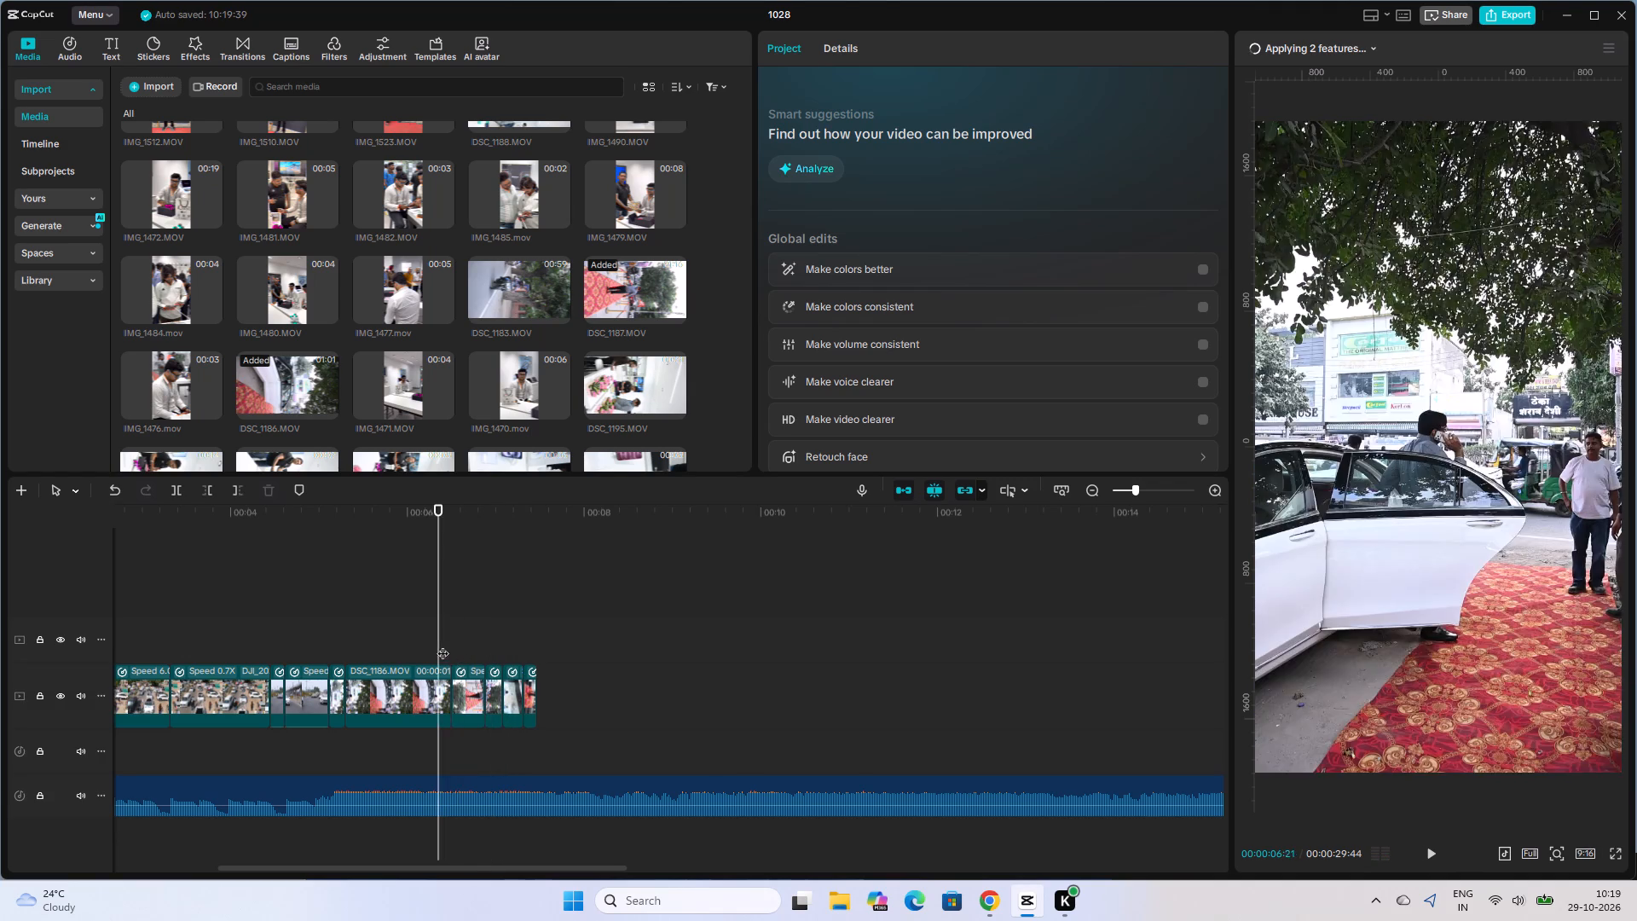
key("space")
key("space")
key("space")
key("space")
Split the red-carpet DSC_1187.MOV piece at 00:00:06:42 and set the part after the cut to 1.00x speed.
left_click(470, 657)
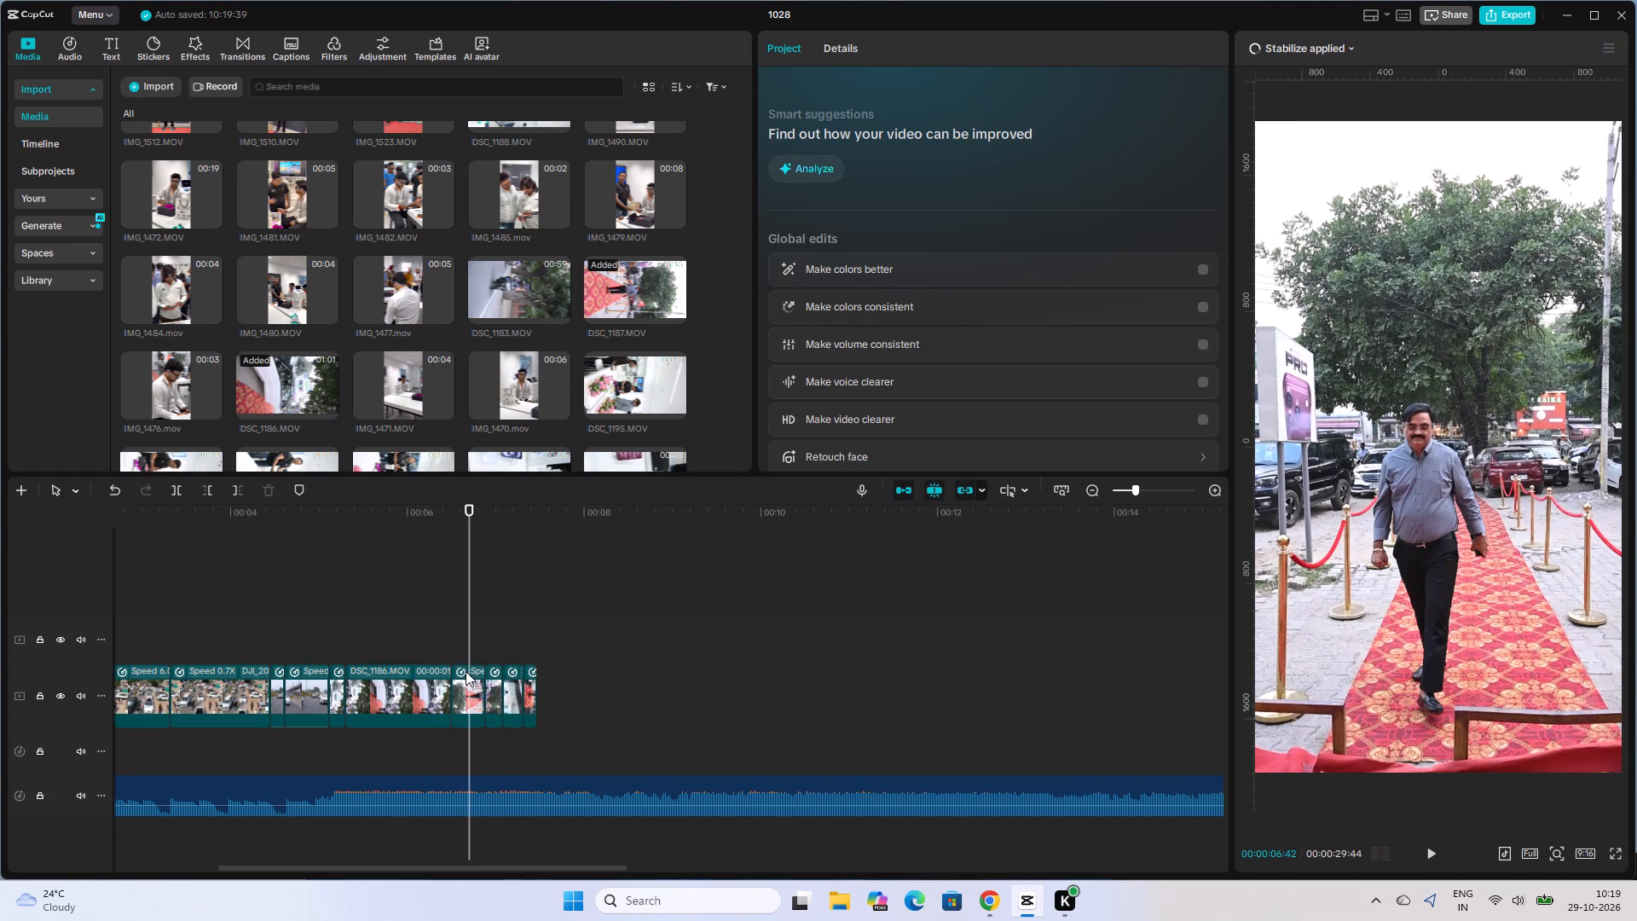
left_click(466, 674)
left_click(176, 495)
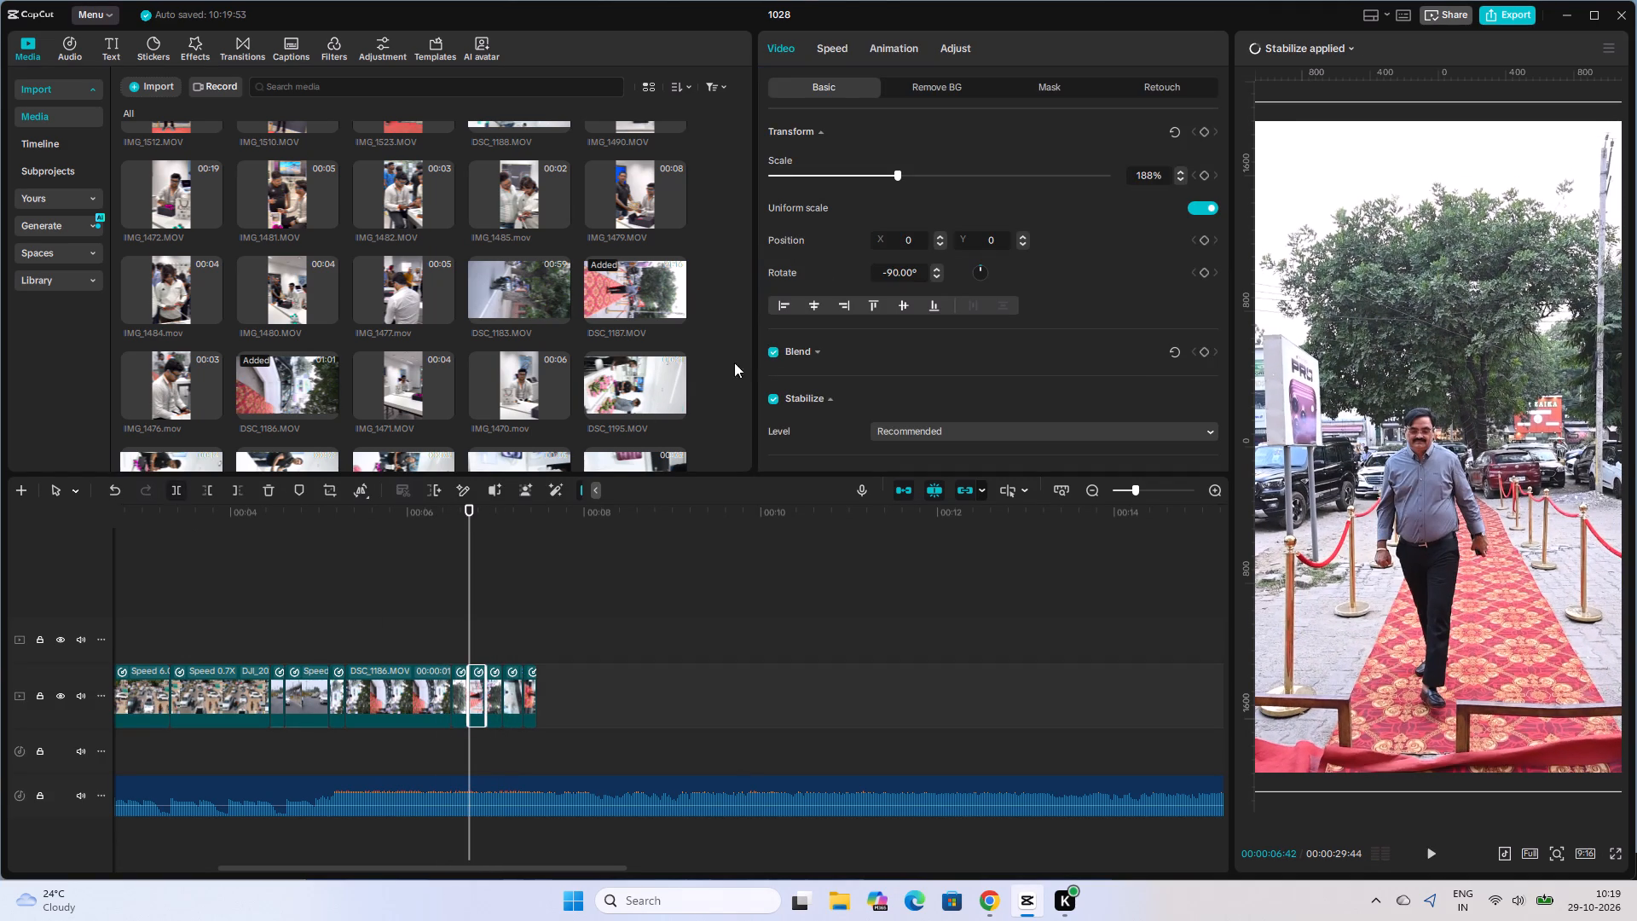
left_click(798, 49)
left_click(821, 44)
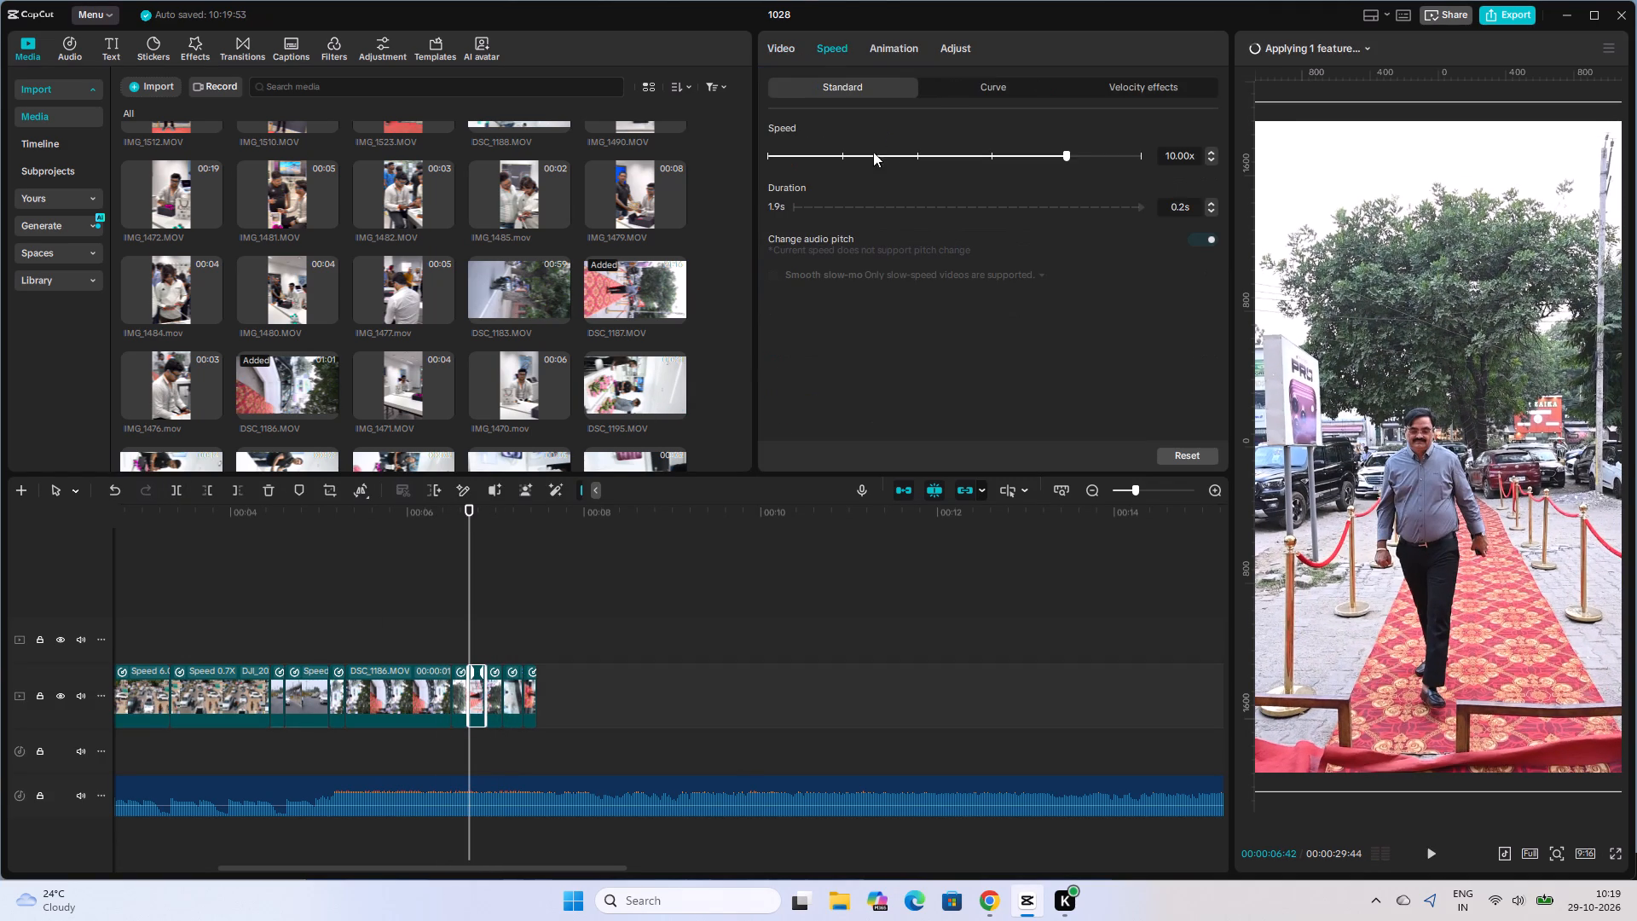
left_click(844, 159)
Preview the 1.00x red-carpet piece, split it at 00:00:07:59 and delete the part after the cut.
key("space")
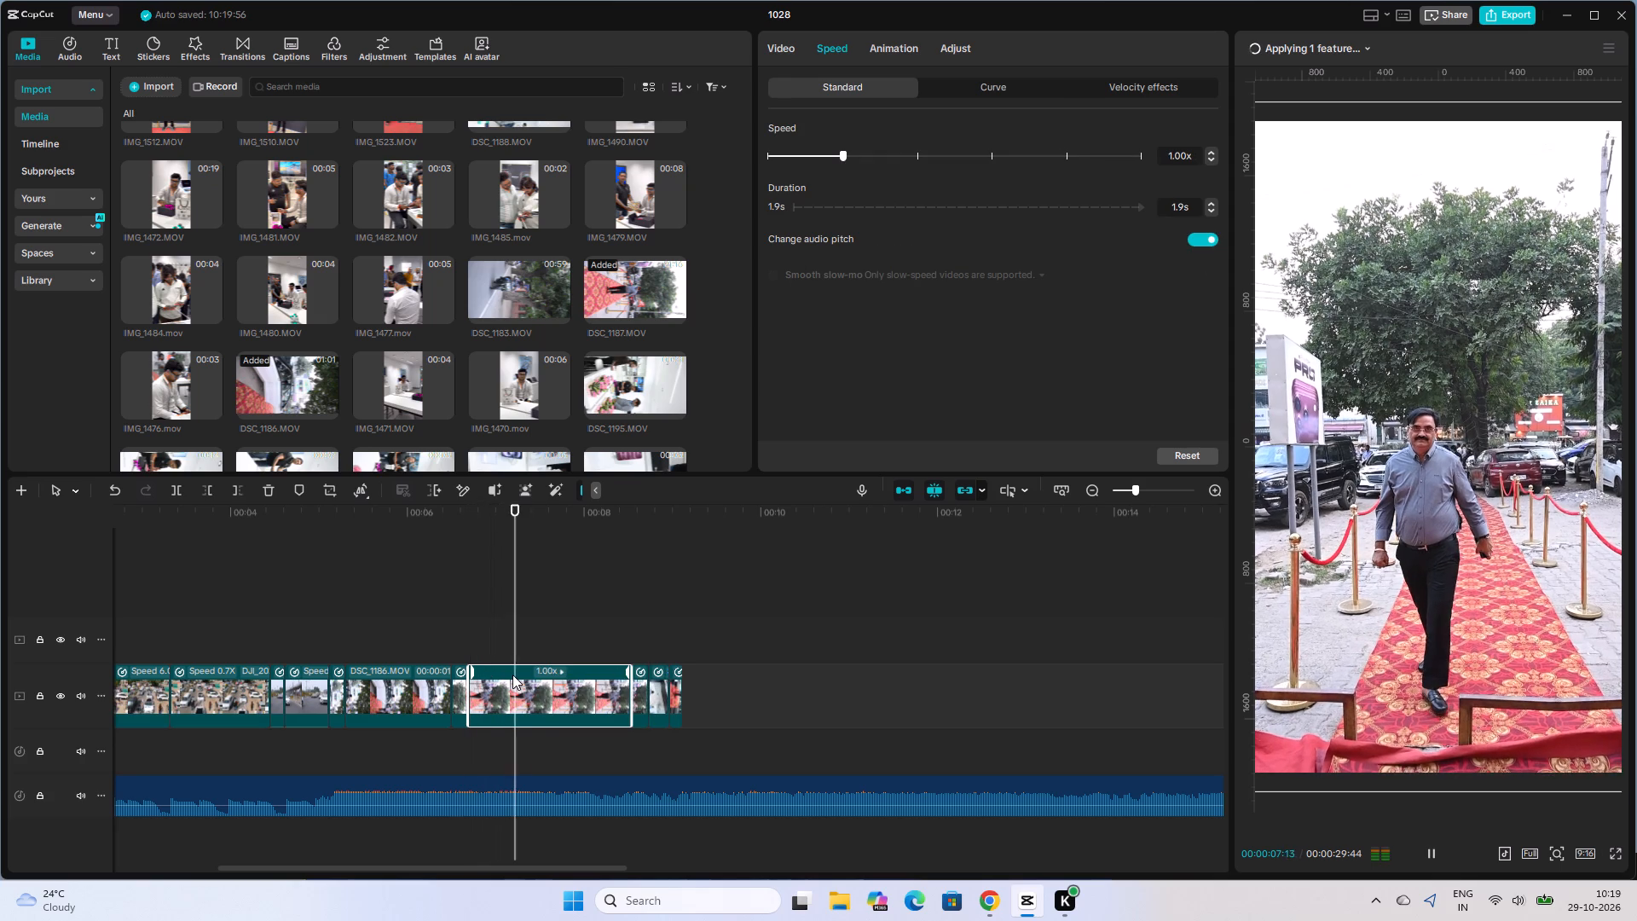
key("space")
key("space")
key("space")
left_click(568, 673)
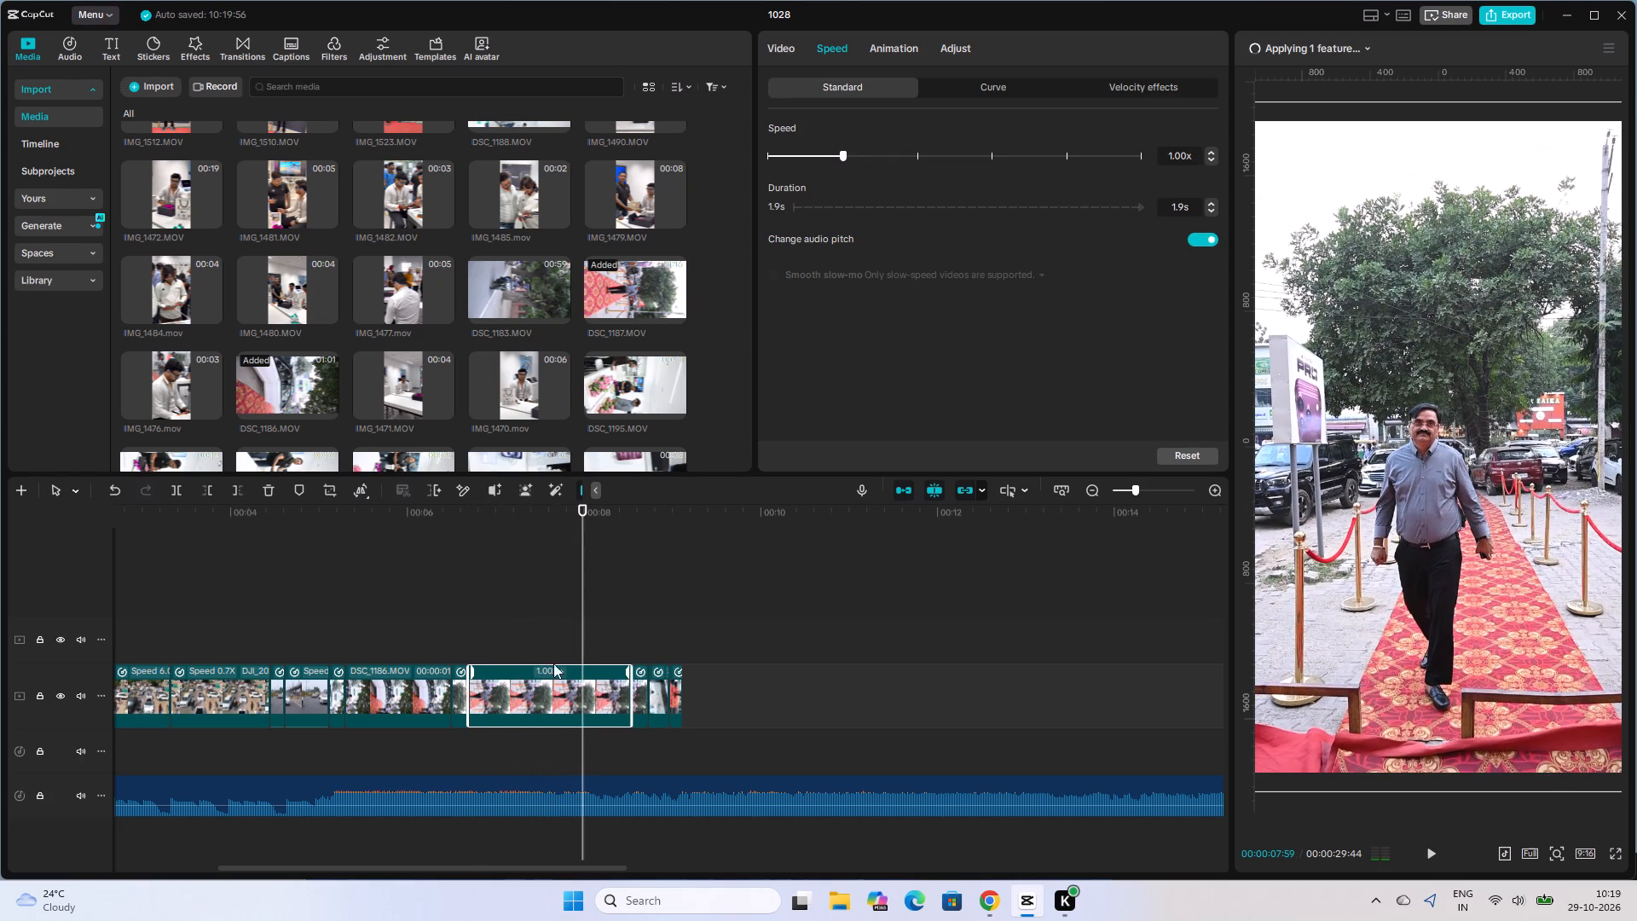
left_click(178, 487)
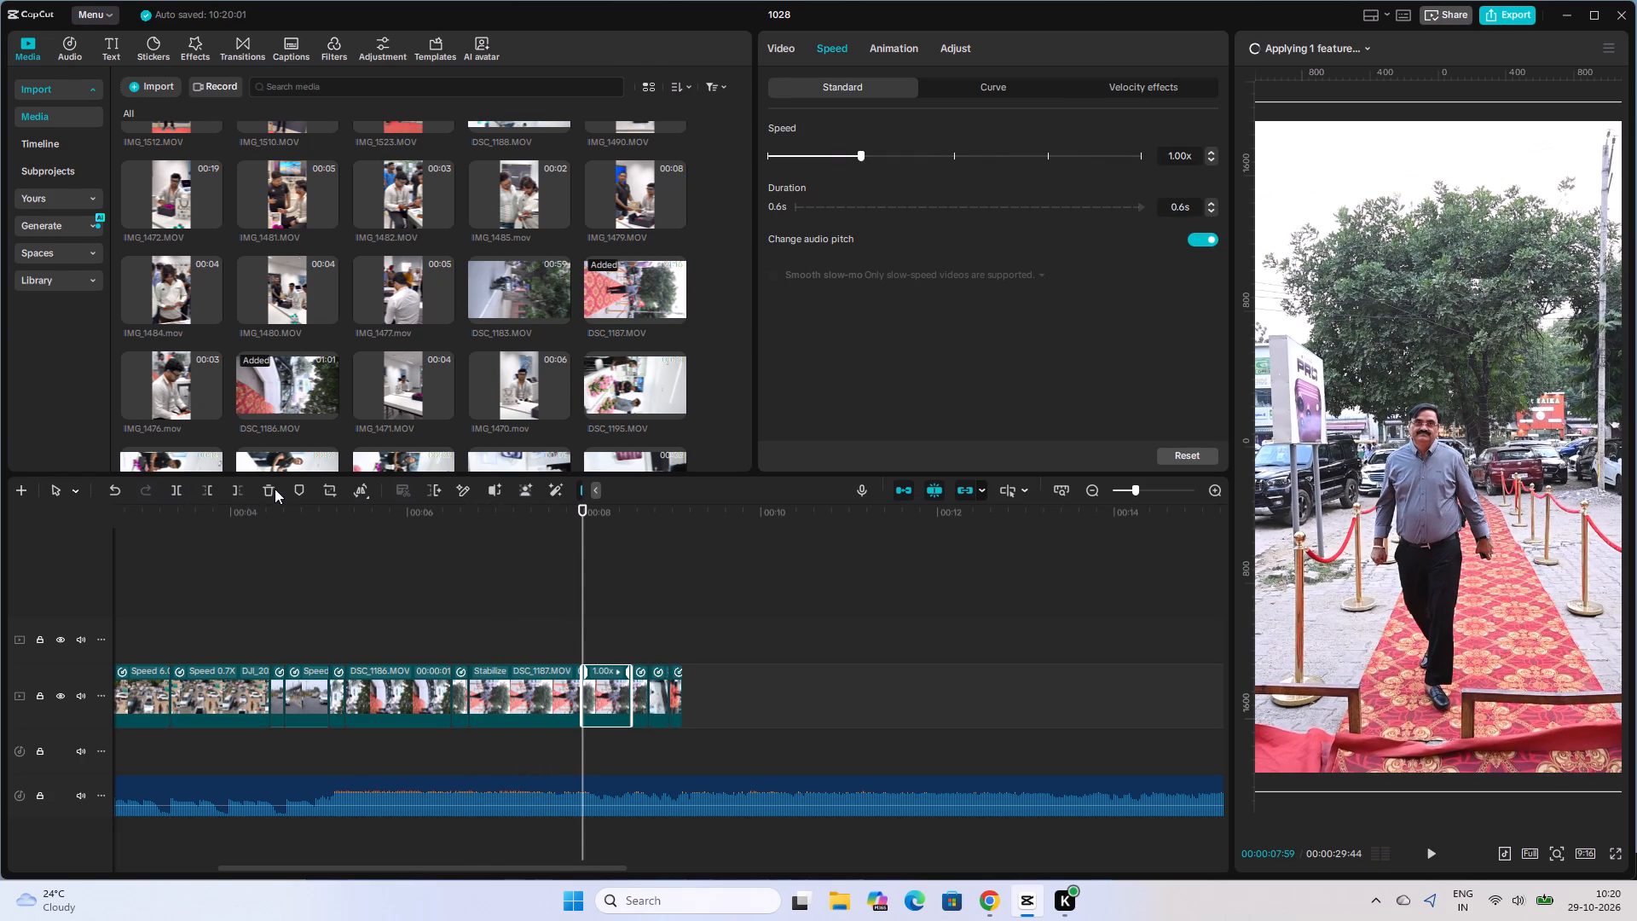
left_click(270, 490)
Delete the short sped-up DSC_1187.MOV piece starting at 00:00:07:59 and play across the join to the store steps.
key("space")
key("space")
left_click(592, 662)
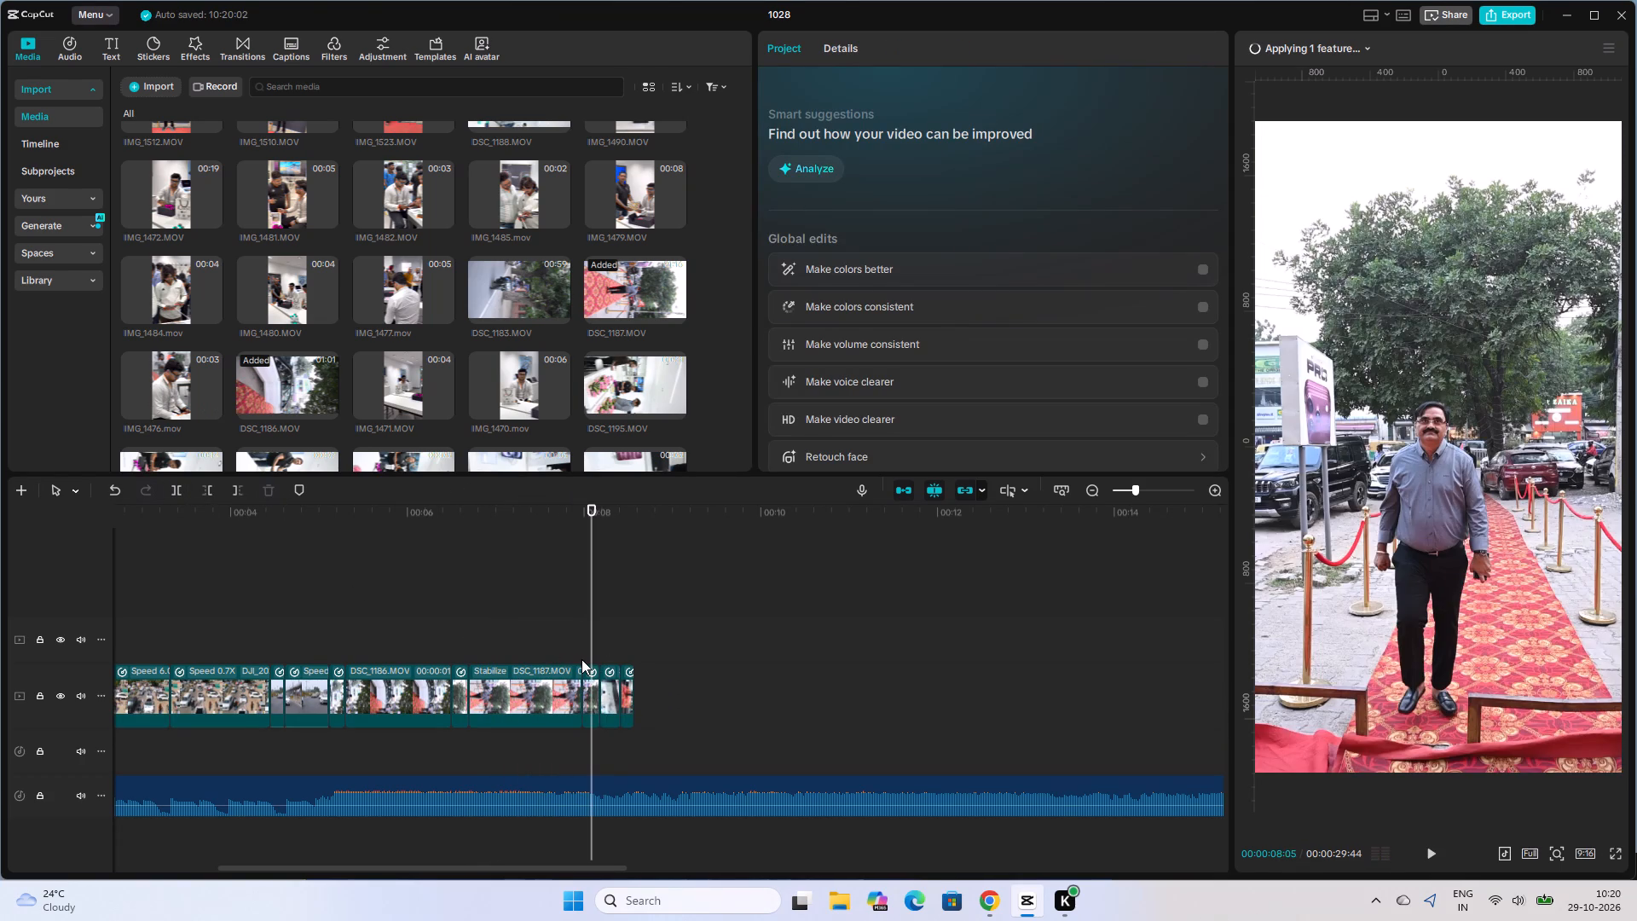
left_click(581, 656)
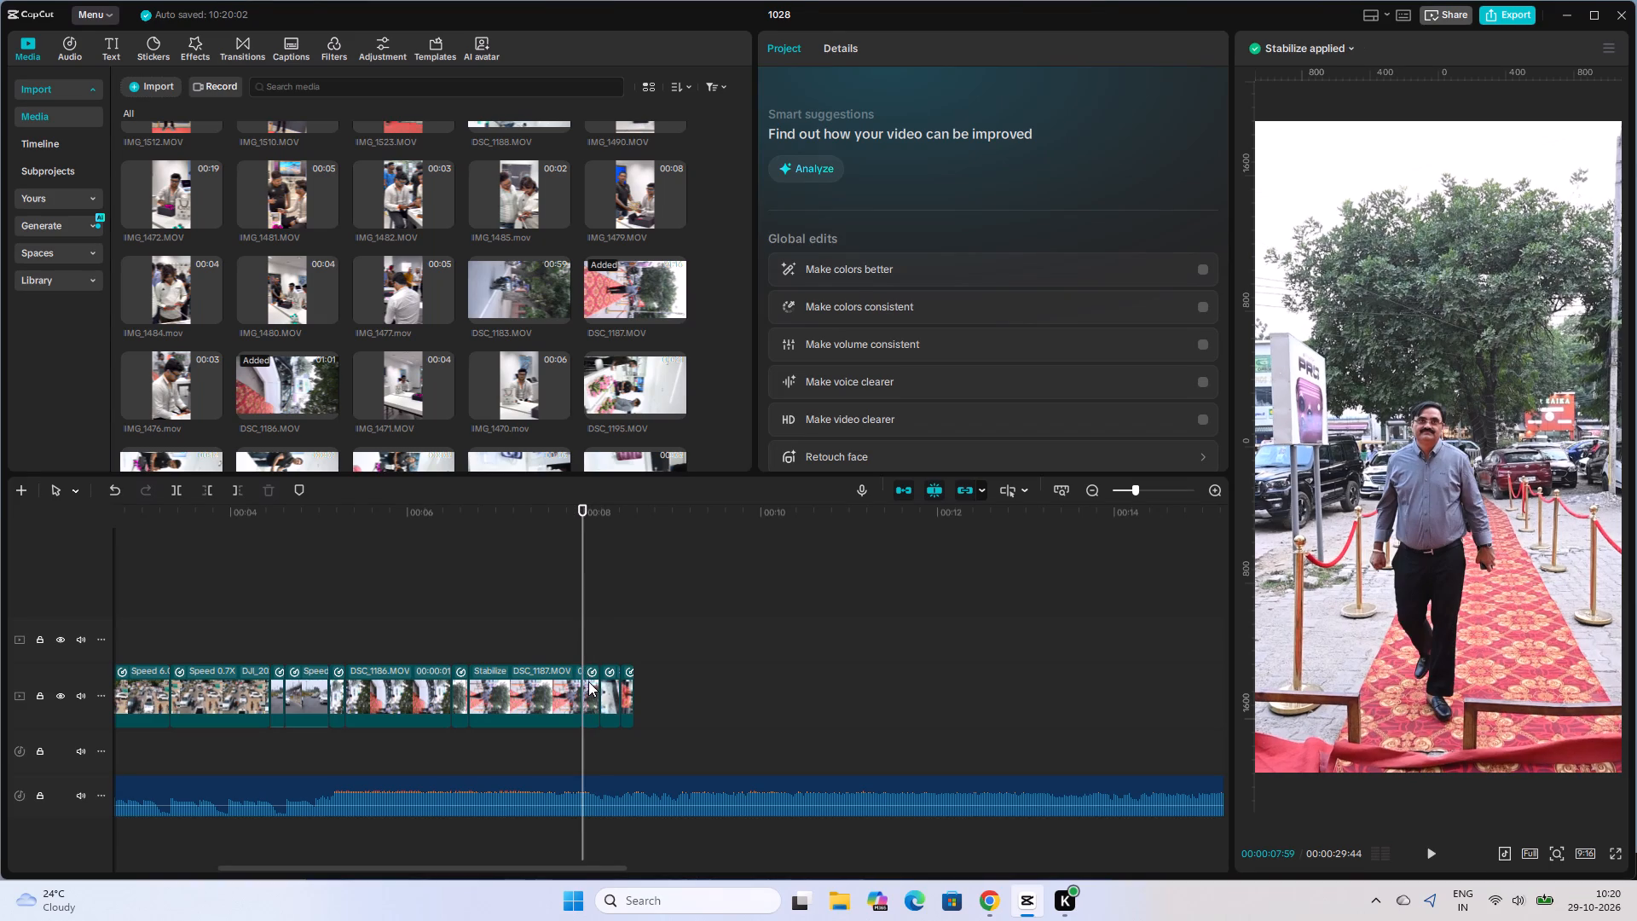
left_click(588, 681)
key("BackSpace")
key("space")
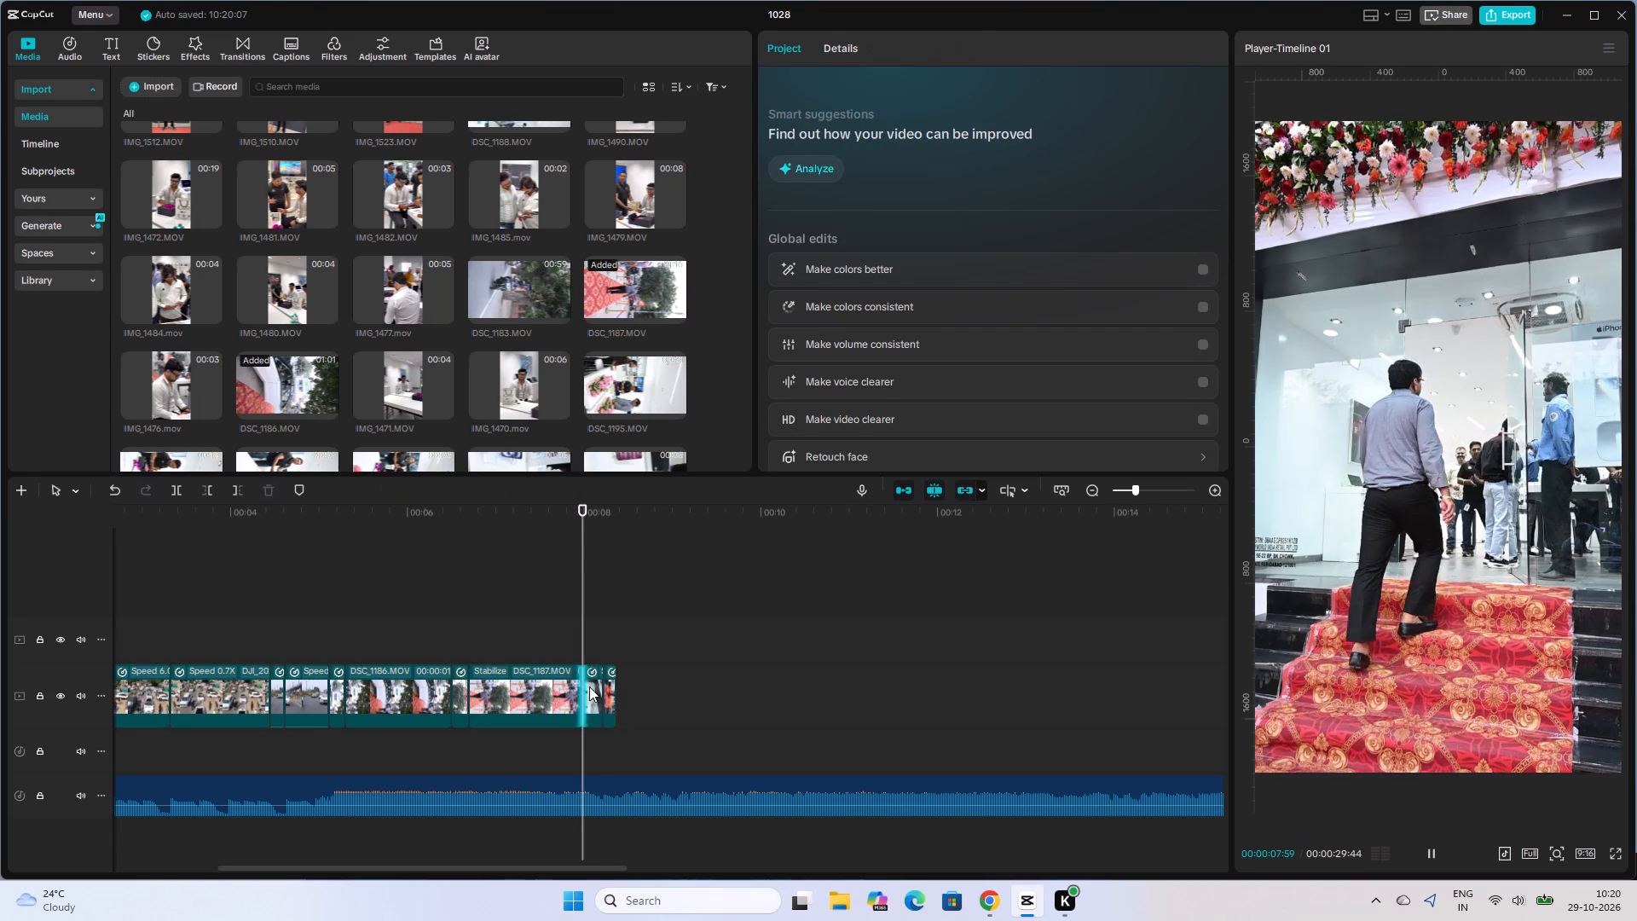
key("space")
key("space")
key("space")
Set the last DSC_1187.MOV piece, starting at 00:00:08:13 on the store steps, to 1.00x speed.
left_click(607, 651)
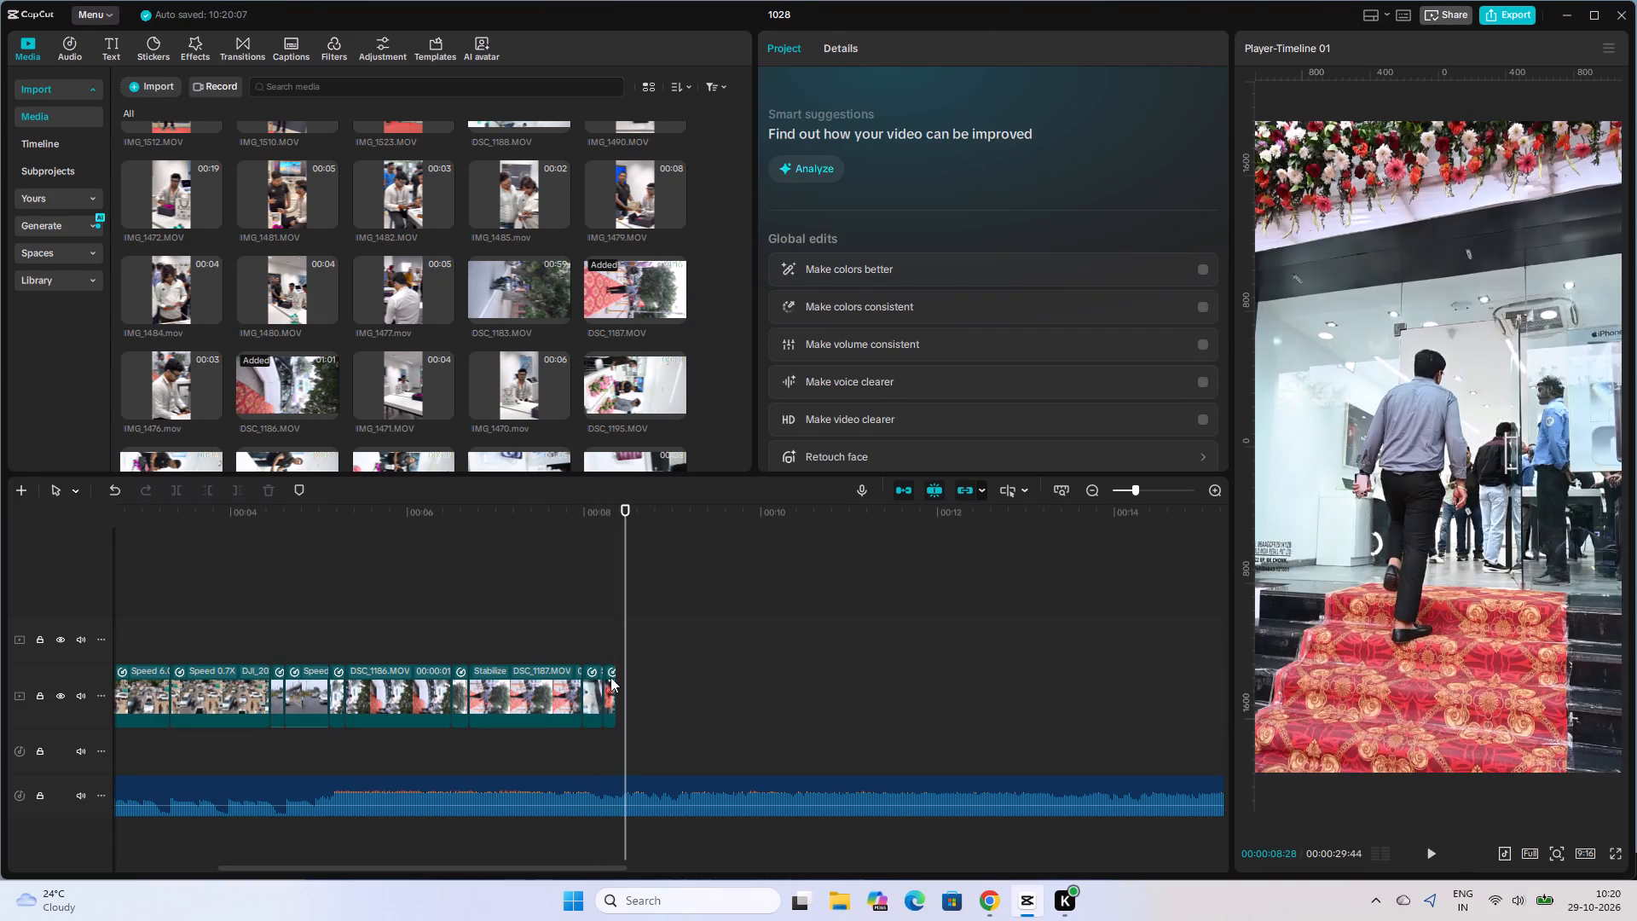
left_click(610, 686)
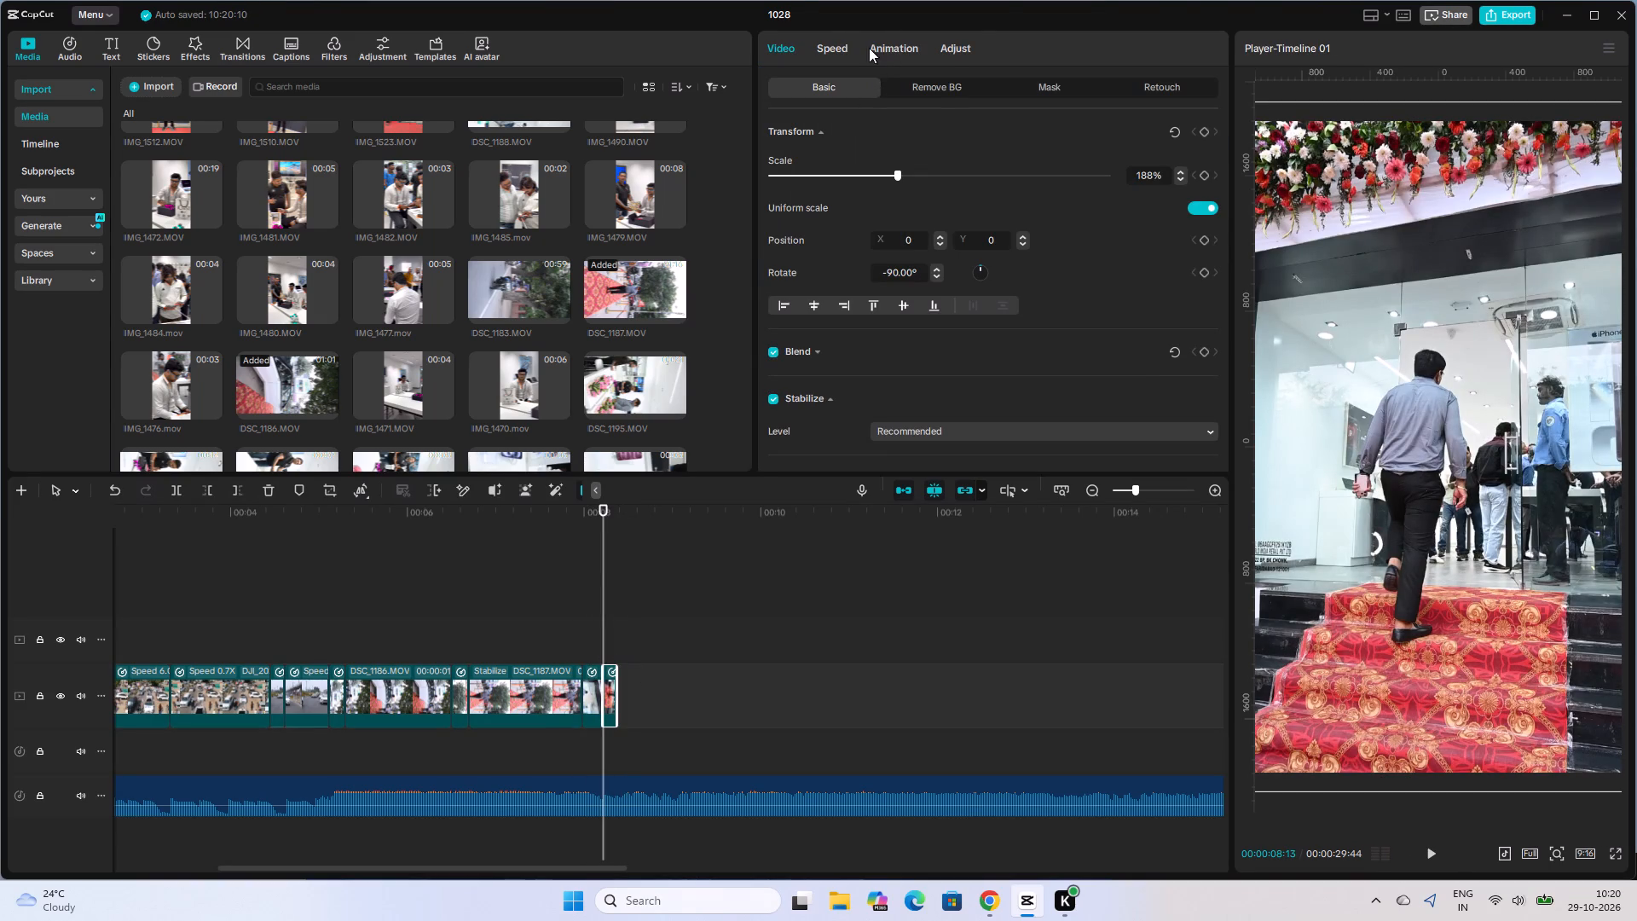
left_click(841, 48)
left_click(838, 155)
left_click(840, 158)
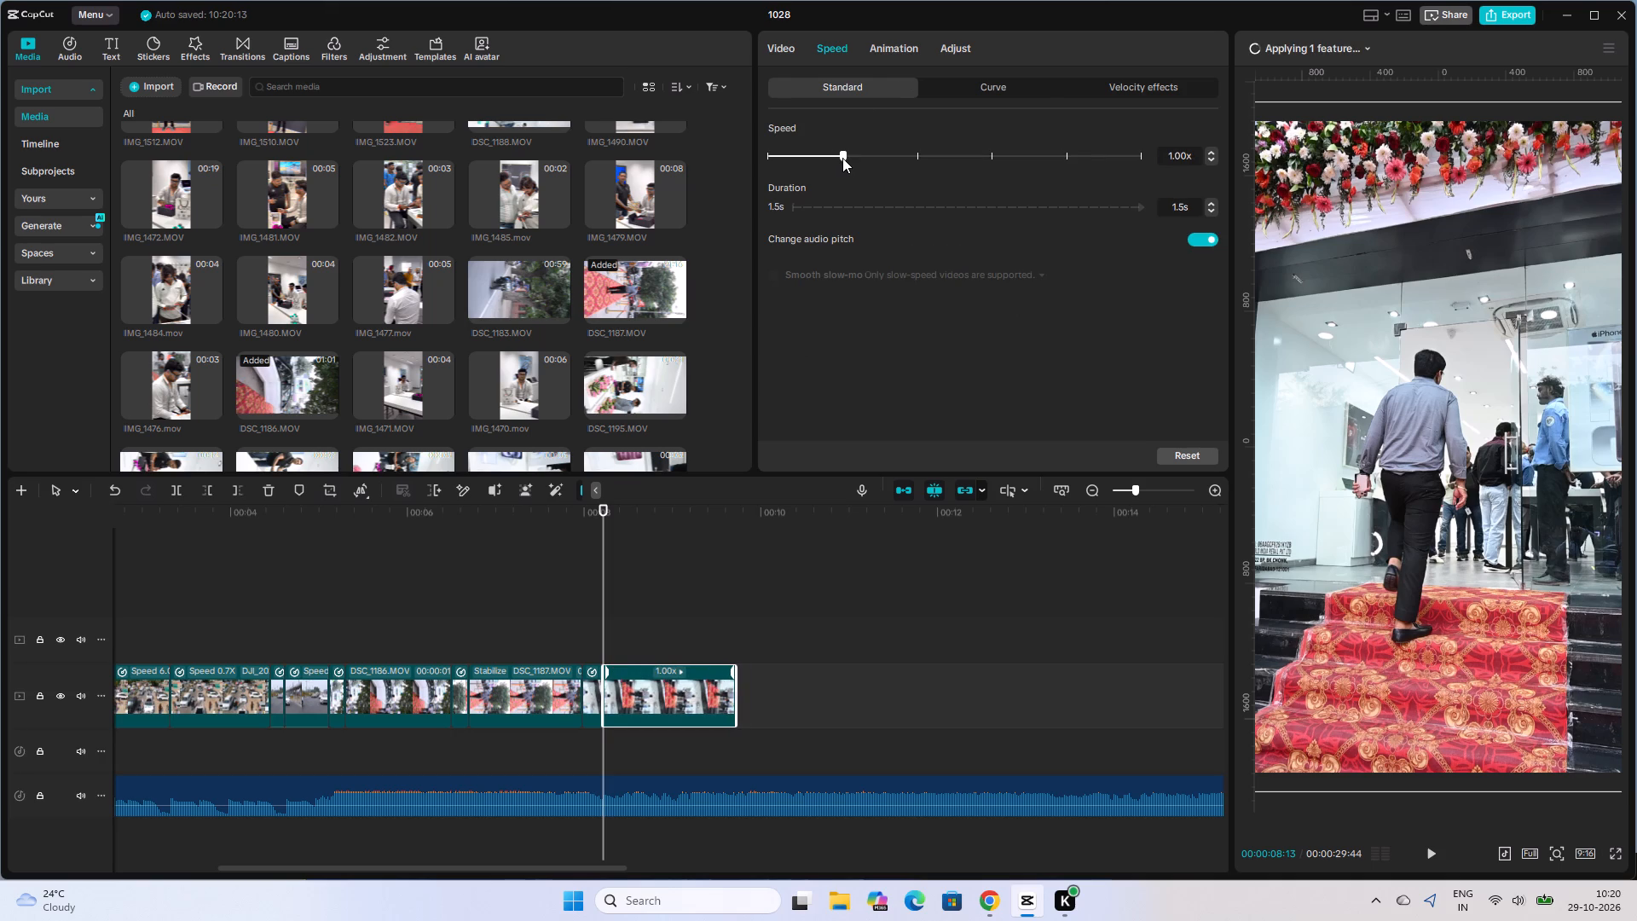
Split the last DSC_1187.MOV piece at 00:00:09:17, delete the part after the cut and play back the new ending.
key("space")
key("space")
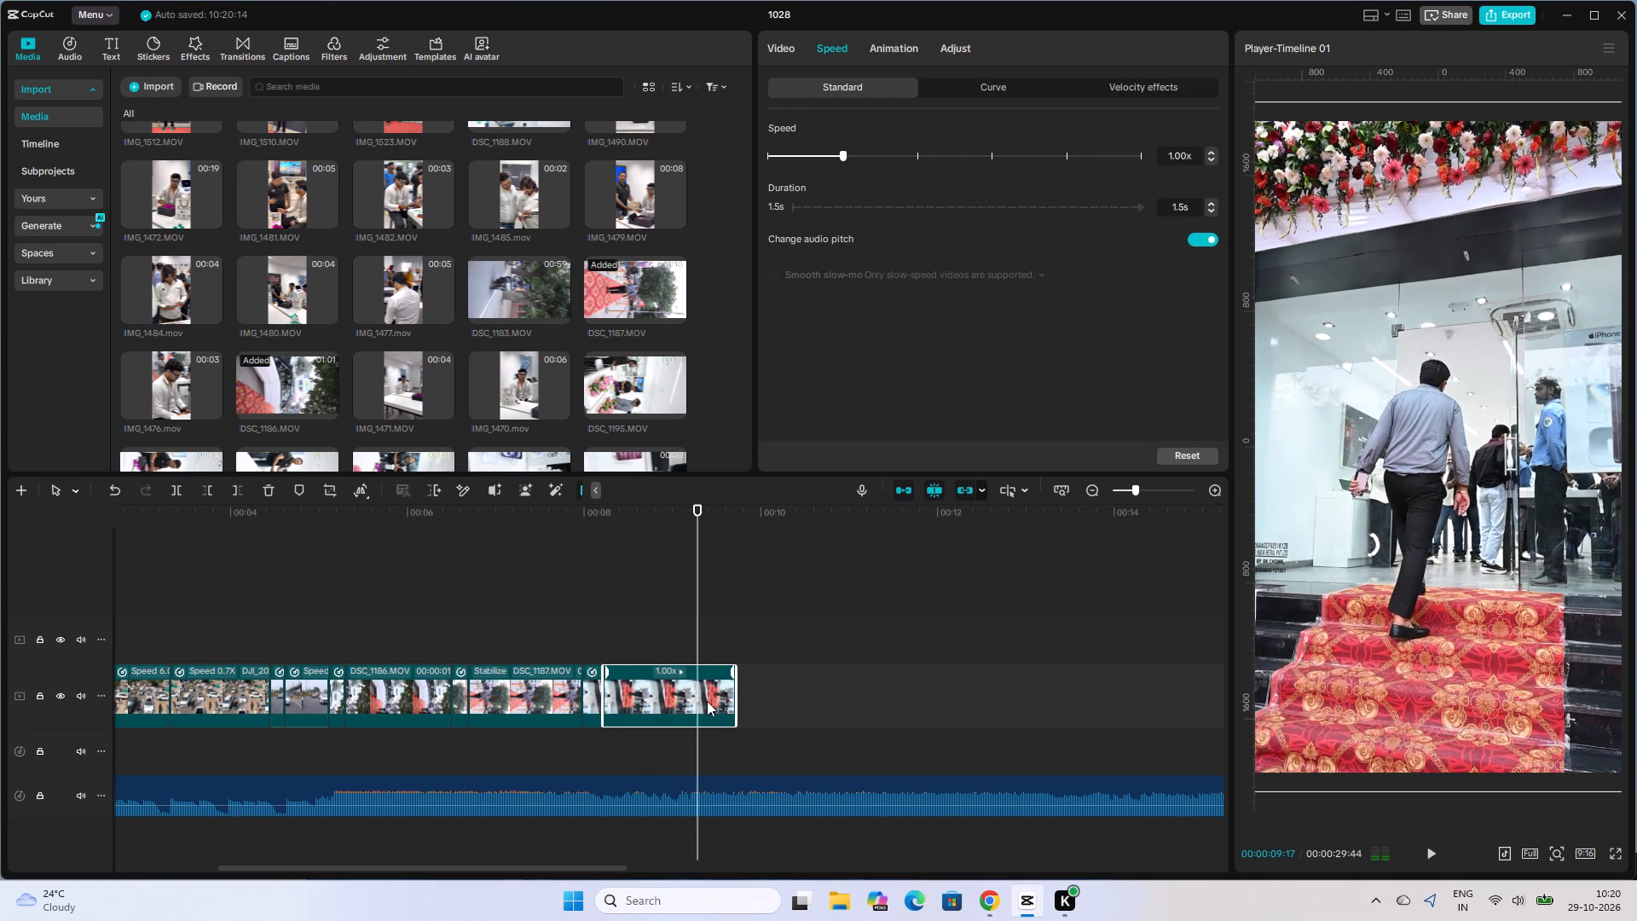
left_click(708, 701)
left_click(178, 495)
left_click(278, 484)
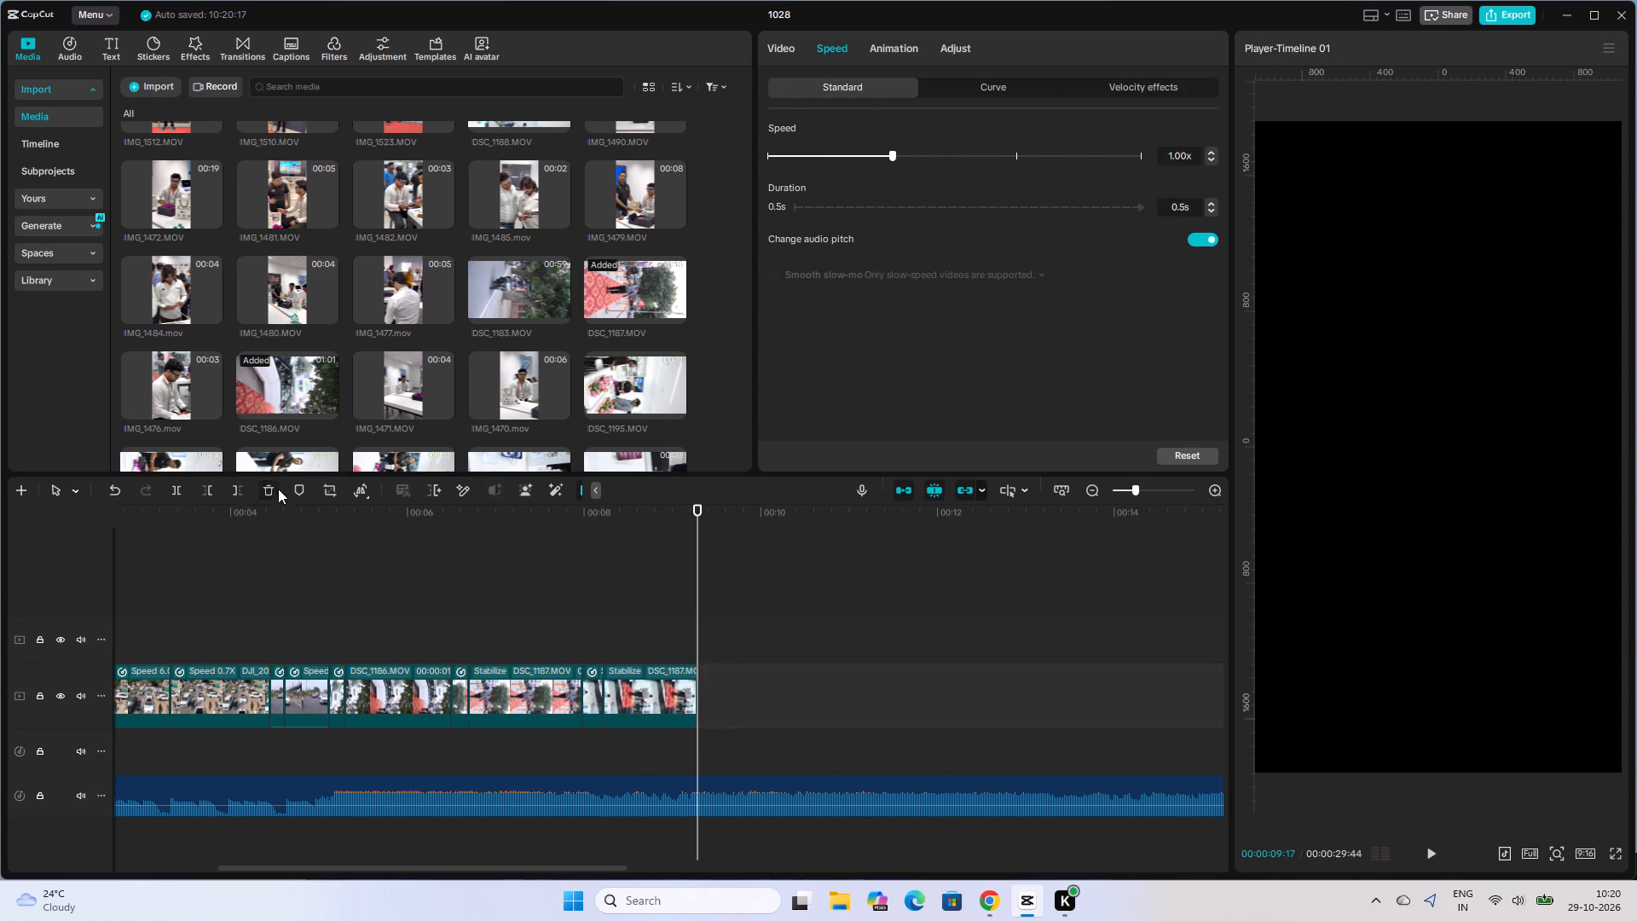
left_click_drag(511, 617, 503, 617)
key("space")
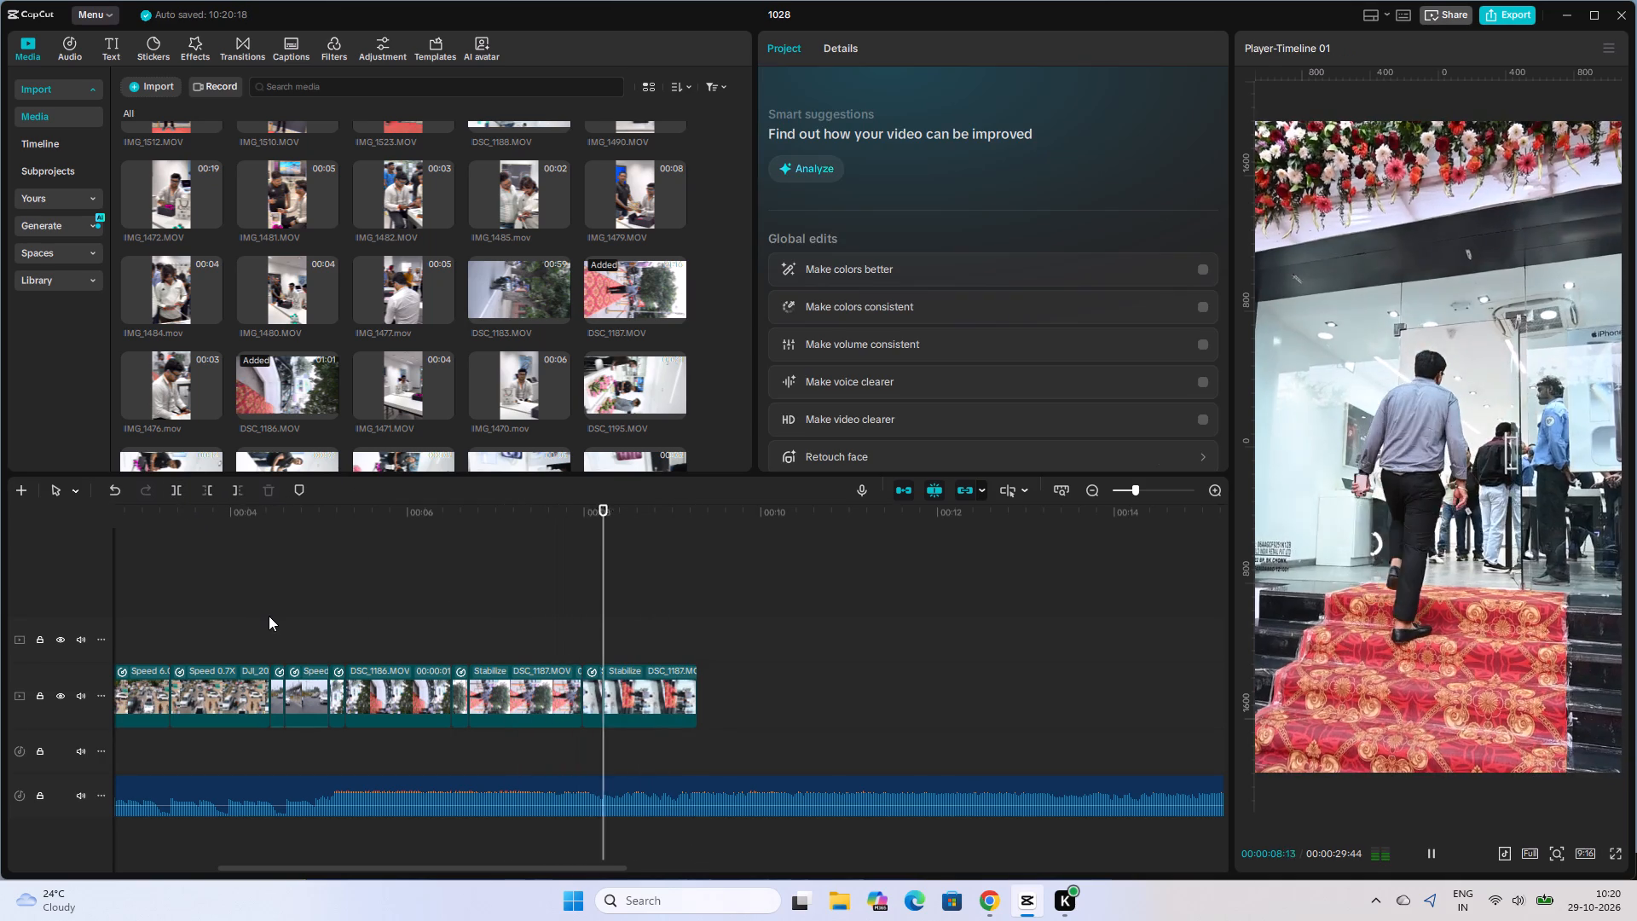
key("space")
key("space")
key("space")
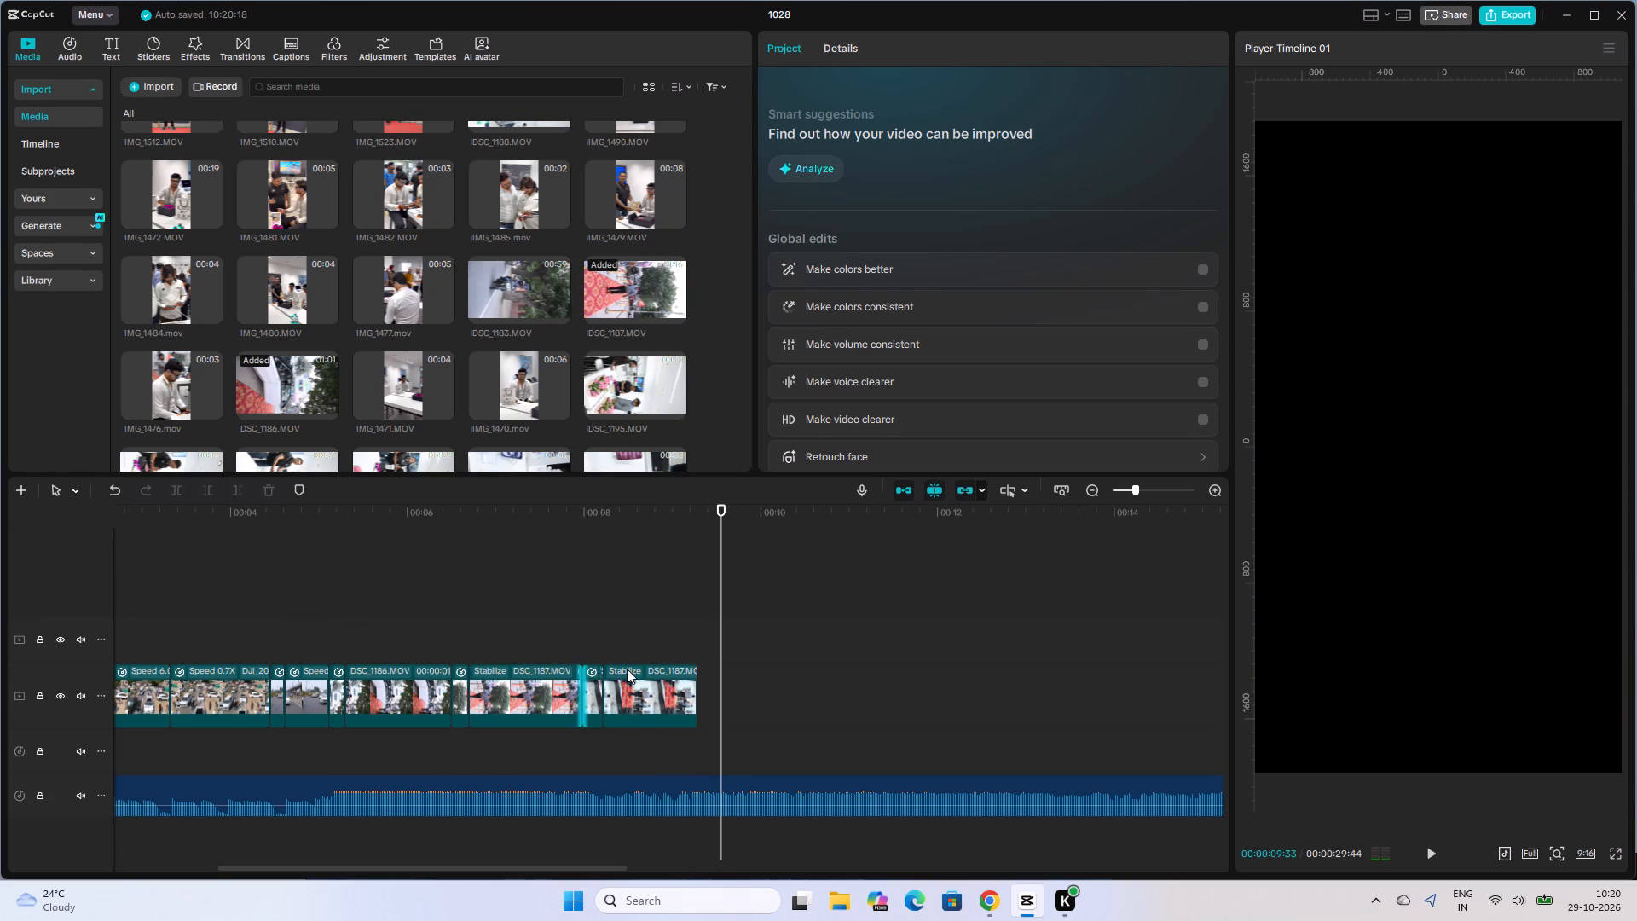
Browse the imported media for a clip to follow the store-steps shot at 00:00:09:17.
left_click(702, 648)
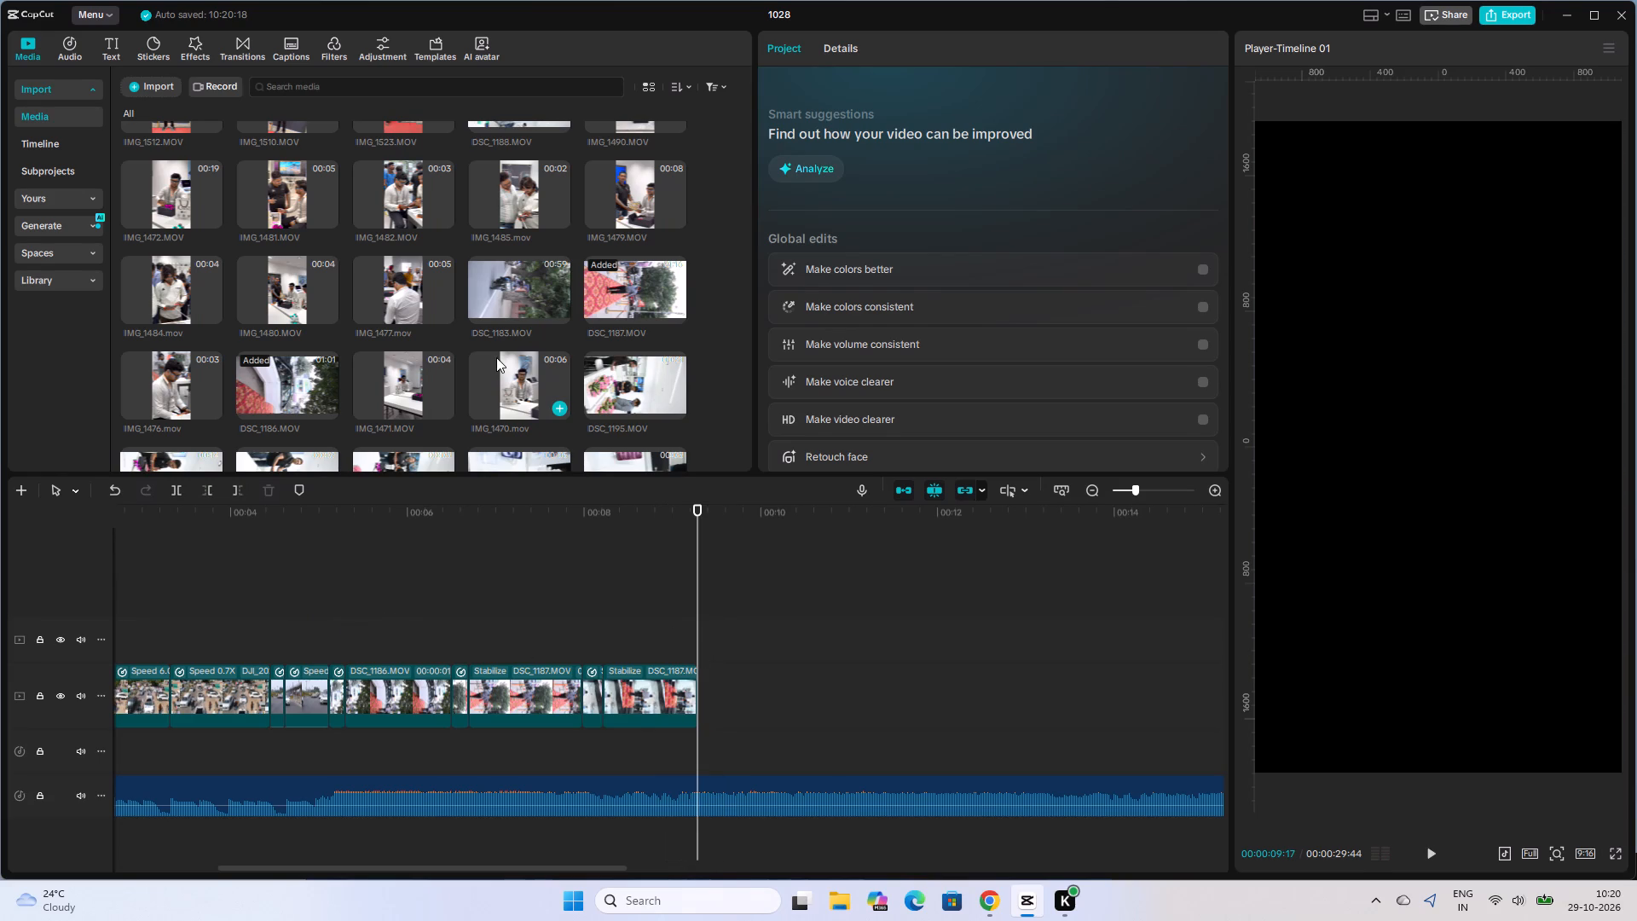
scroll(496, 375, "down", 3)
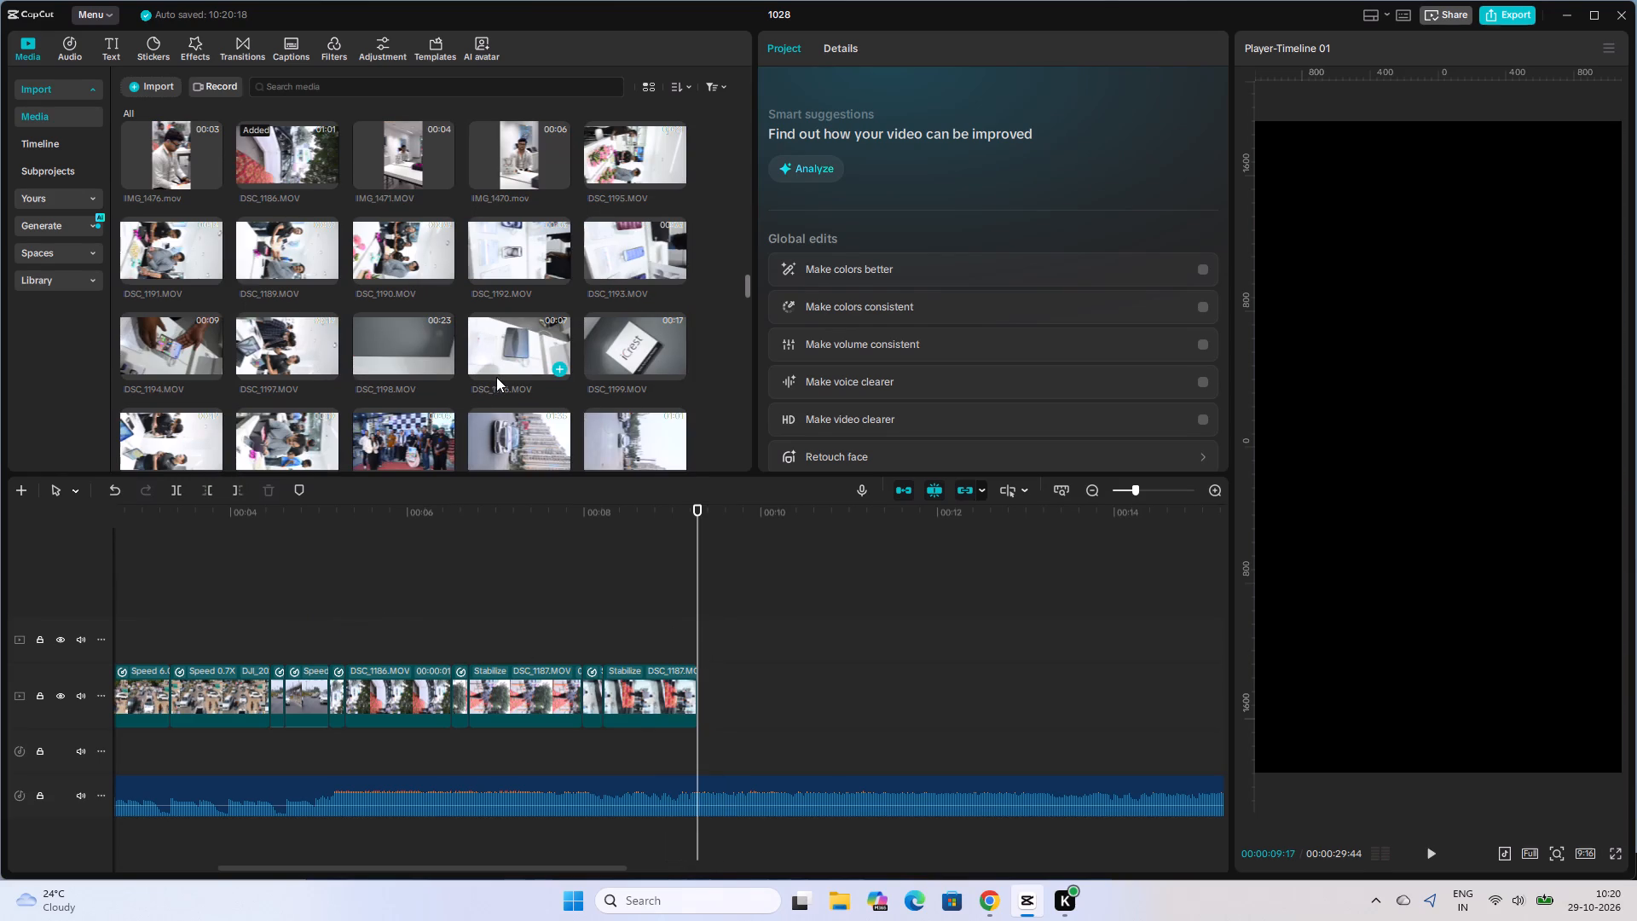
scroll(487, 374, "up", 2)
scroll(410, 364, "up", 2)
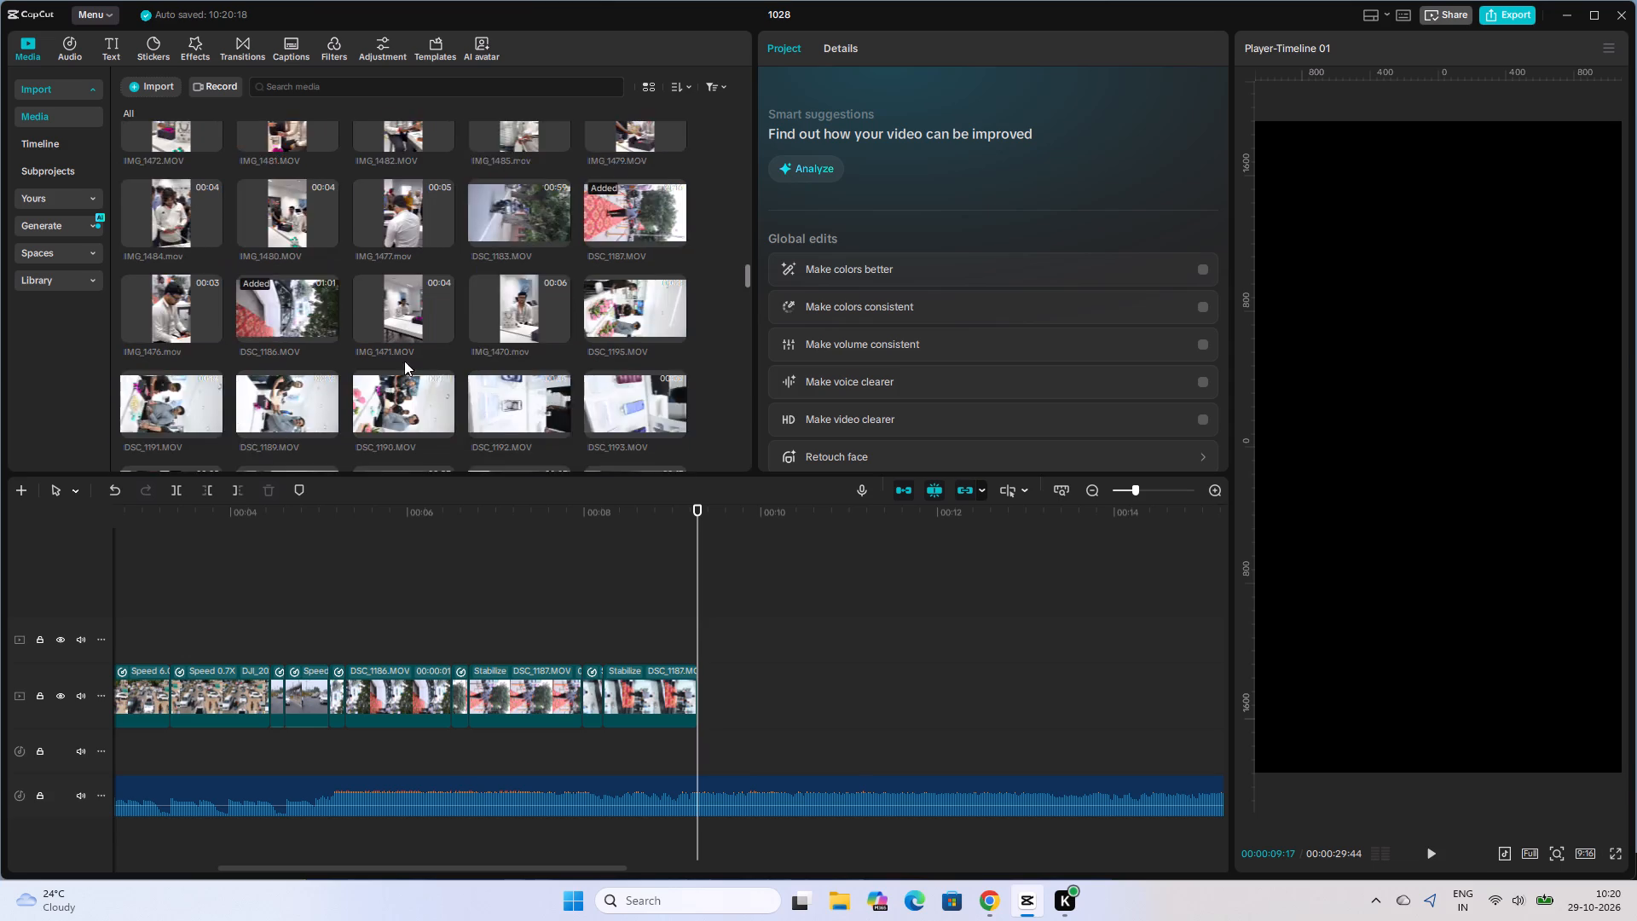
scroll(376, 354, "up", 1)
scroll(313, 314, "up", 2)
scroll(445, 319, "up", 10)
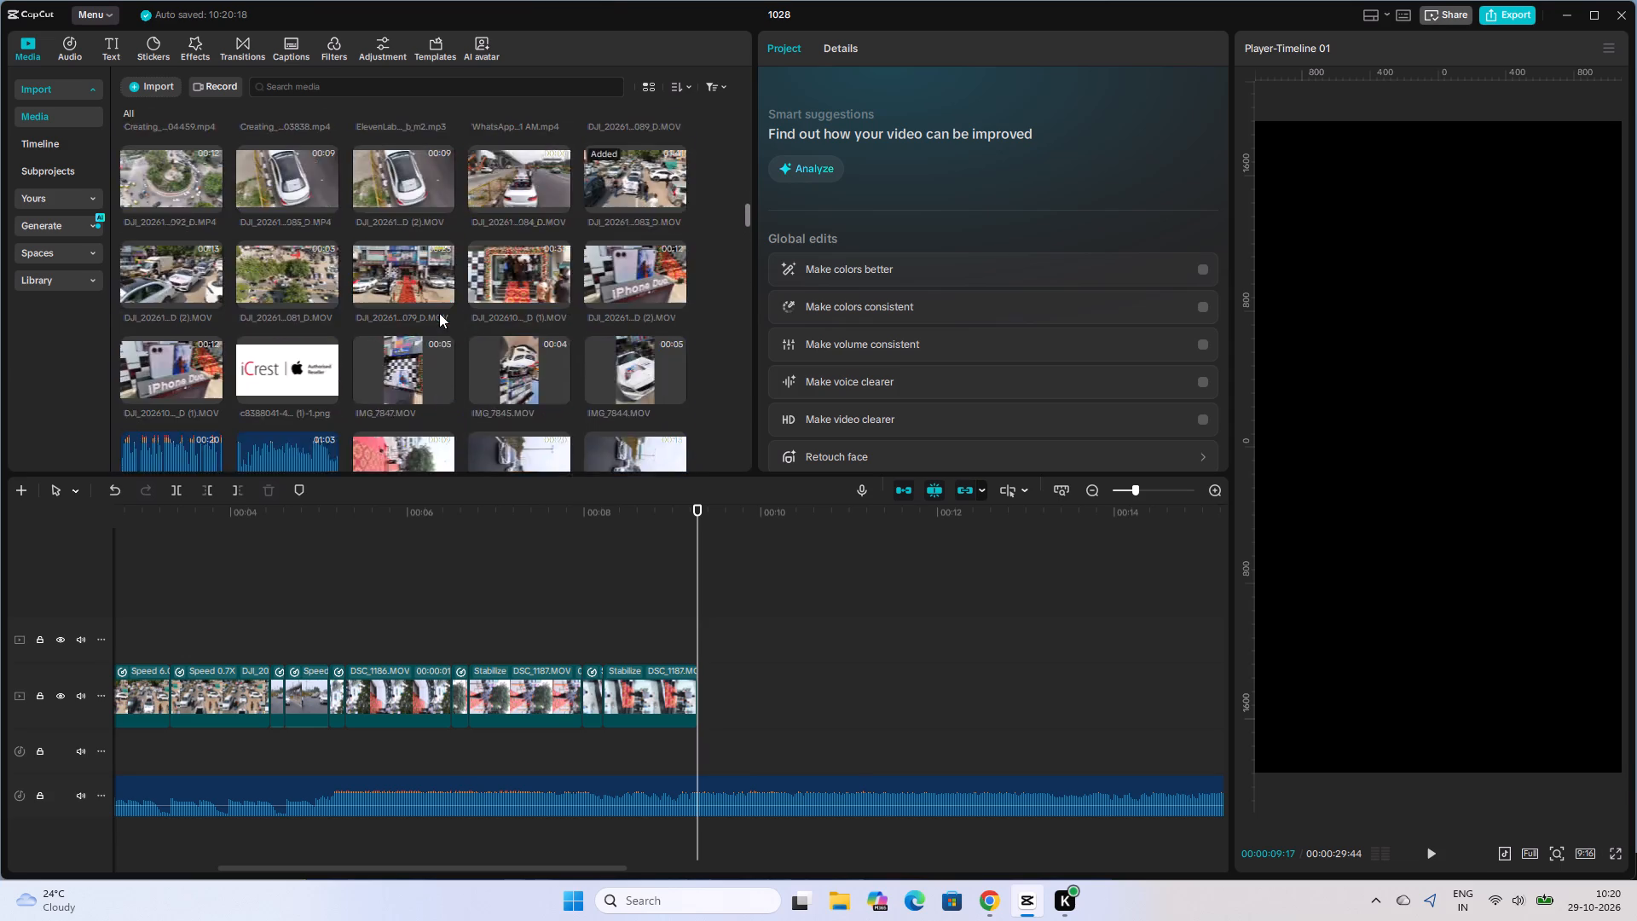
scroll(439, 313, "up", 20)
scroll(439, 313, "up", 2)
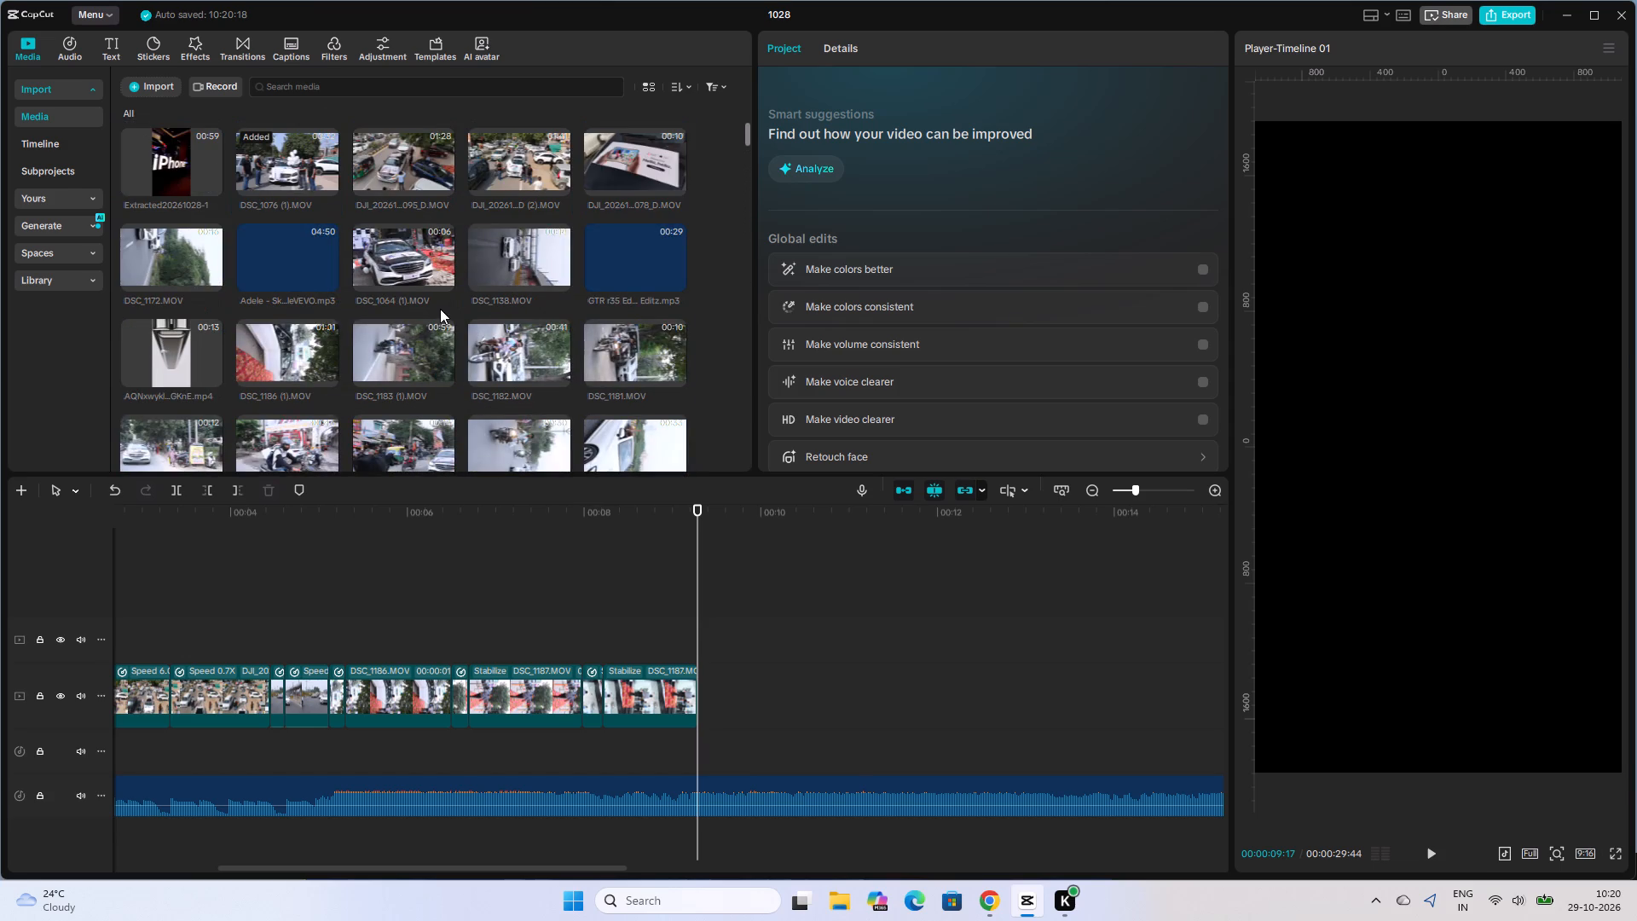
Add the gift-box clip IMG_7894.MOV from the imported media directly after the last DSC_1187.MOV piece, at 00:00:09:17.
scroll(440, 309, "down", 11)
scroll(441, 308, "up", 1)
scroll(441, 308, "down", 5)
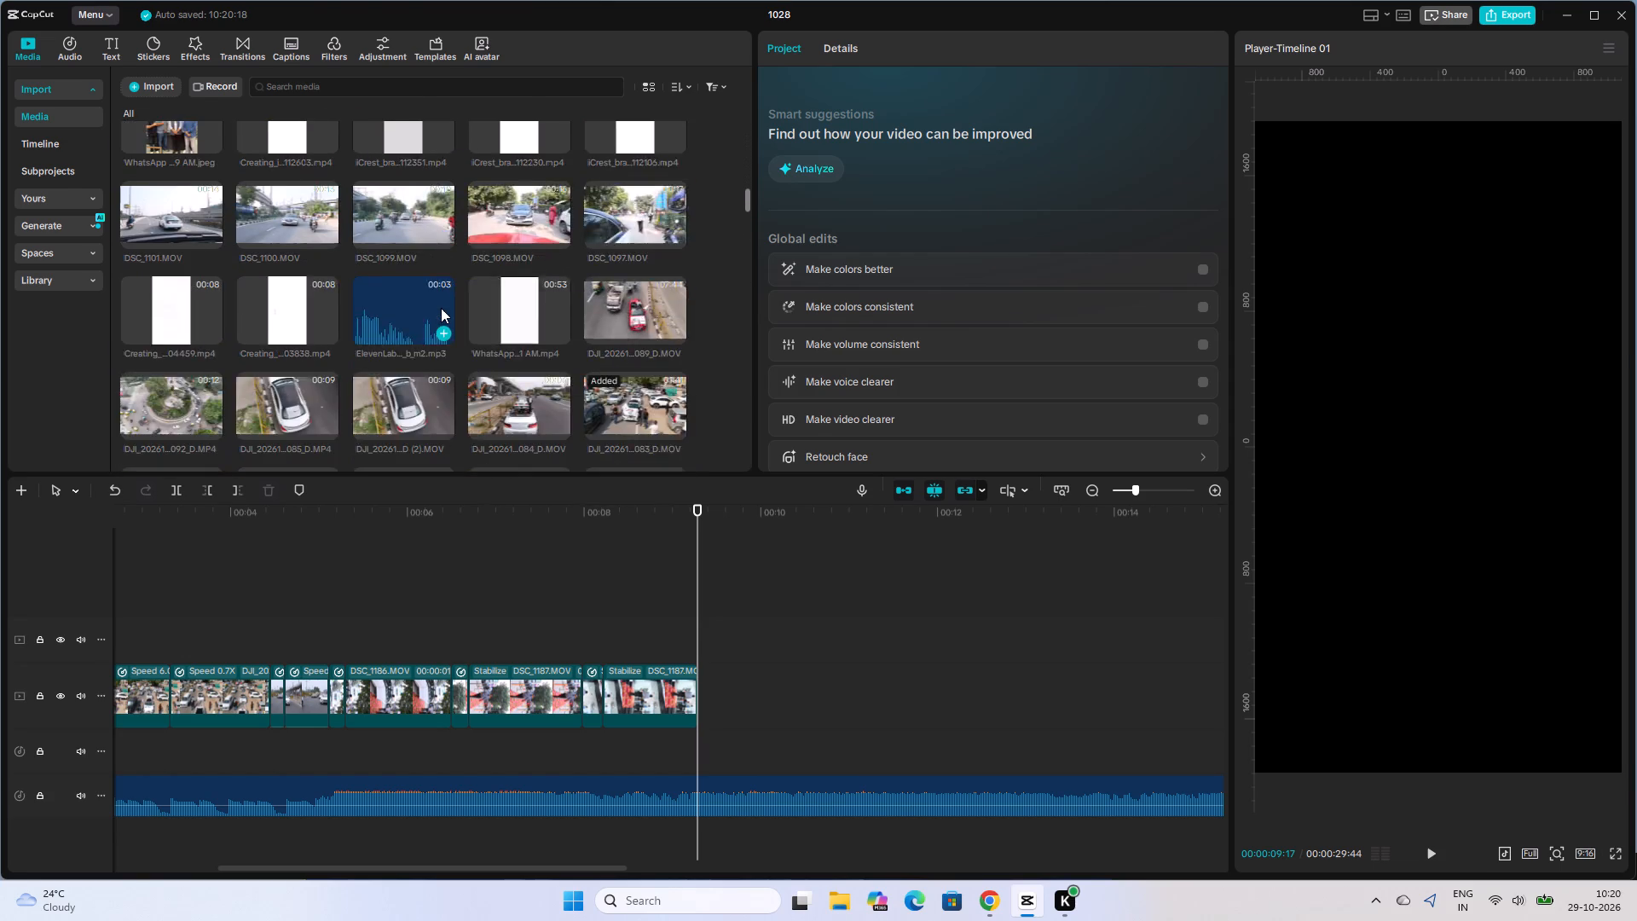
scroll(441, 308, "down", 12)
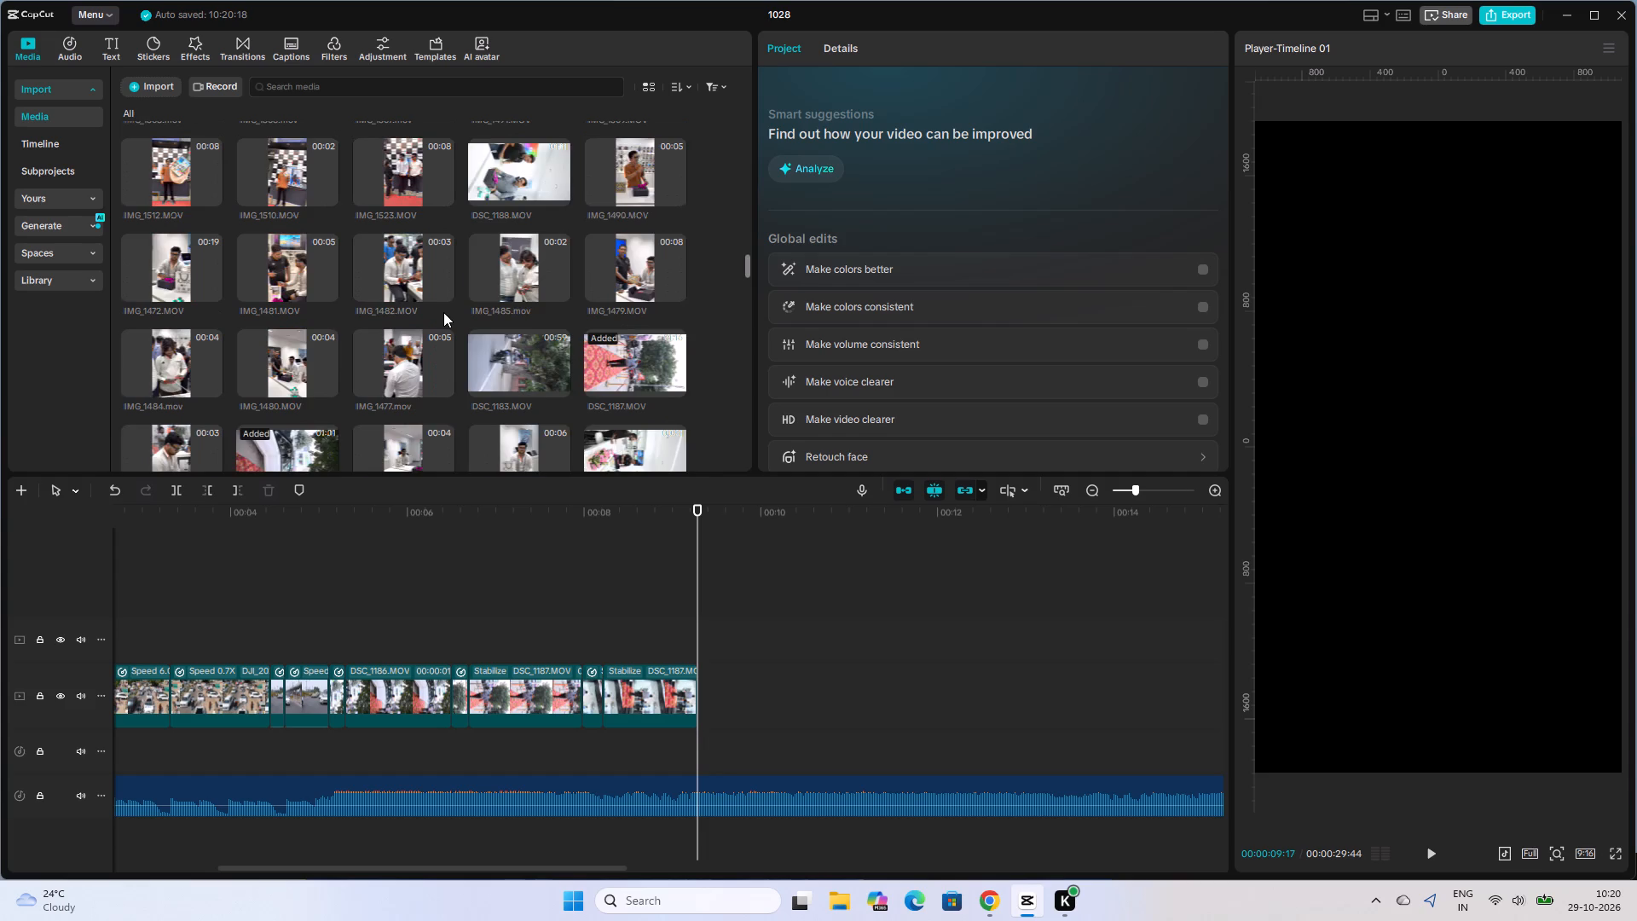
scroll(443, 313, "down", 3)
scroll(529, 319, "up", 3)
scroll(523, 319, "down", 2)
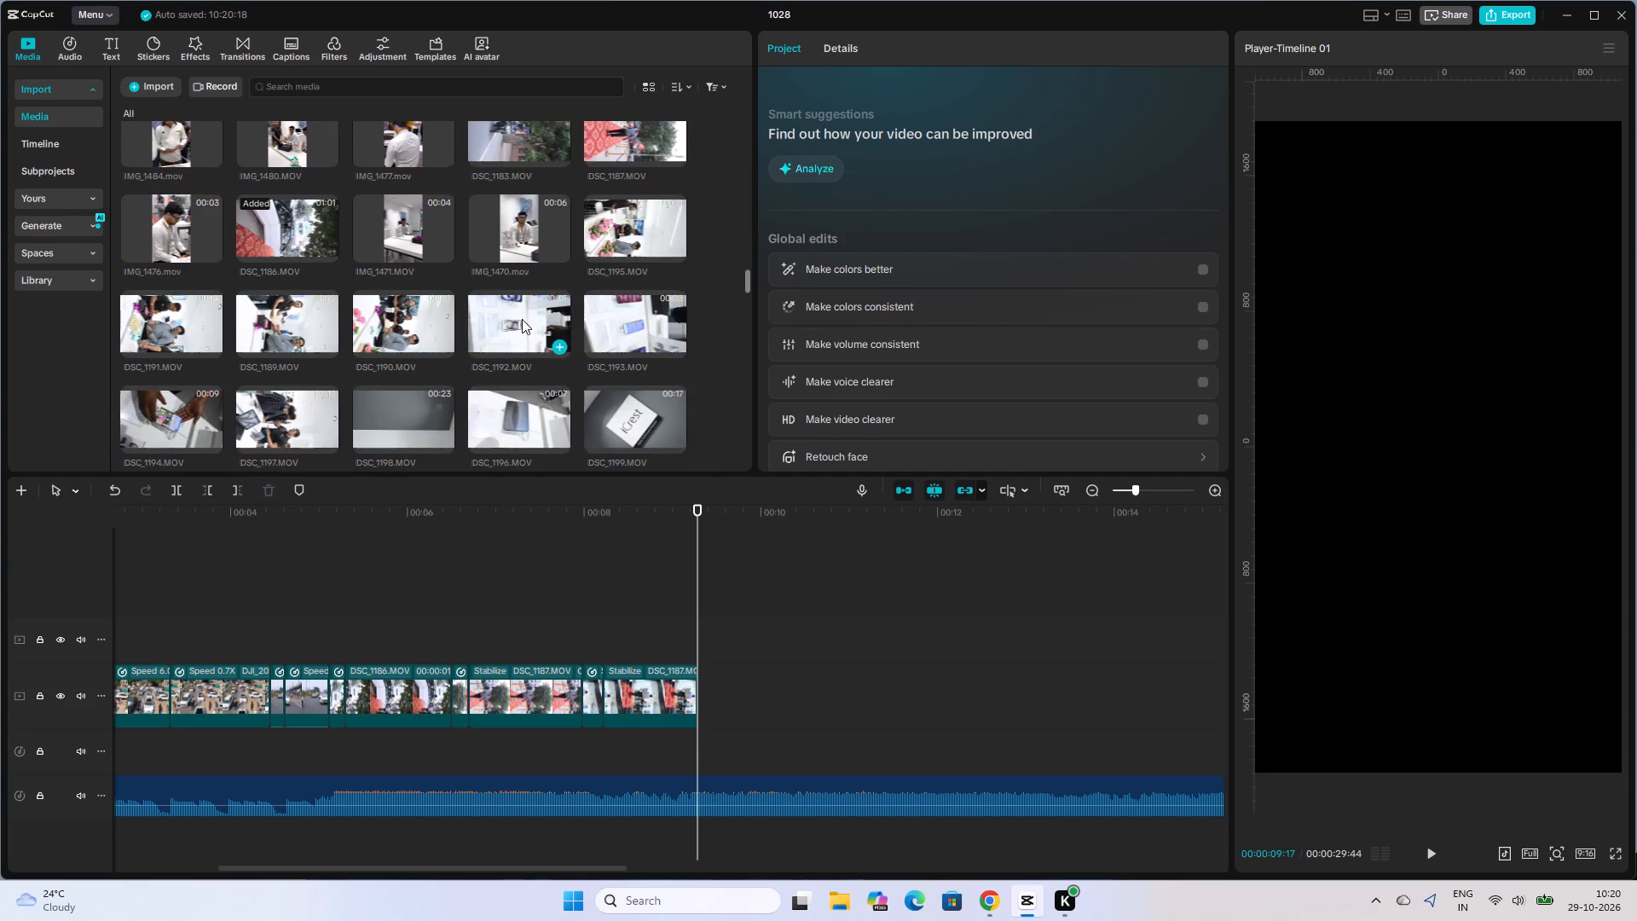
scroll(516, 319, "down", 3)
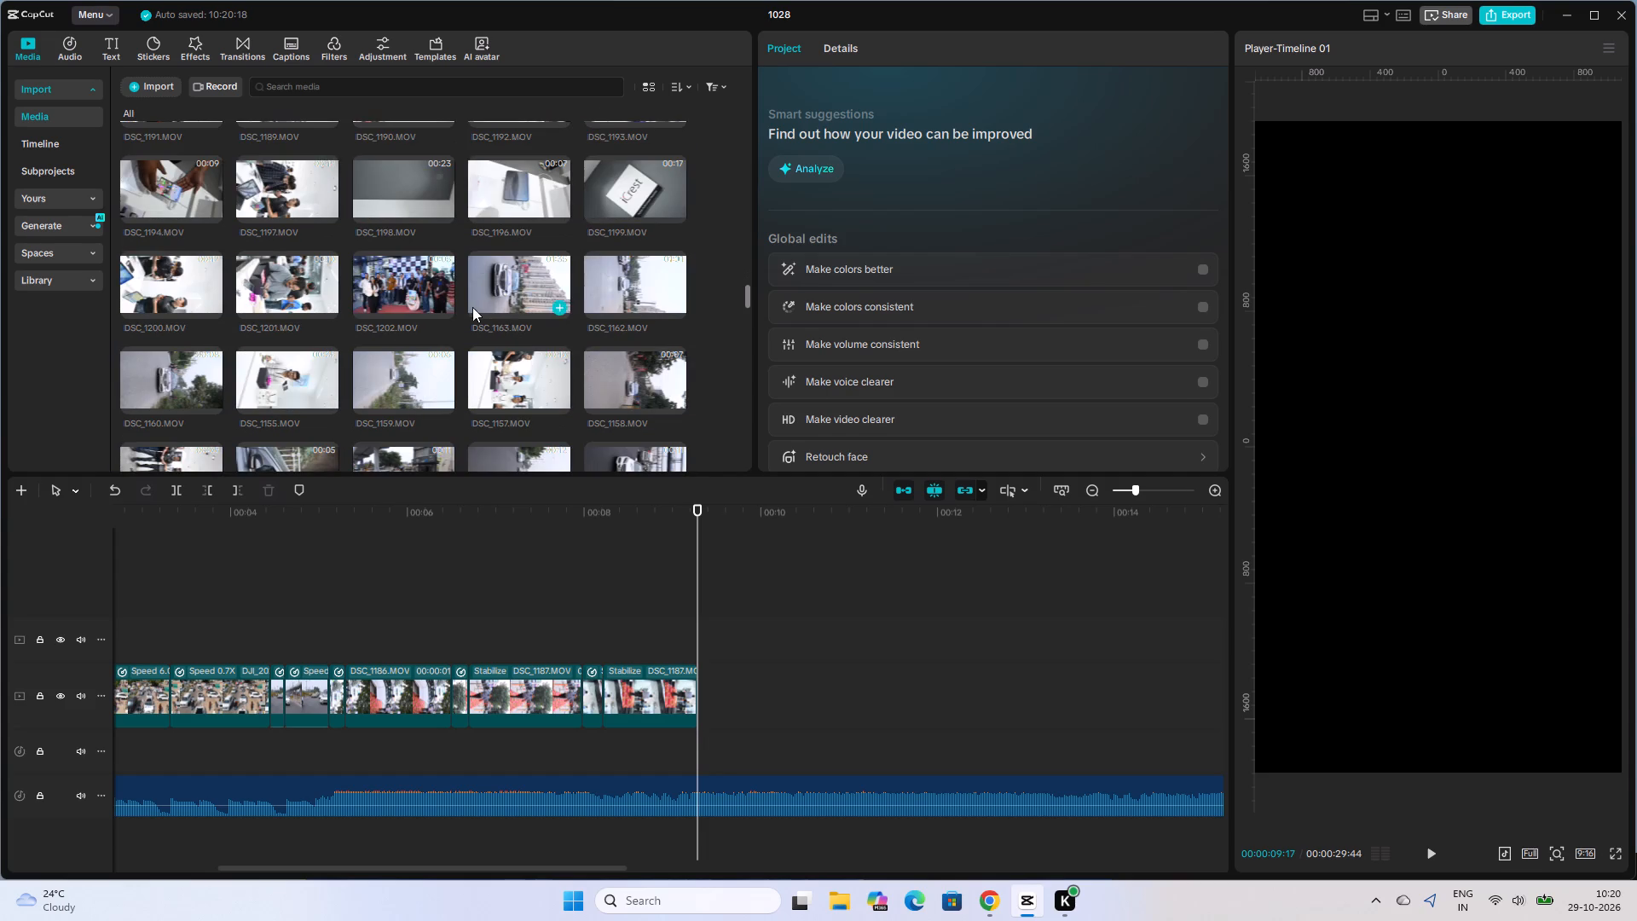
scroll(415, 326, "down", 8)
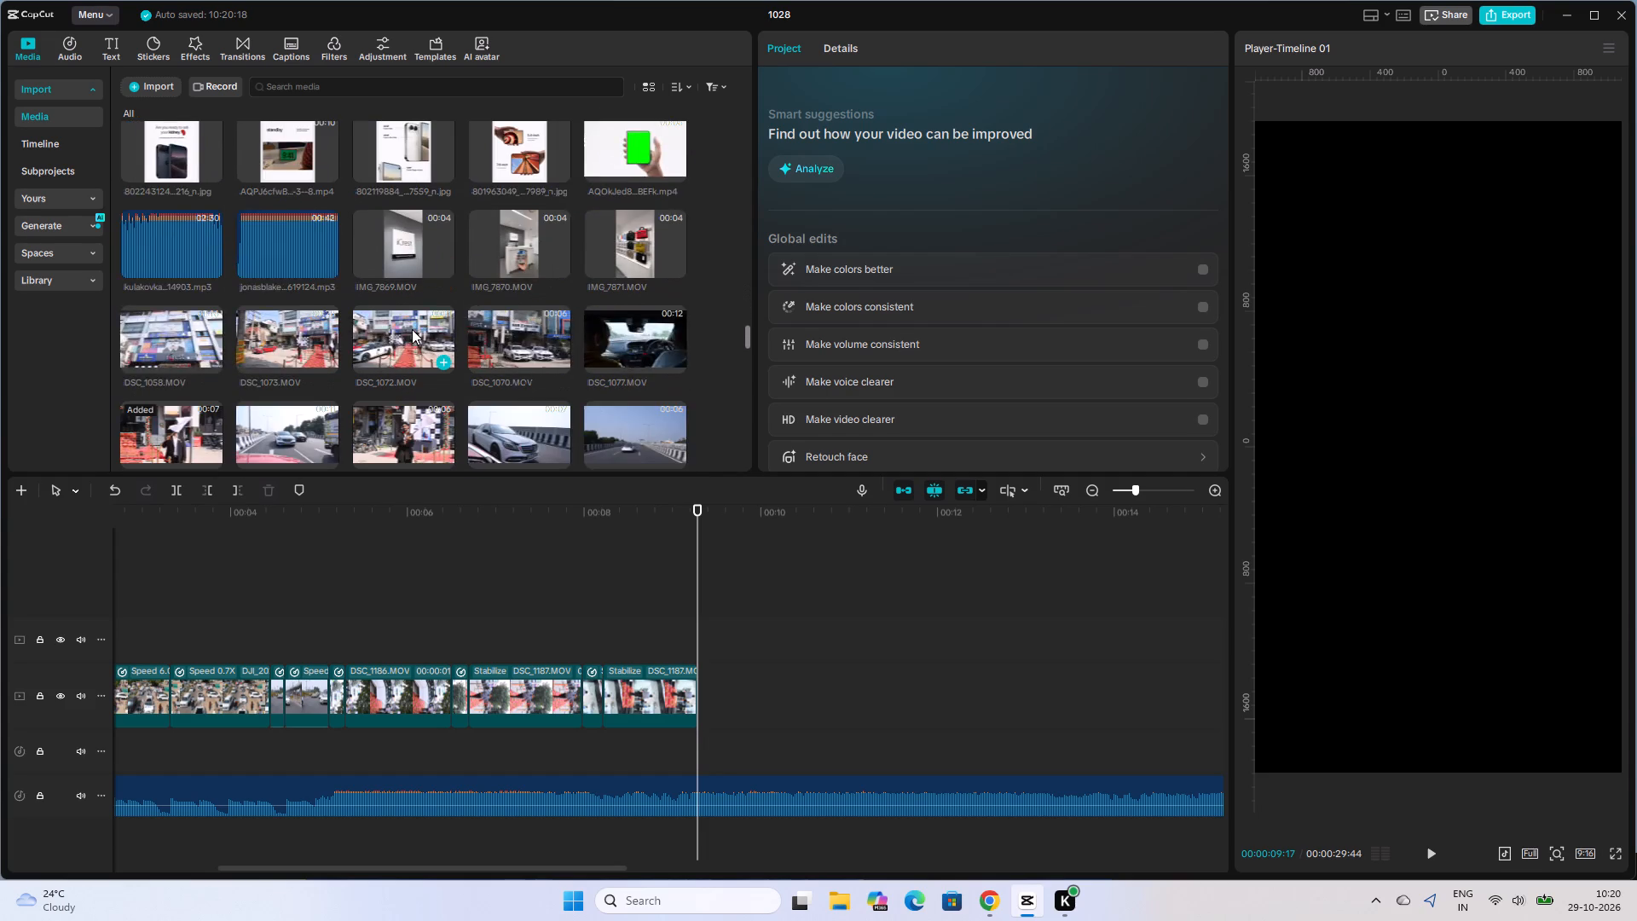
scroll(412, 329, "down", 6)
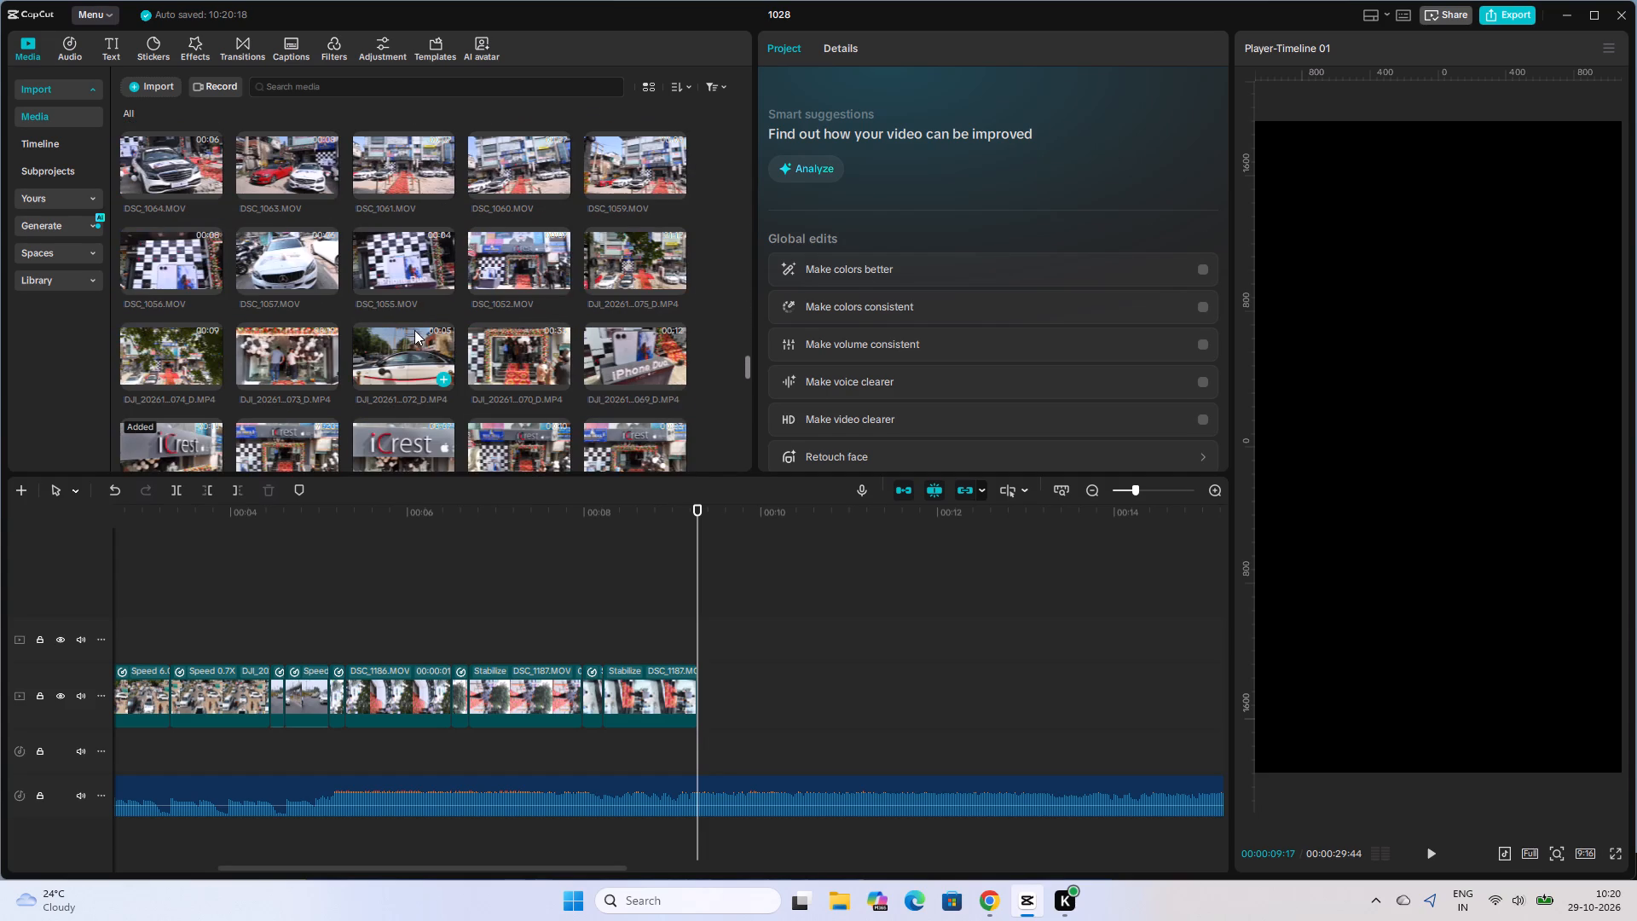
scroll(414, 330, "down", 5)
left_click(163, 368)
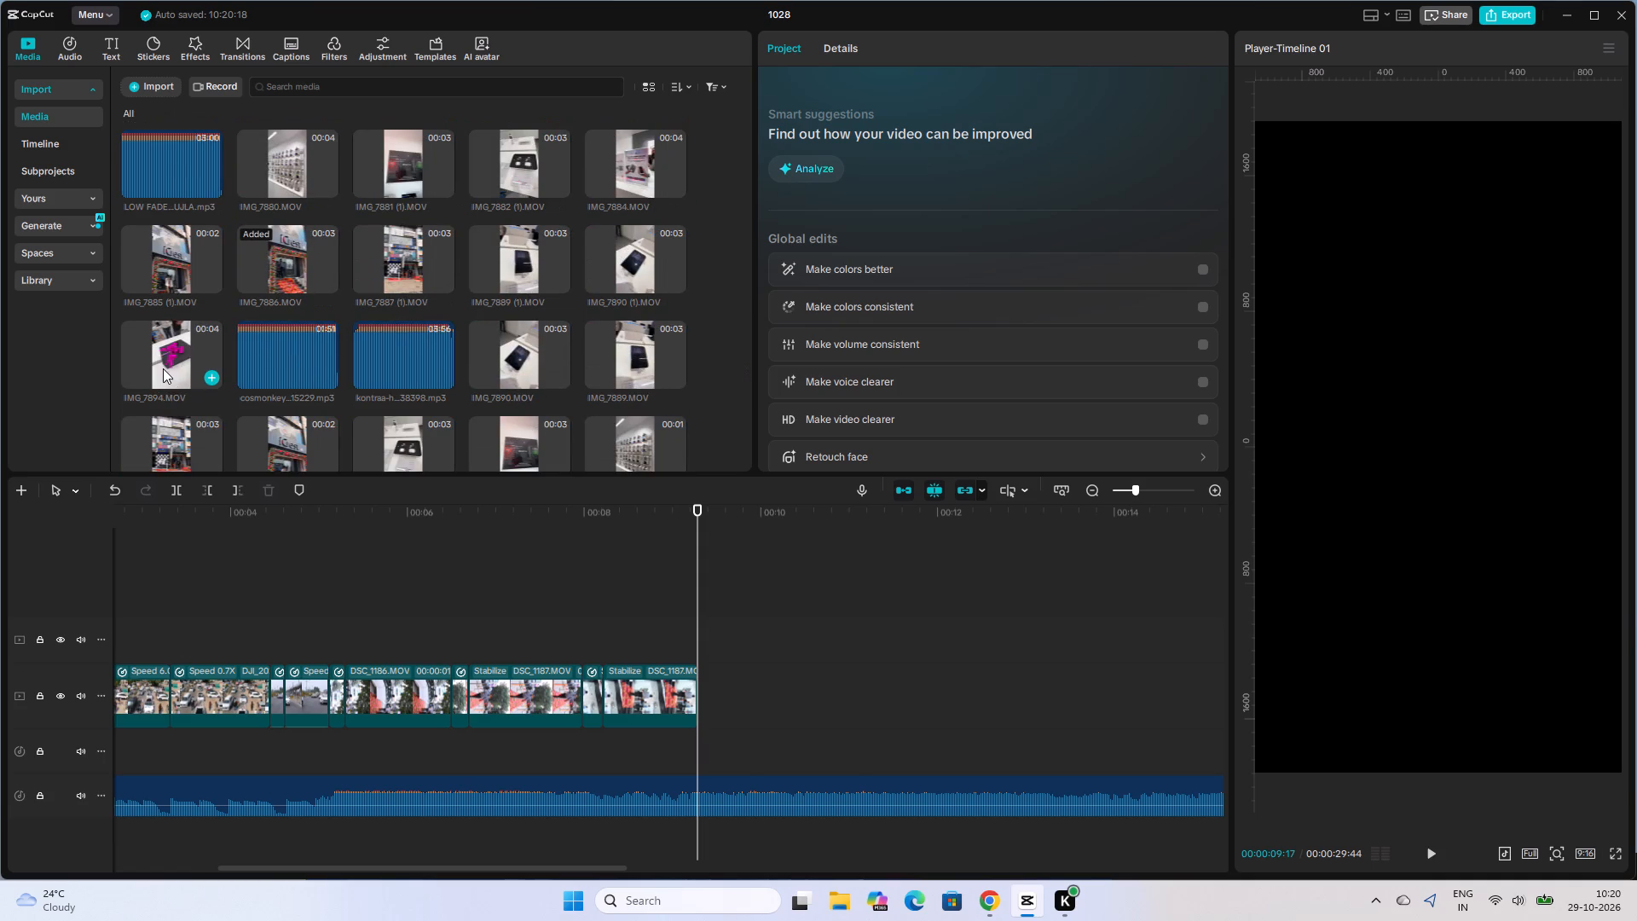
left_click_drag(166, 362, 711, 698)
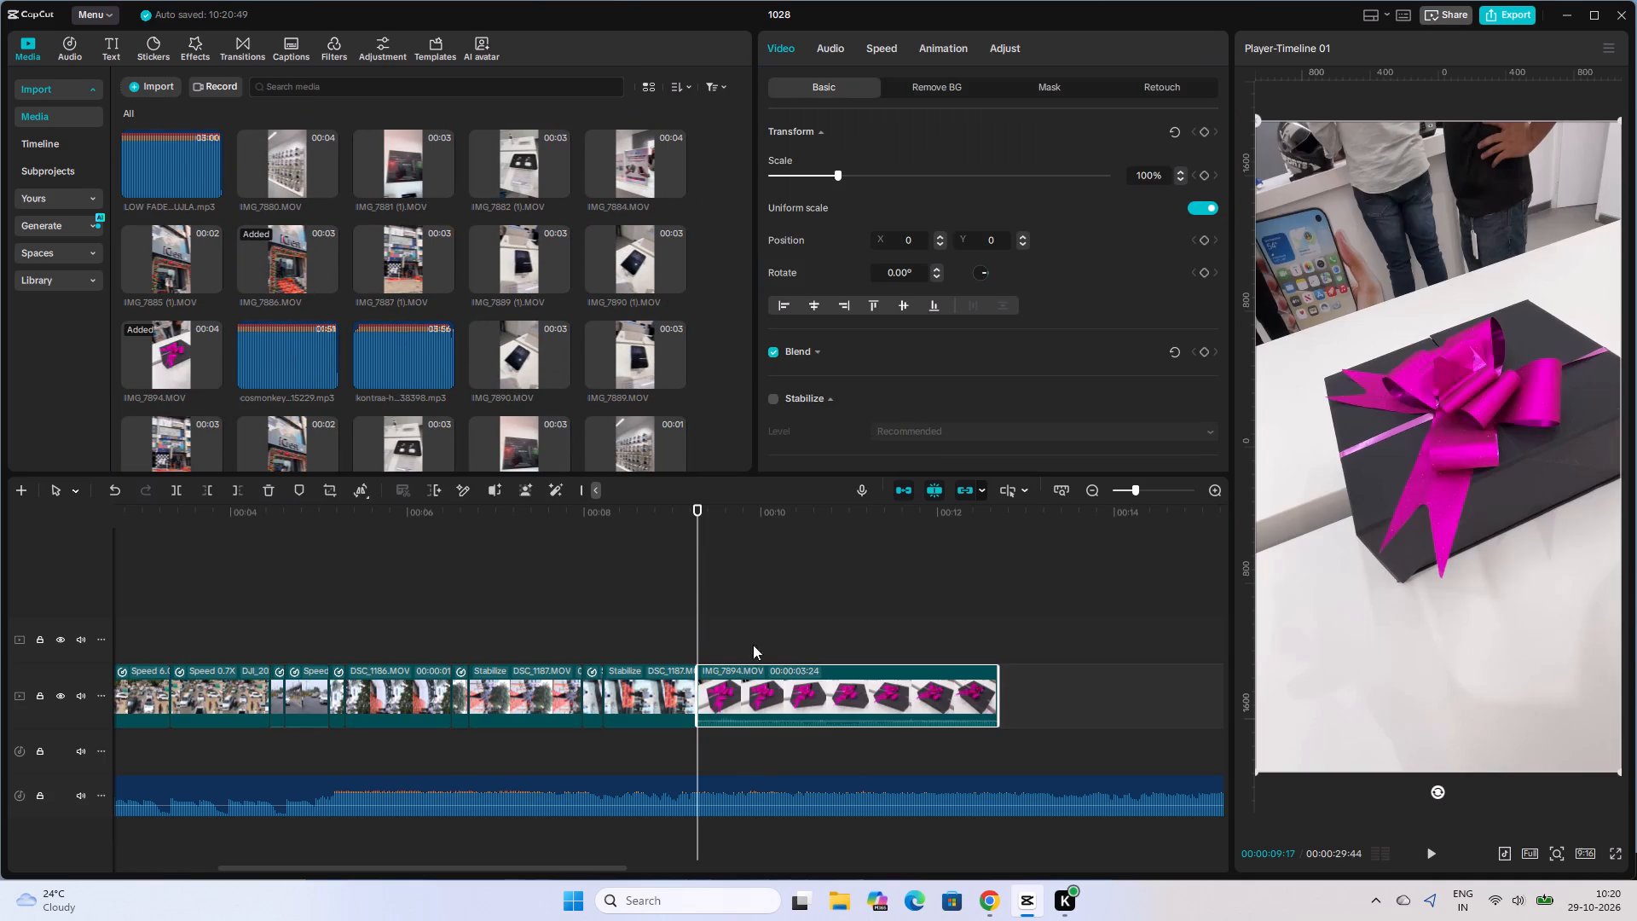
Lower the audio volume of the IMG_7894.MOV clip on the timeline.
left_click_drag(759, 719, 760, 732)
key("ctrl+z")
left_click_drag(760, 721, 761, 740)
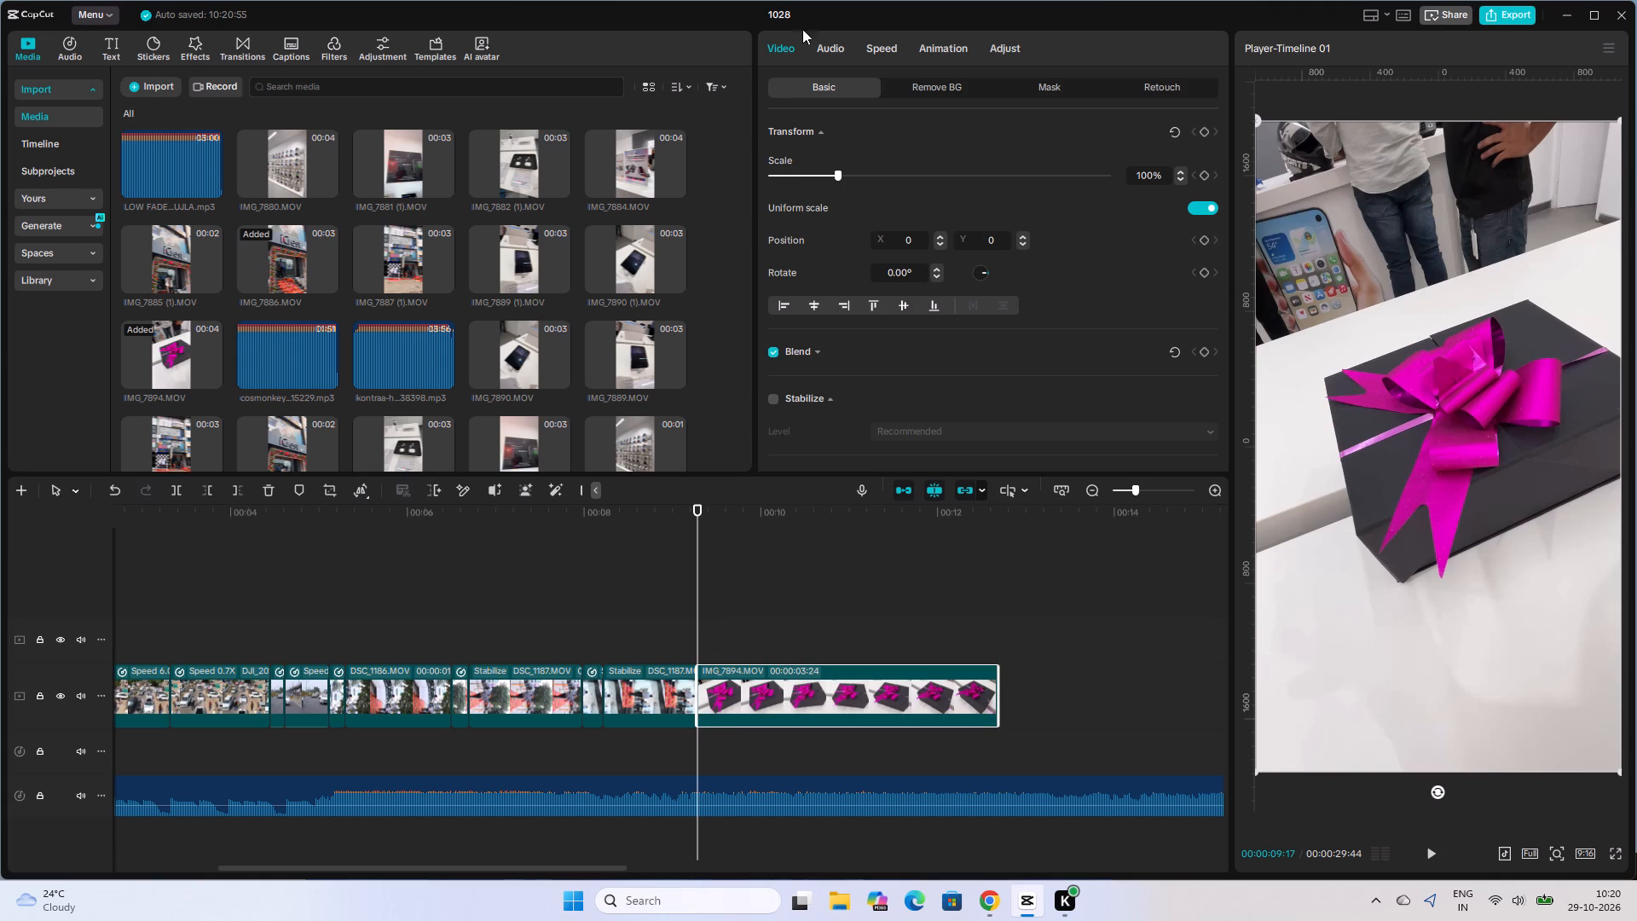
Set the IMG_7894.MOV clip to 5.00x speed and briefly play it.
left_click(896, 45)
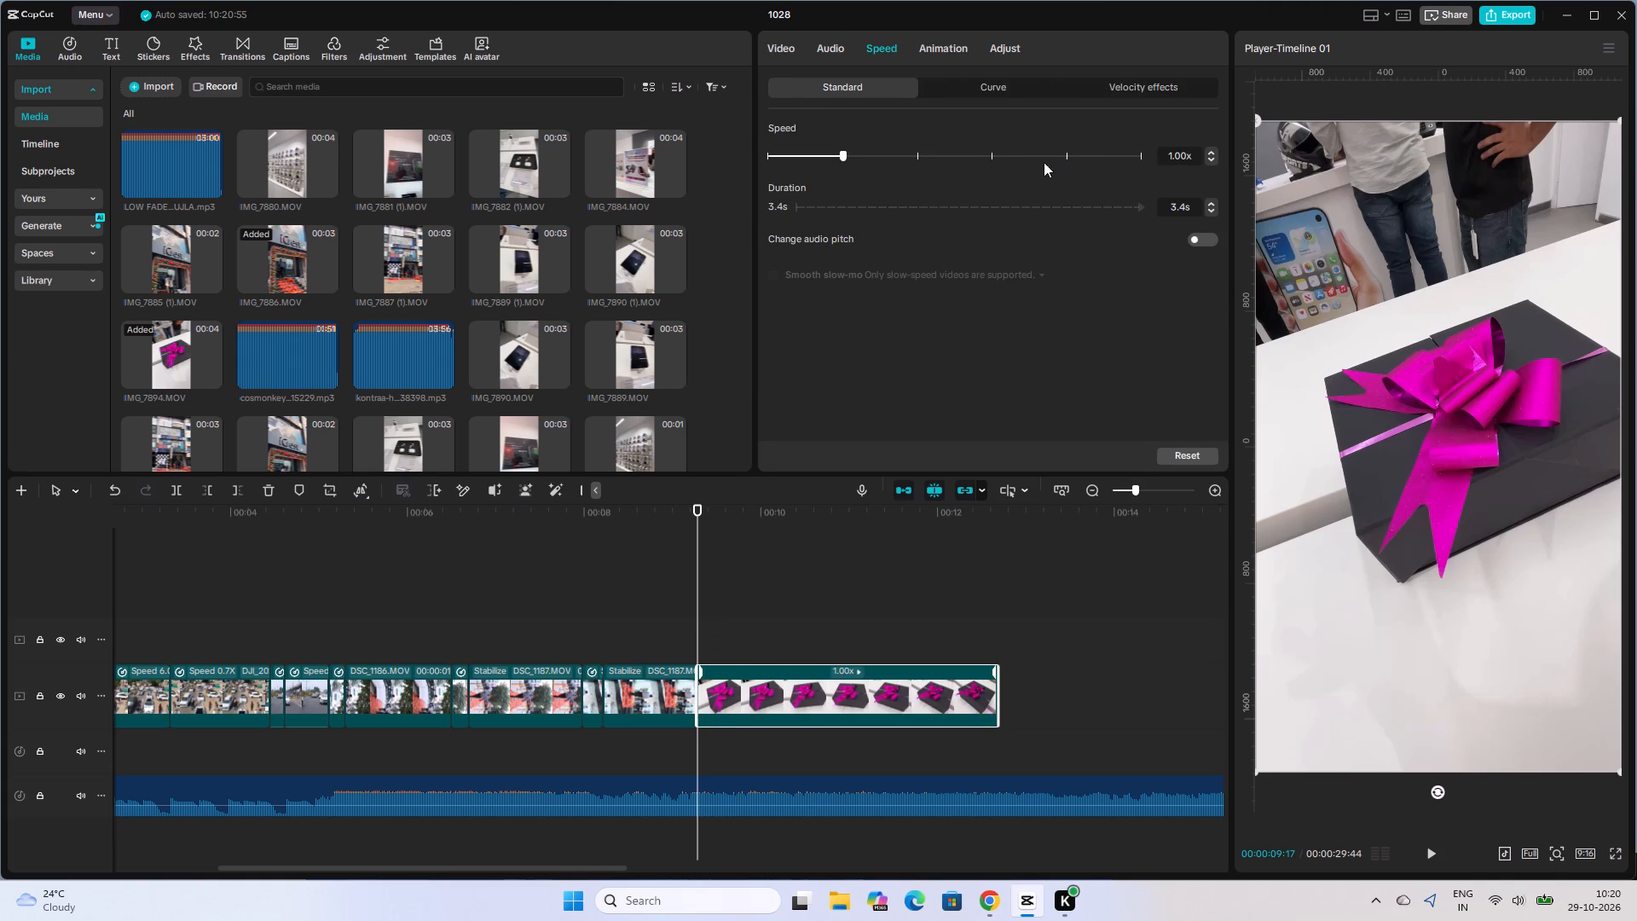
left_click(990, 159)
key("space")
key("space")
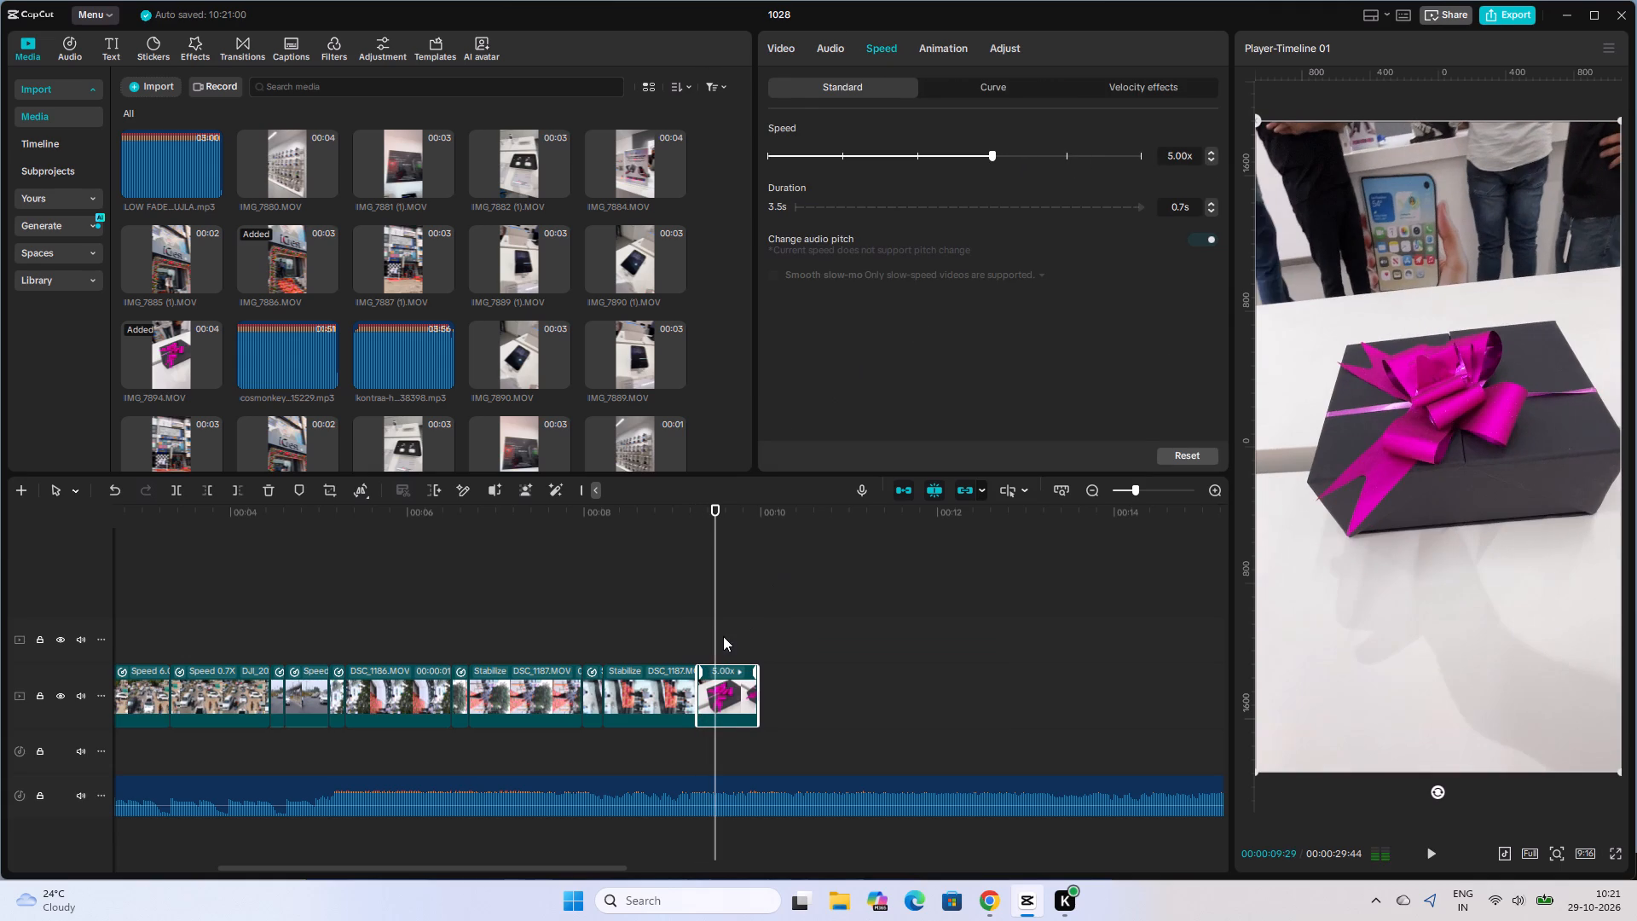
Stabilize the IMG_7894.MOV clip at the Recommended level and play it back from its start.
left_click(727, 698)
left_click(780, 44)
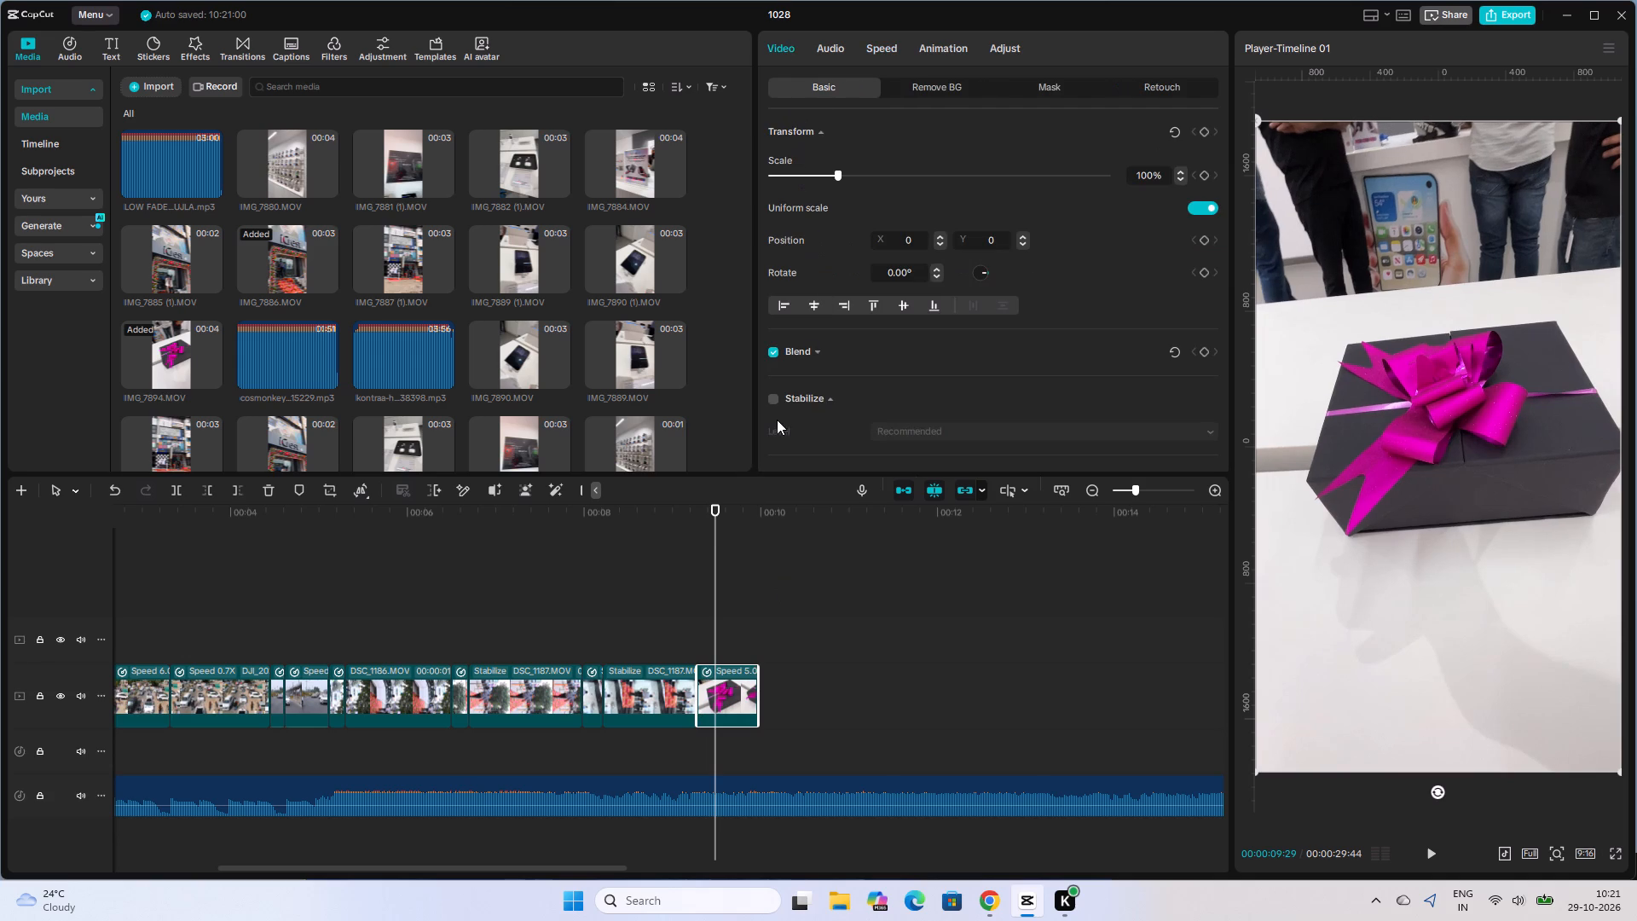
left_click(771, 397)
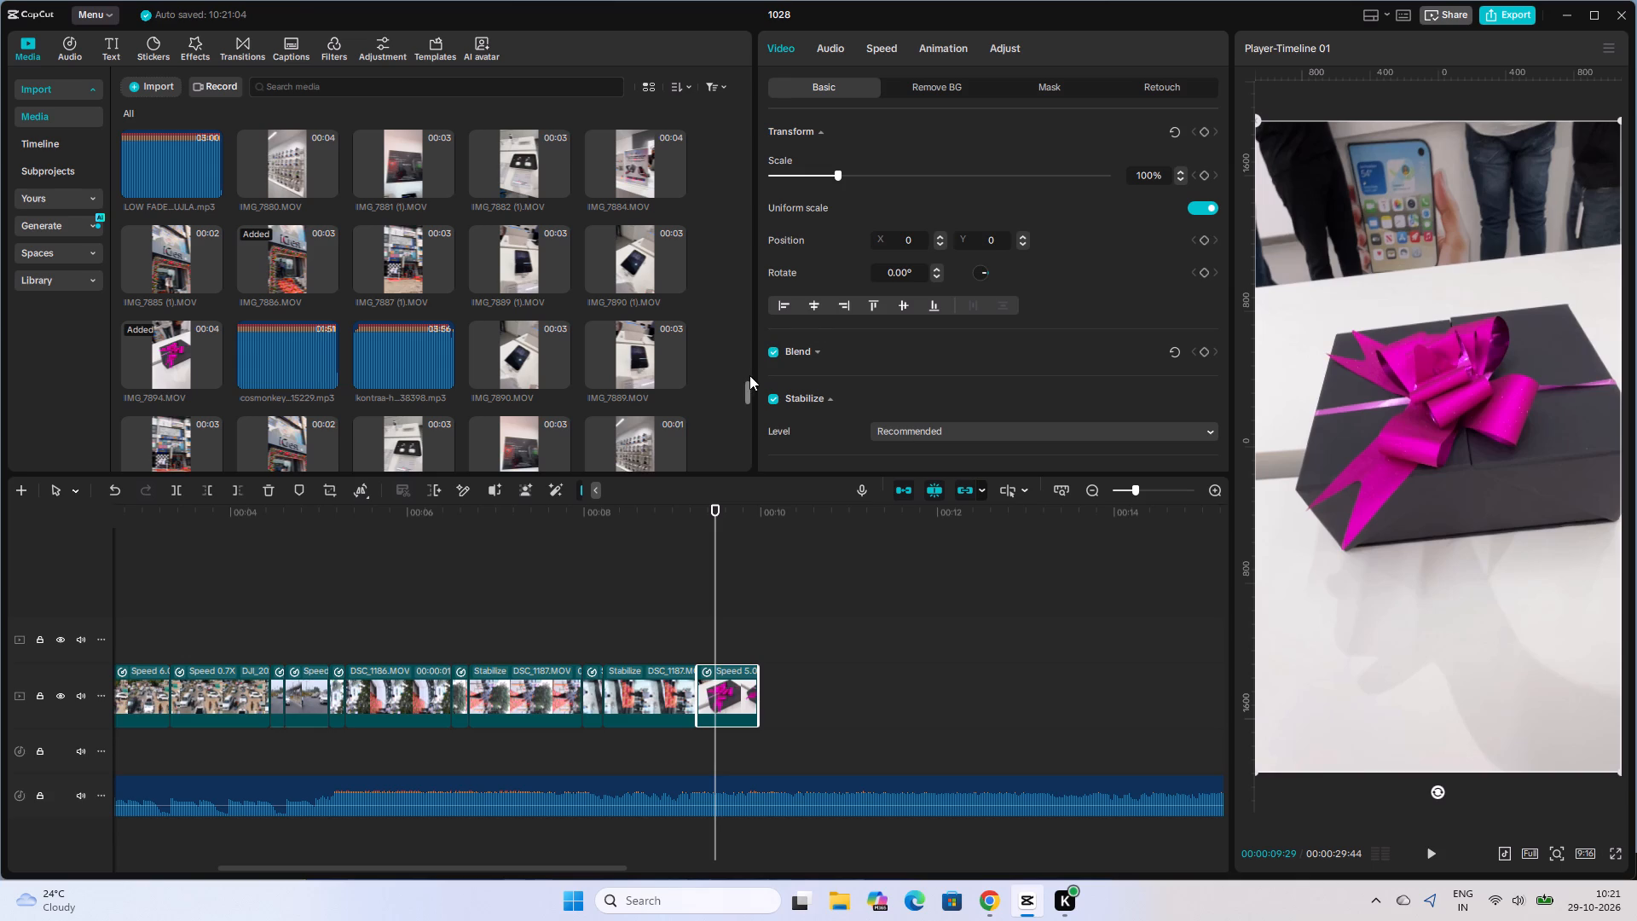
left_click(697, 646)
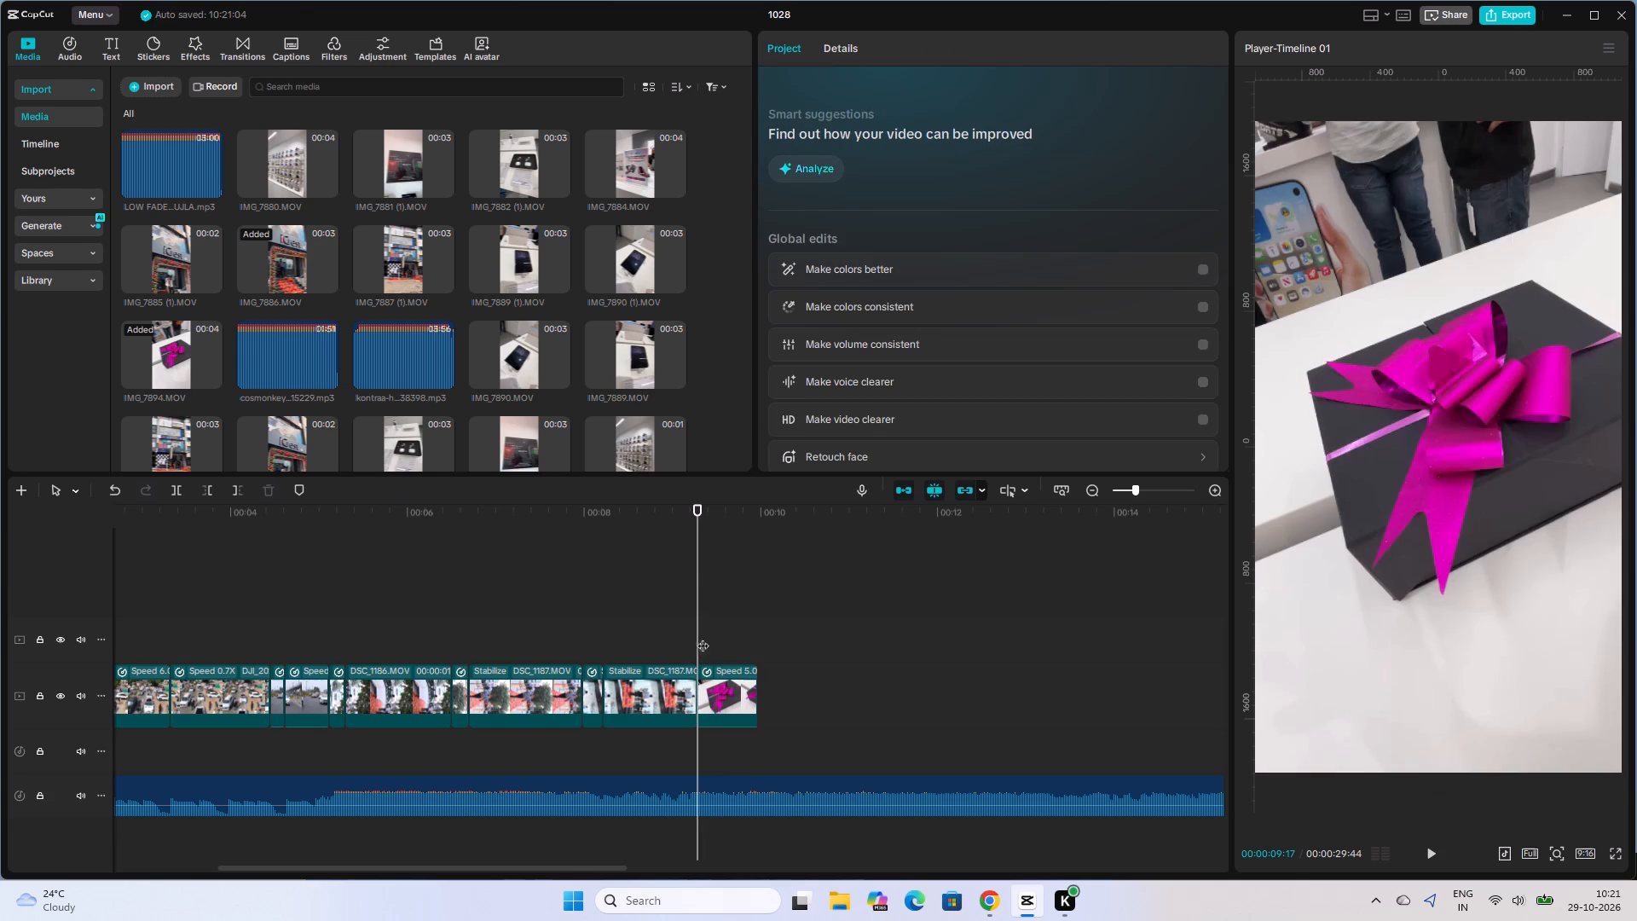
key("space")
key("space")
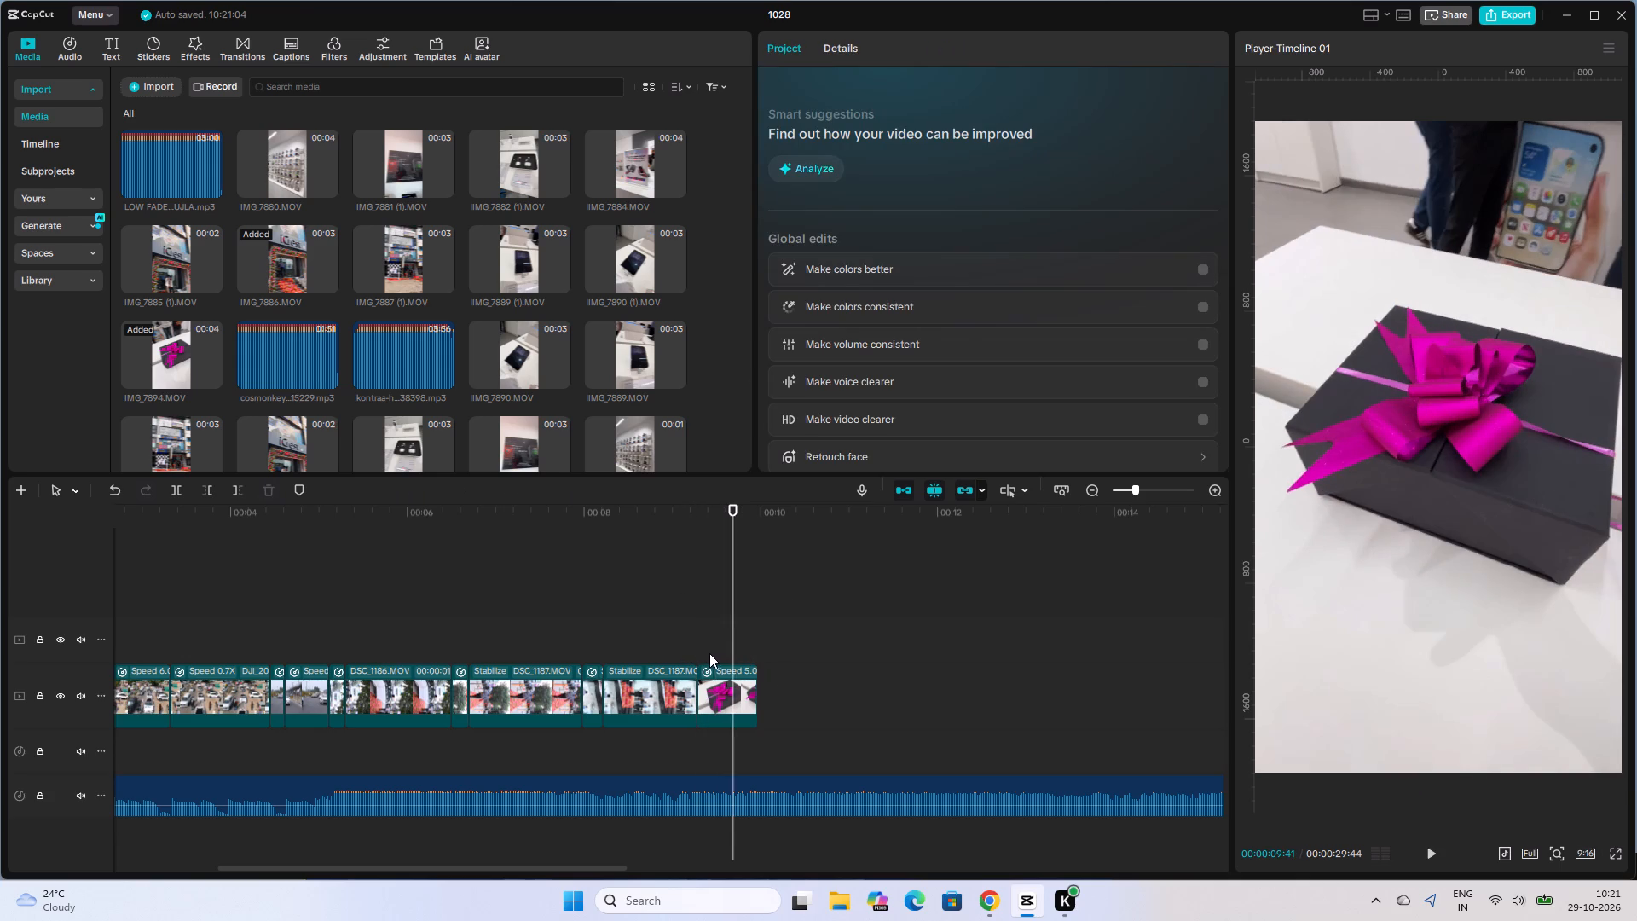
left_click(704, 652)
left_click(703, 652)
key("space")
key("space")
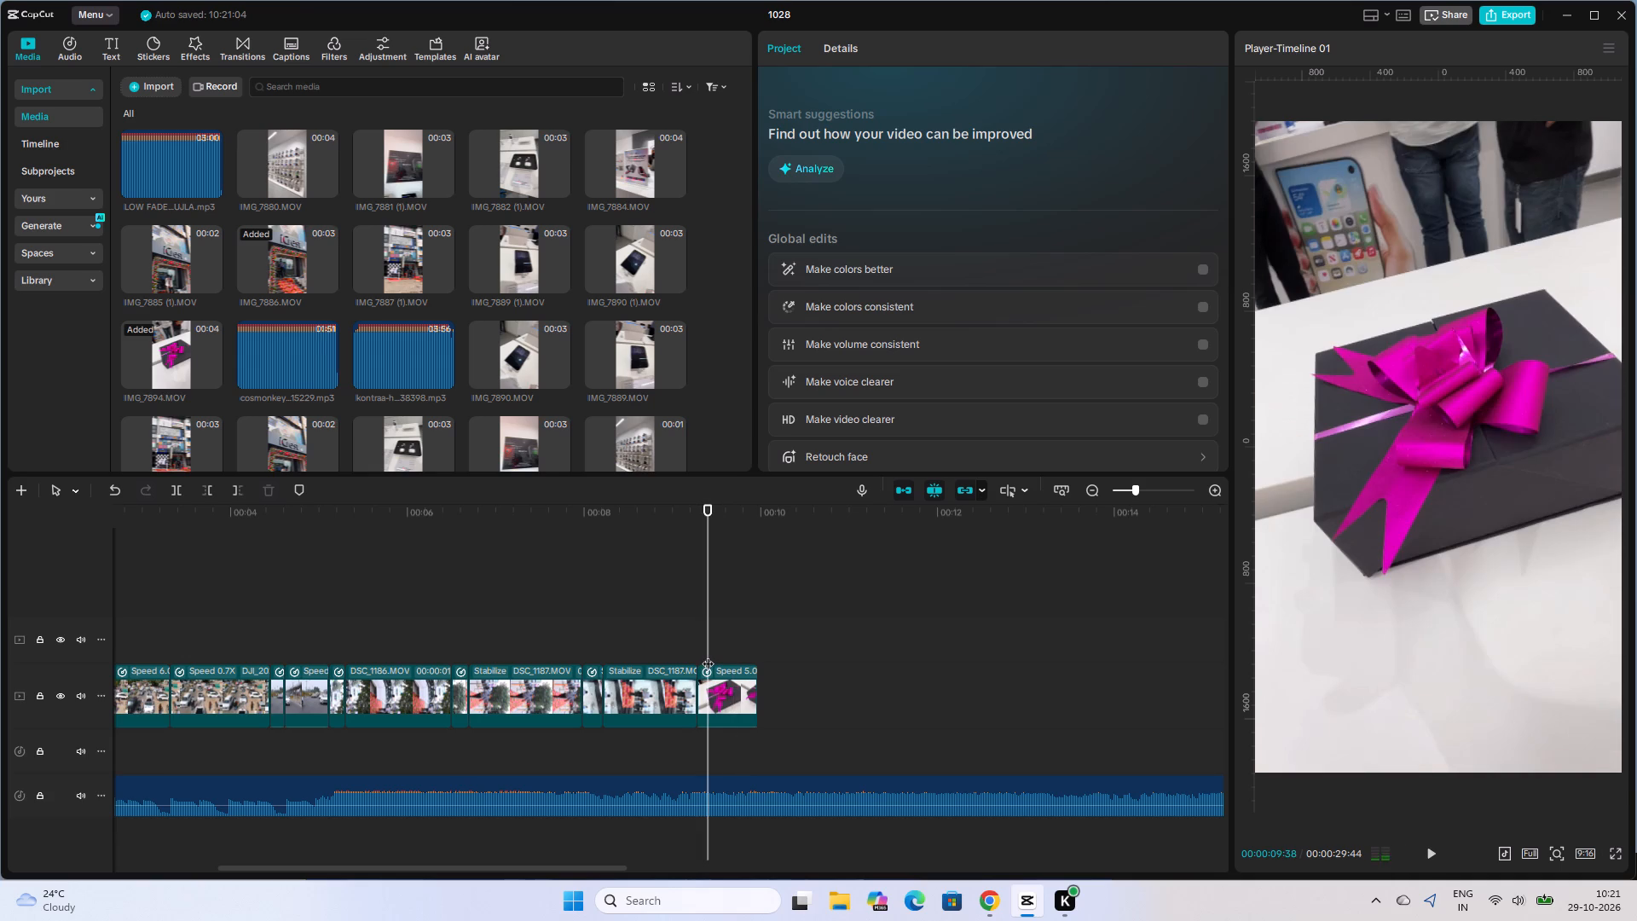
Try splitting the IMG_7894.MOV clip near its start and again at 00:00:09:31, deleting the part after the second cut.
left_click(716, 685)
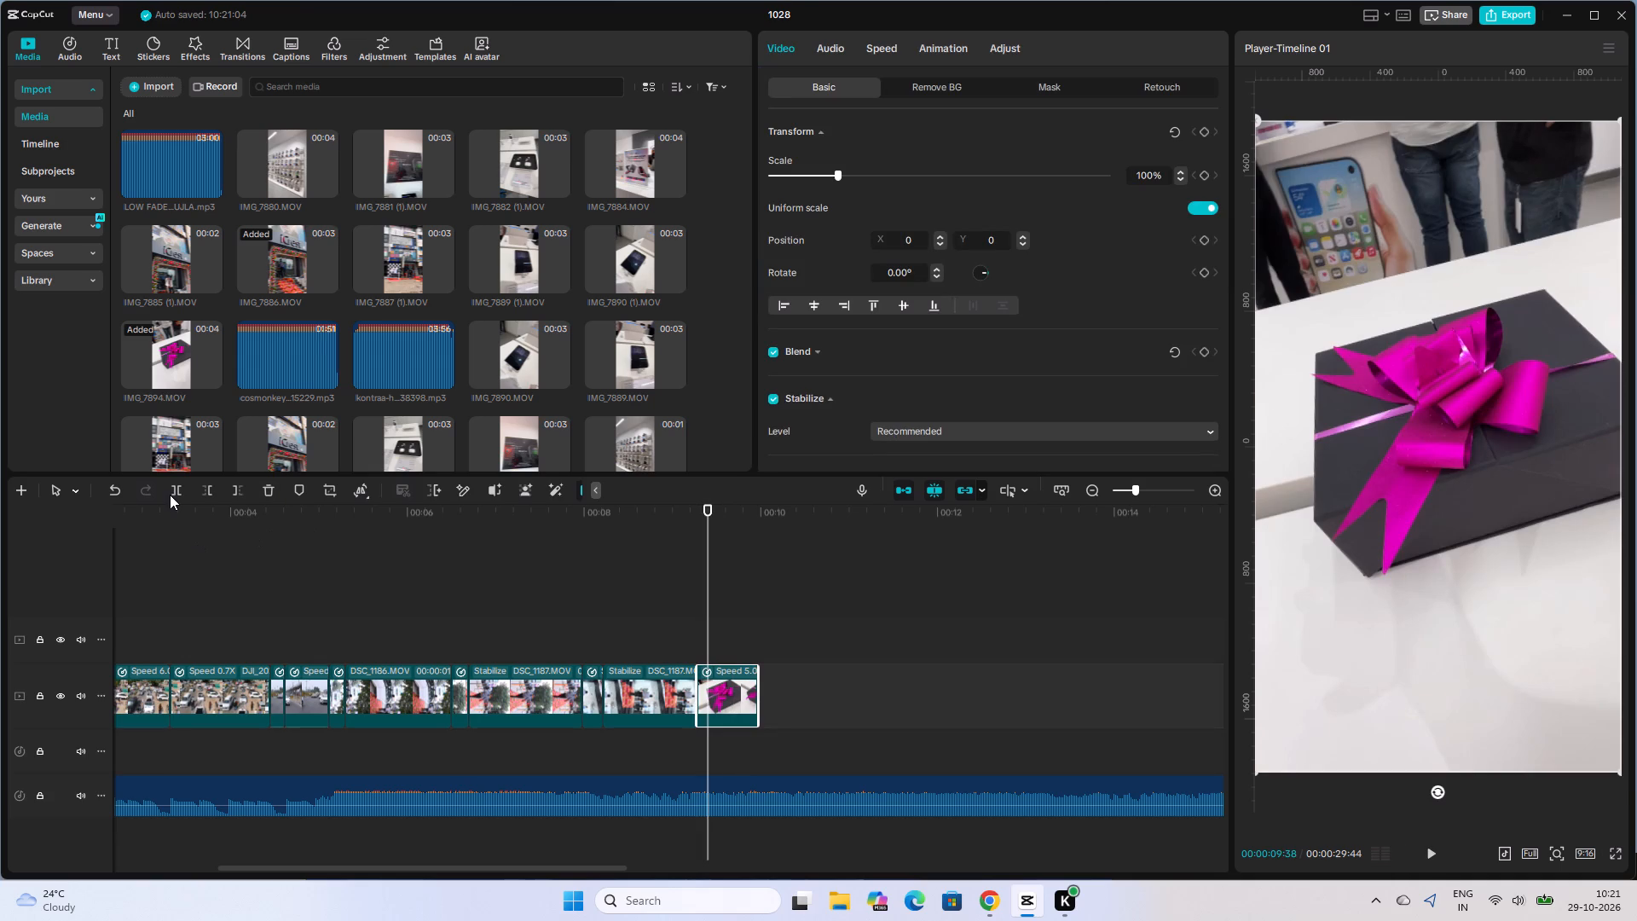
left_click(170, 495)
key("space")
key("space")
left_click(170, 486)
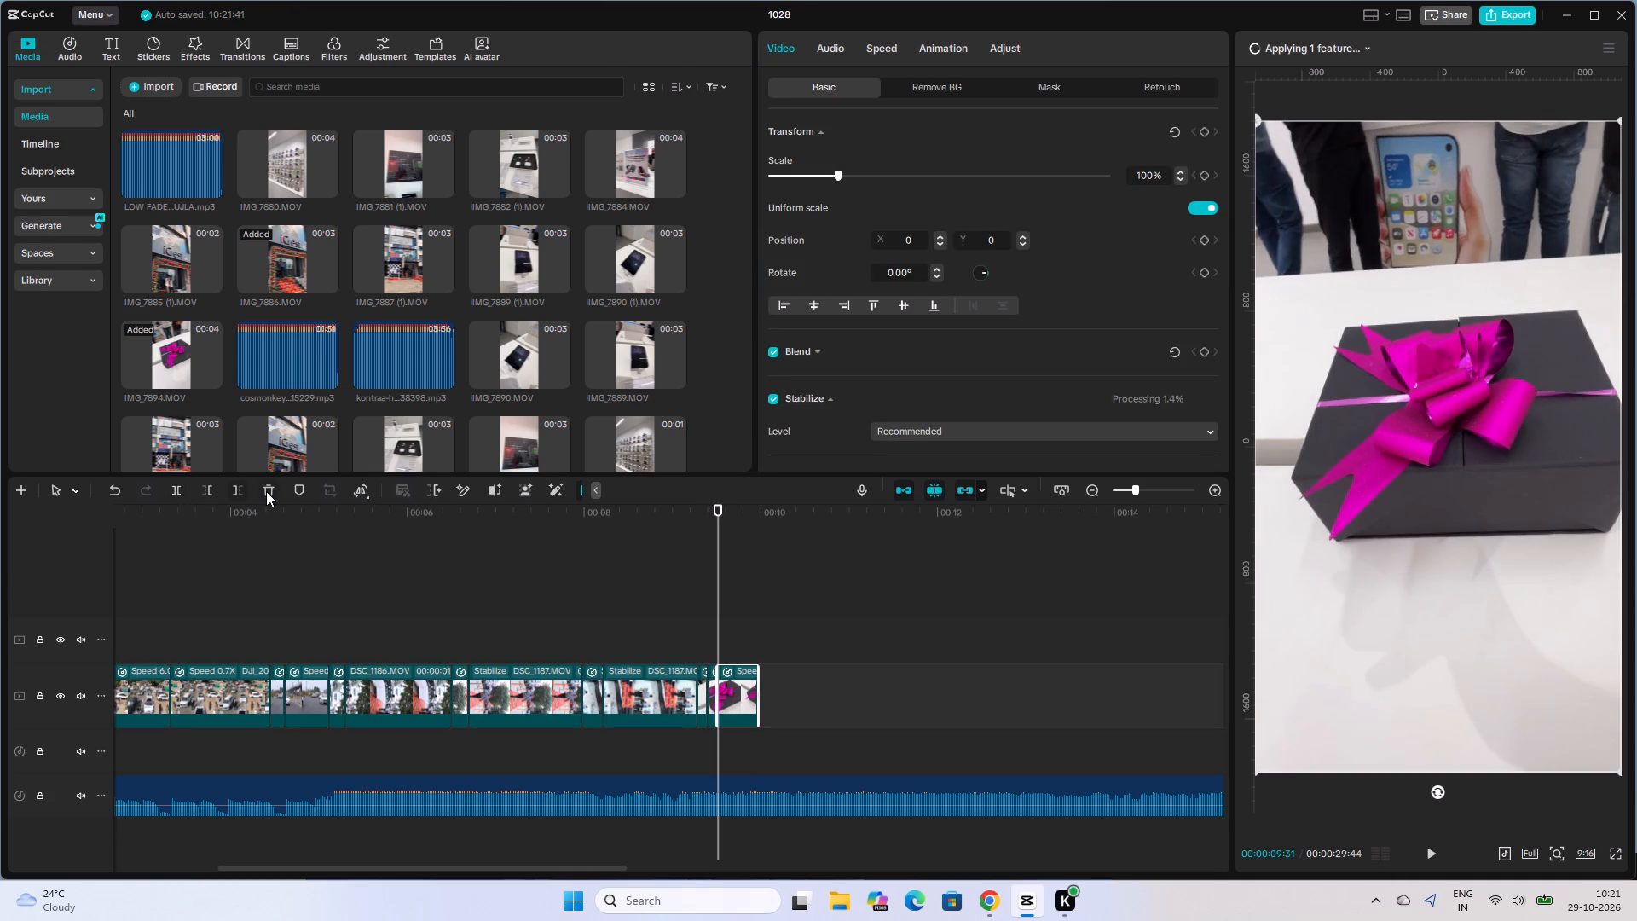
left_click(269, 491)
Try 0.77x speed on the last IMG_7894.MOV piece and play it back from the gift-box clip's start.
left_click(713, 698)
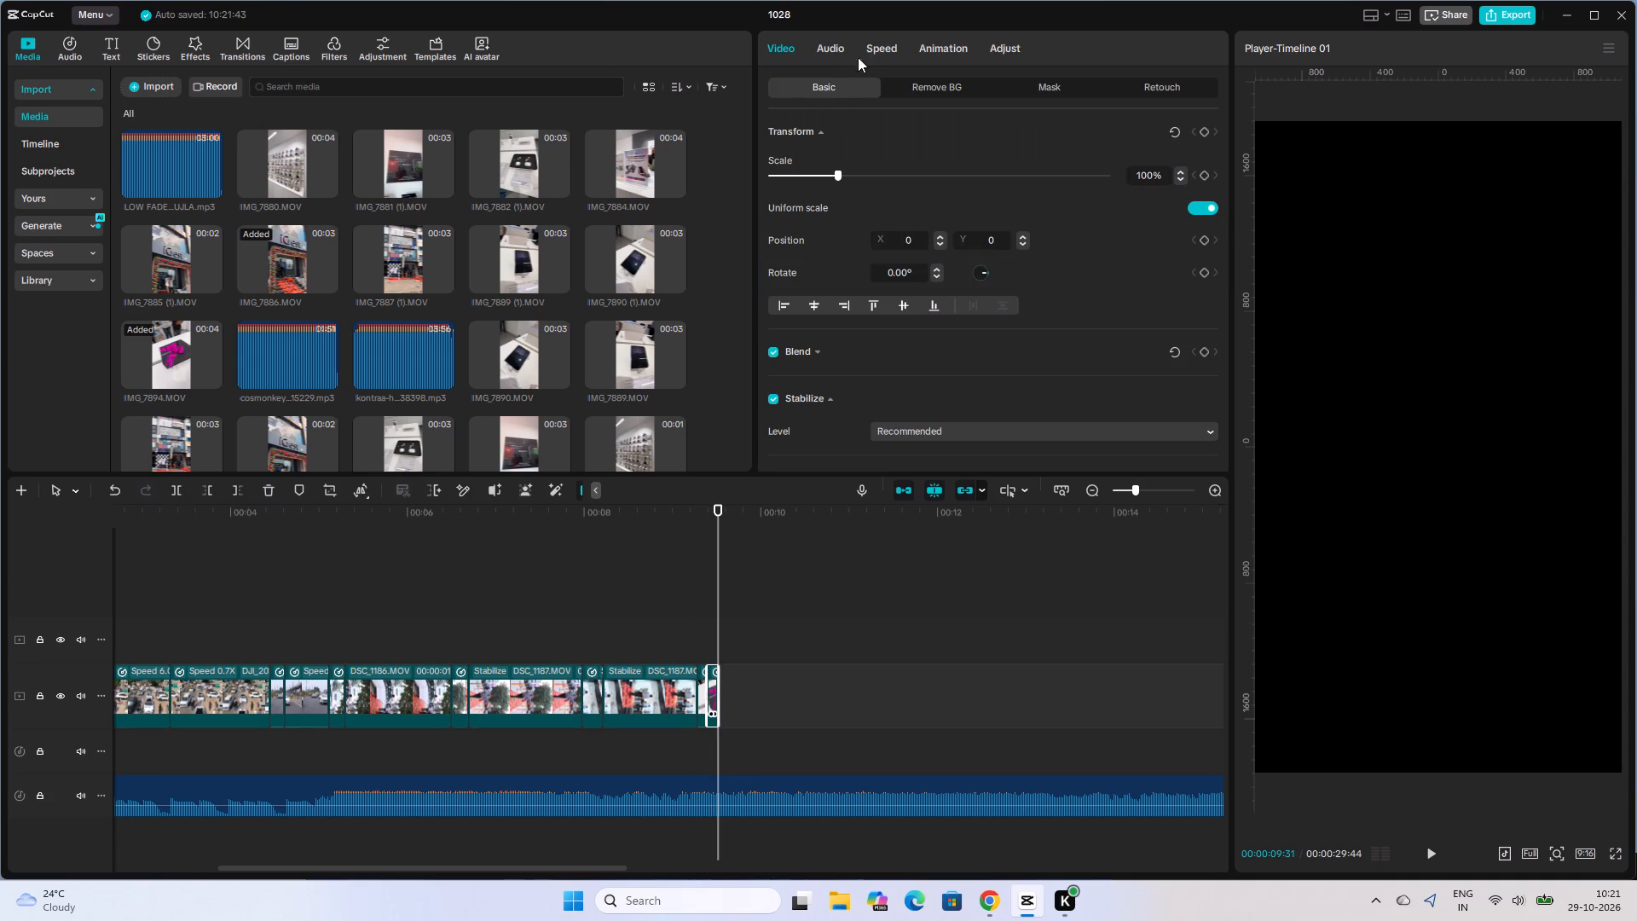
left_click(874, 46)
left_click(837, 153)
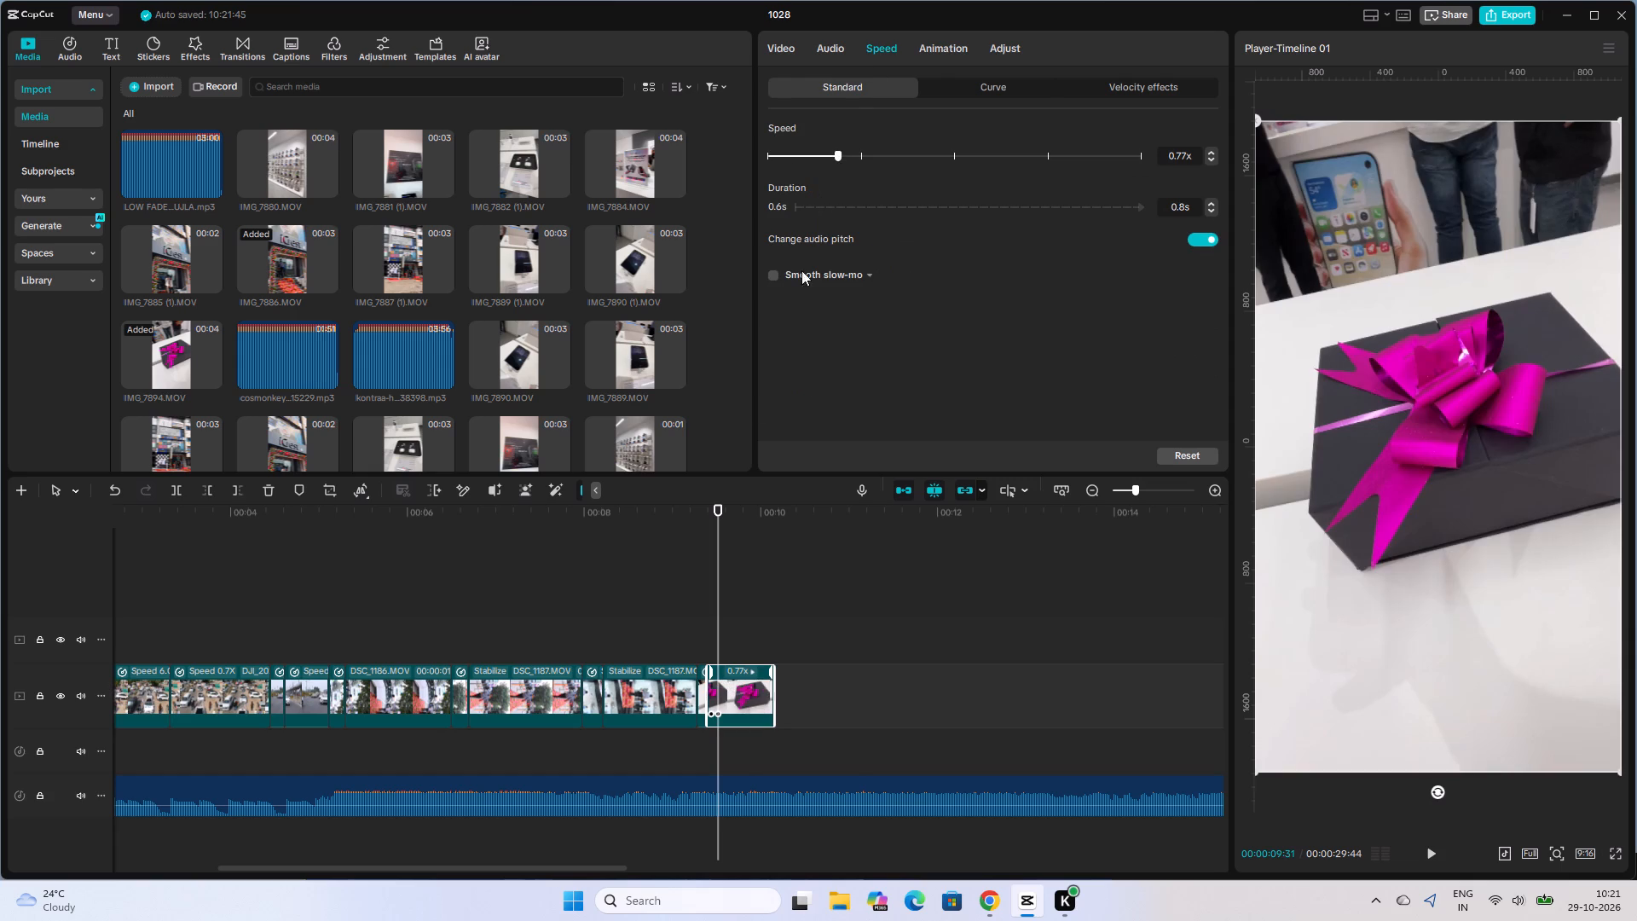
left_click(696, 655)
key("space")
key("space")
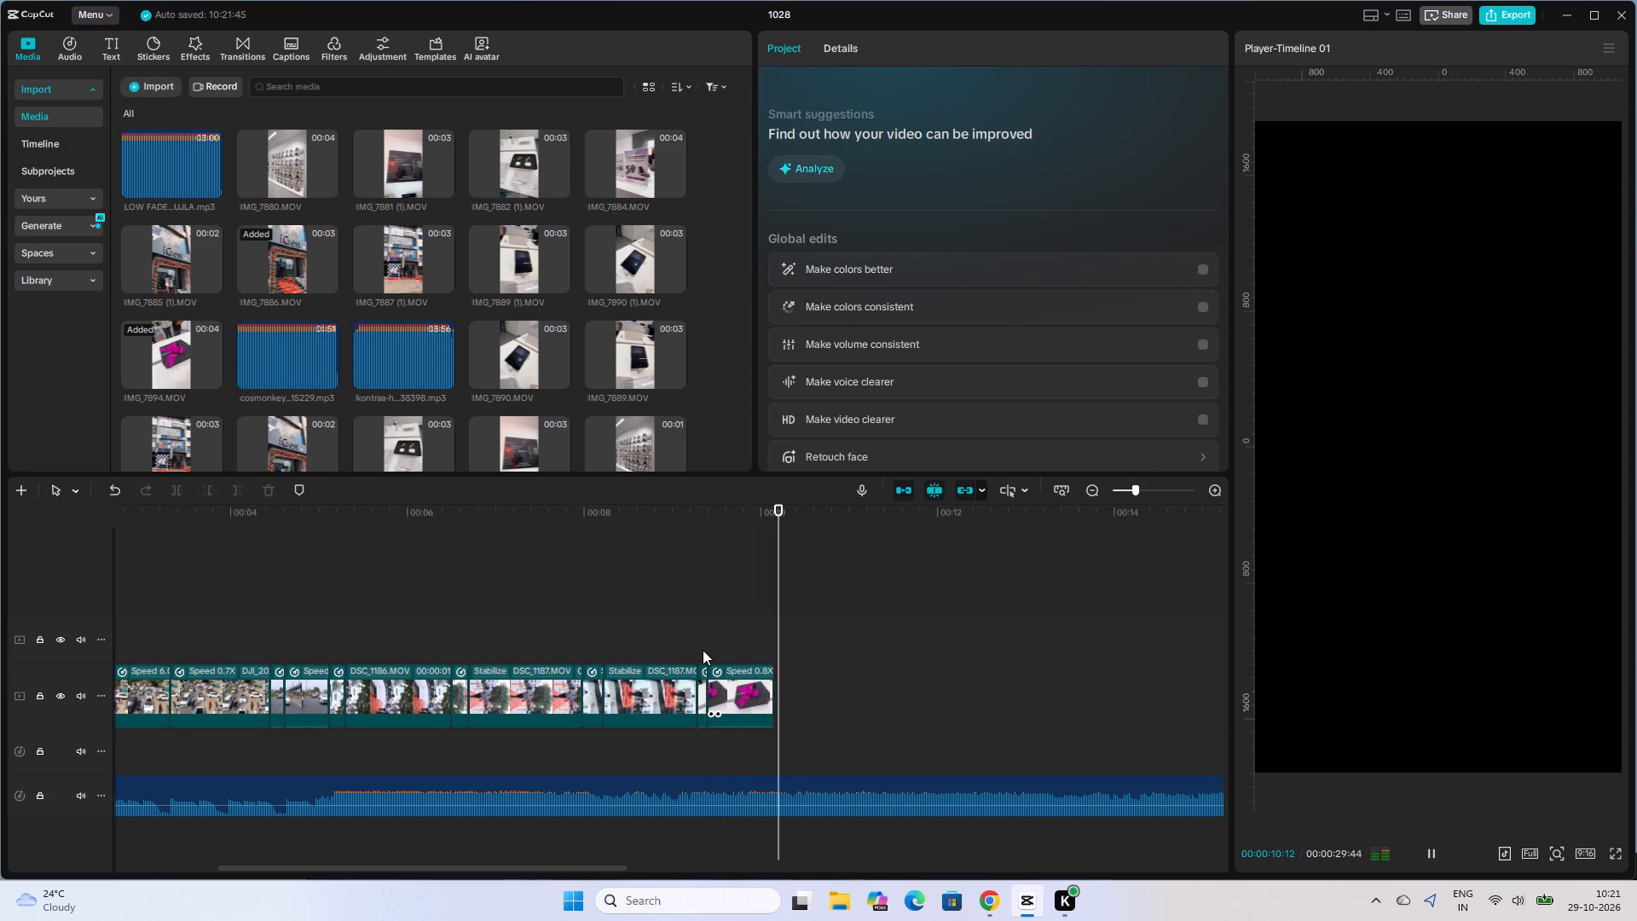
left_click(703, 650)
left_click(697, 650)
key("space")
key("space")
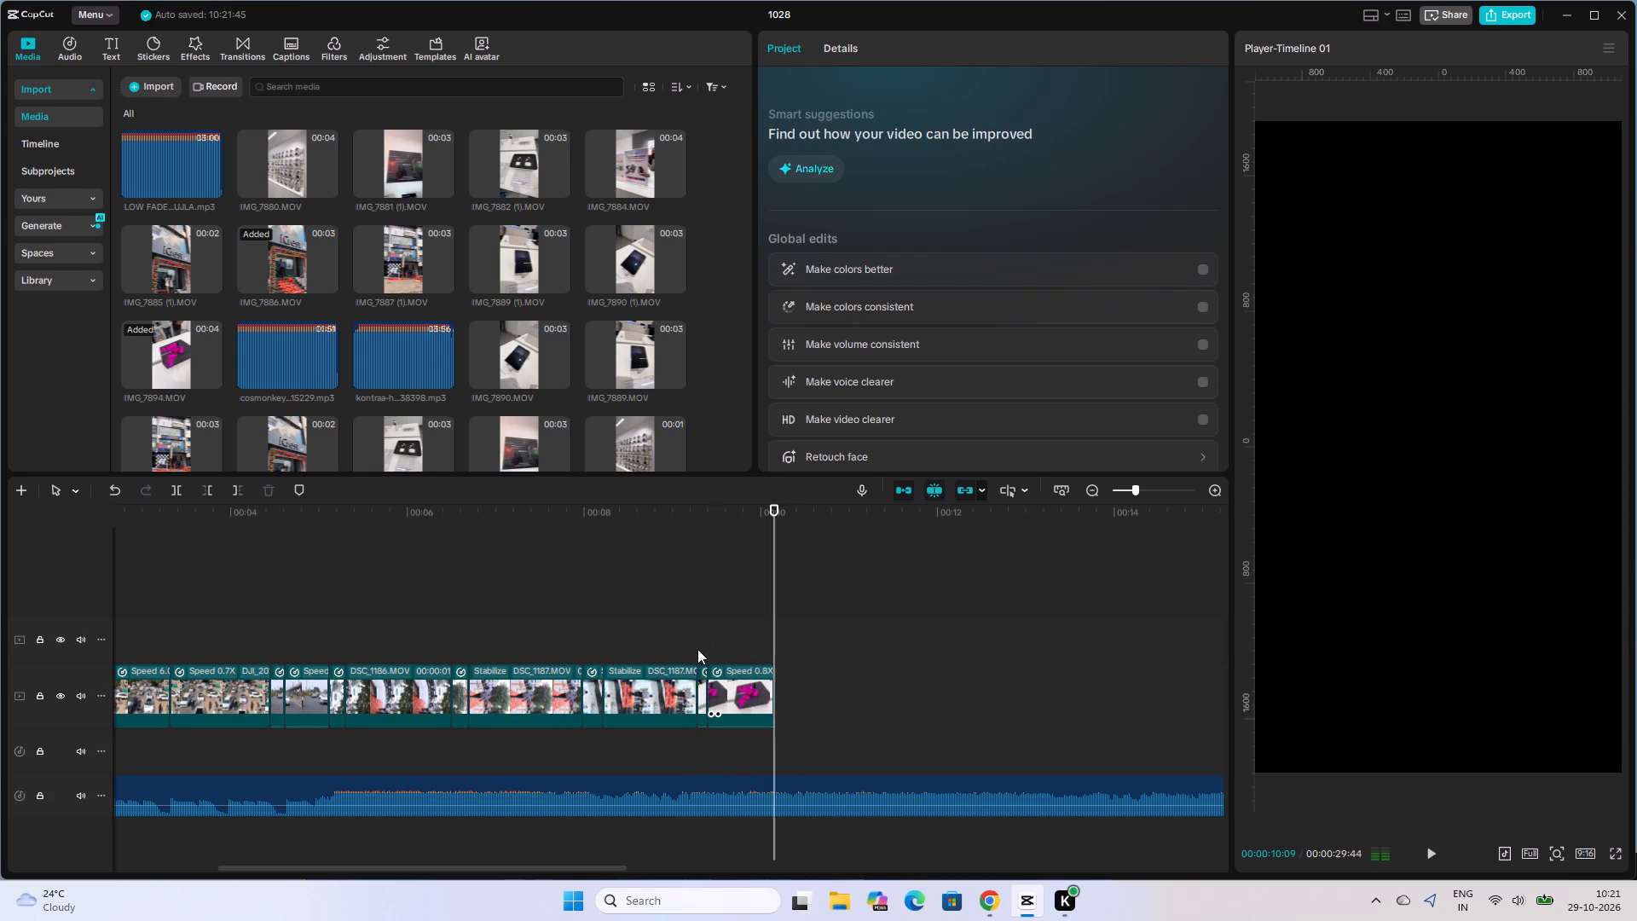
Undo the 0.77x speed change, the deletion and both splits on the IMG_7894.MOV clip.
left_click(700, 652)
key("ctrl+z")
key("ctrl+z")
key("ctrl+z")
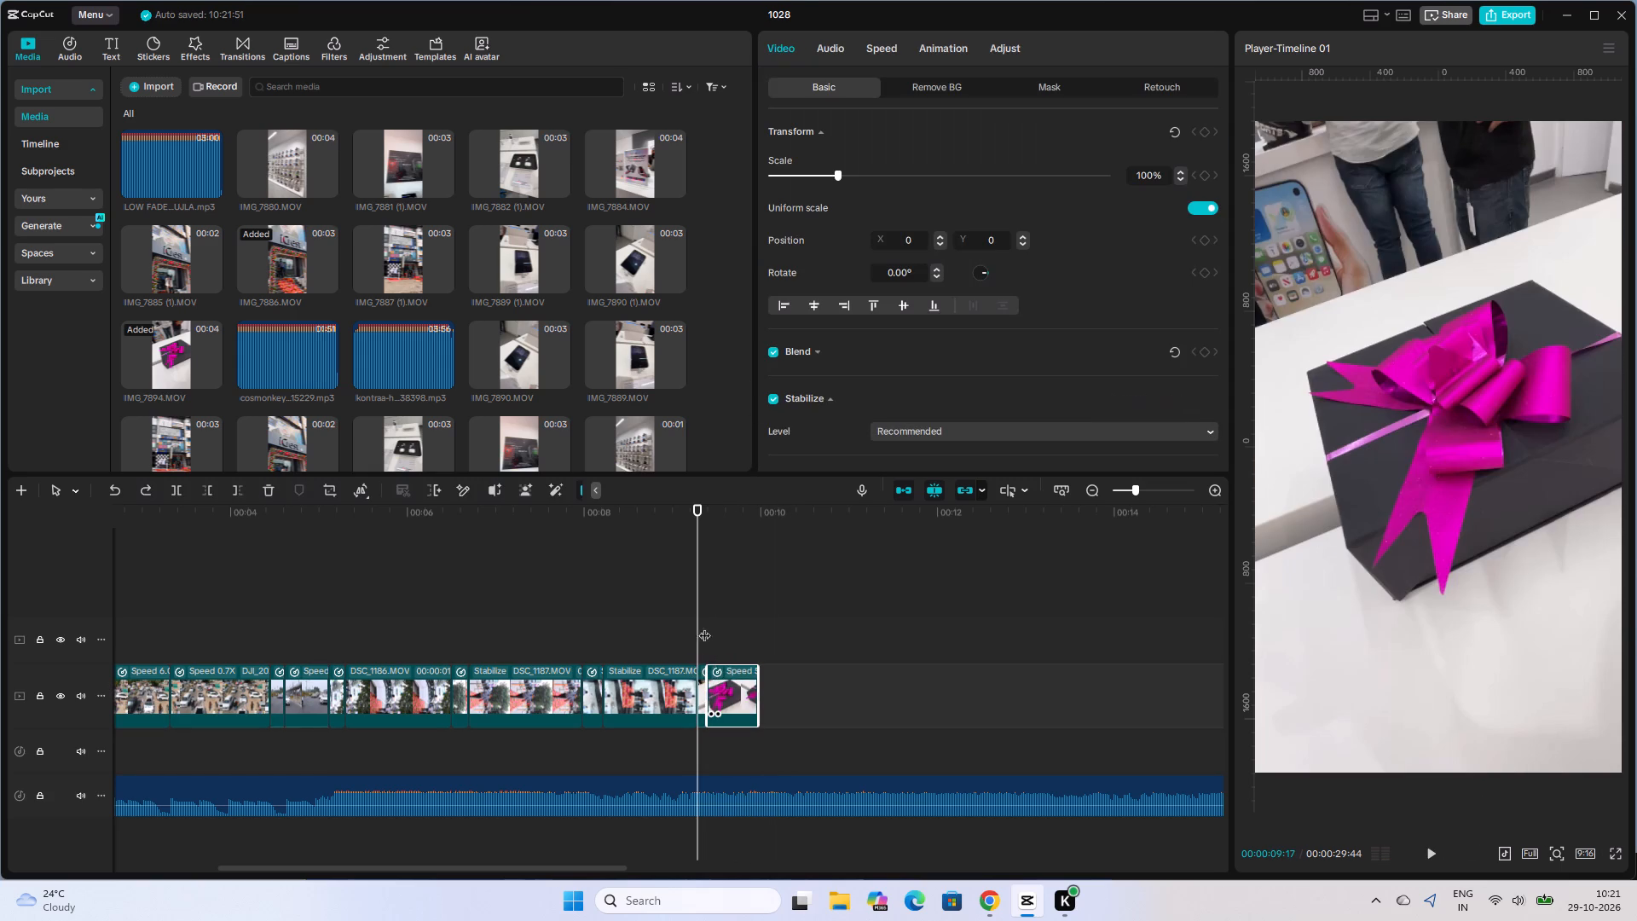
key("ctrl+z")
Split the IMG_7894.MOV clip at 00:00:09:31 and 00:00:09:40 and delete the part after the second cut.
left_click(719, 652)
left_click(719, 683)
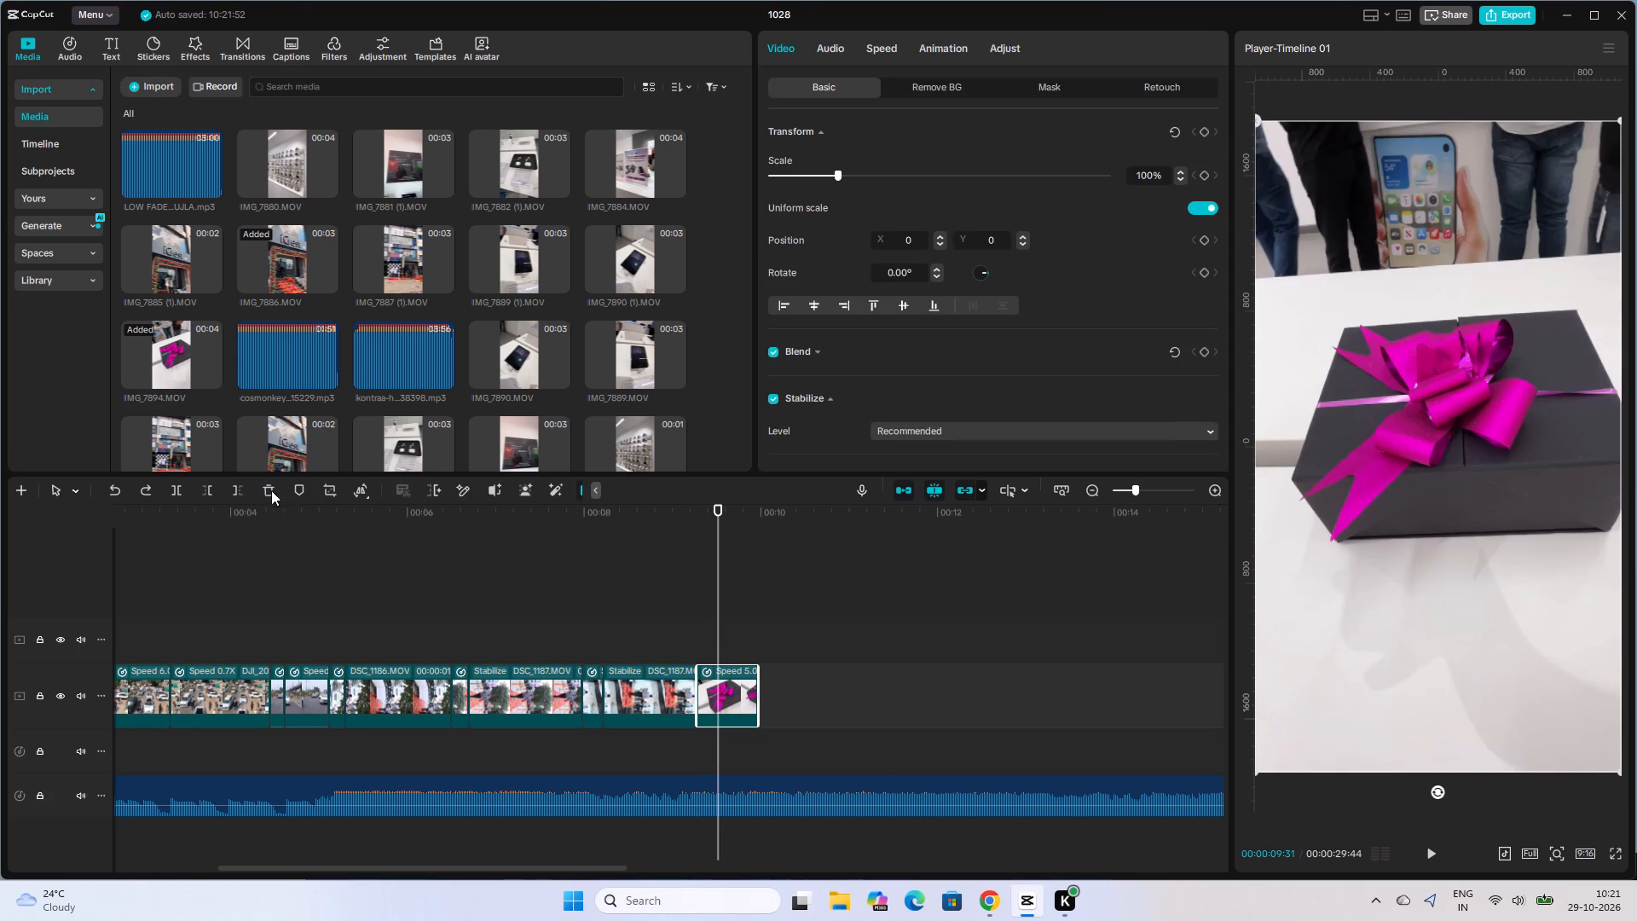
left_click(172, 491)
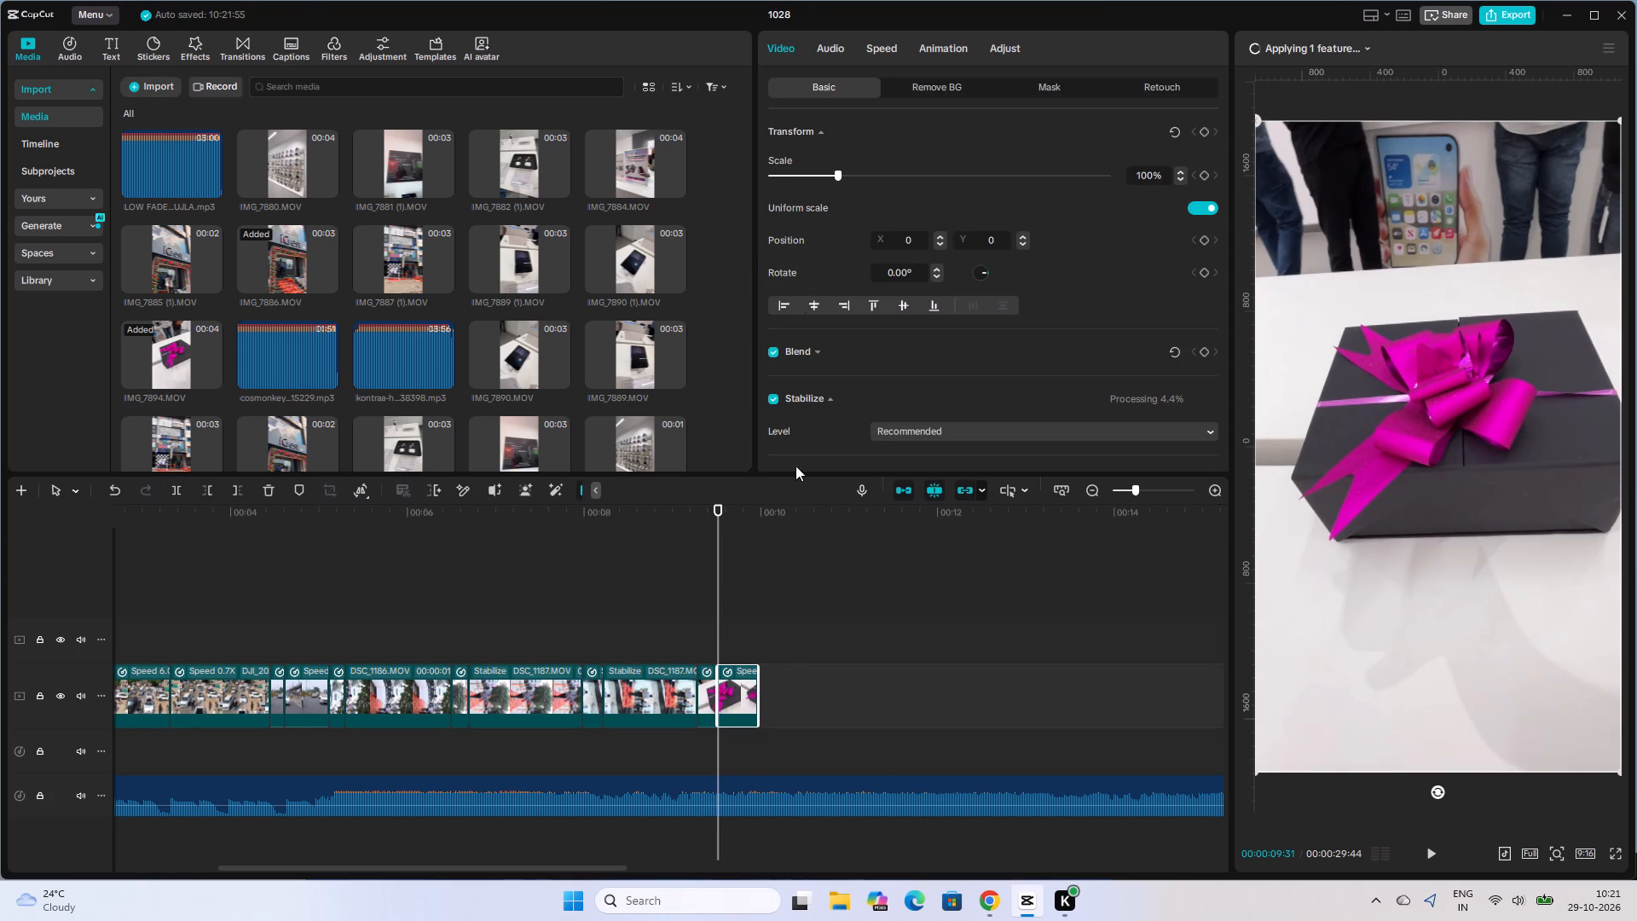
left_click(731, 647)
left_click(736, 675)
left_click(179, 489)
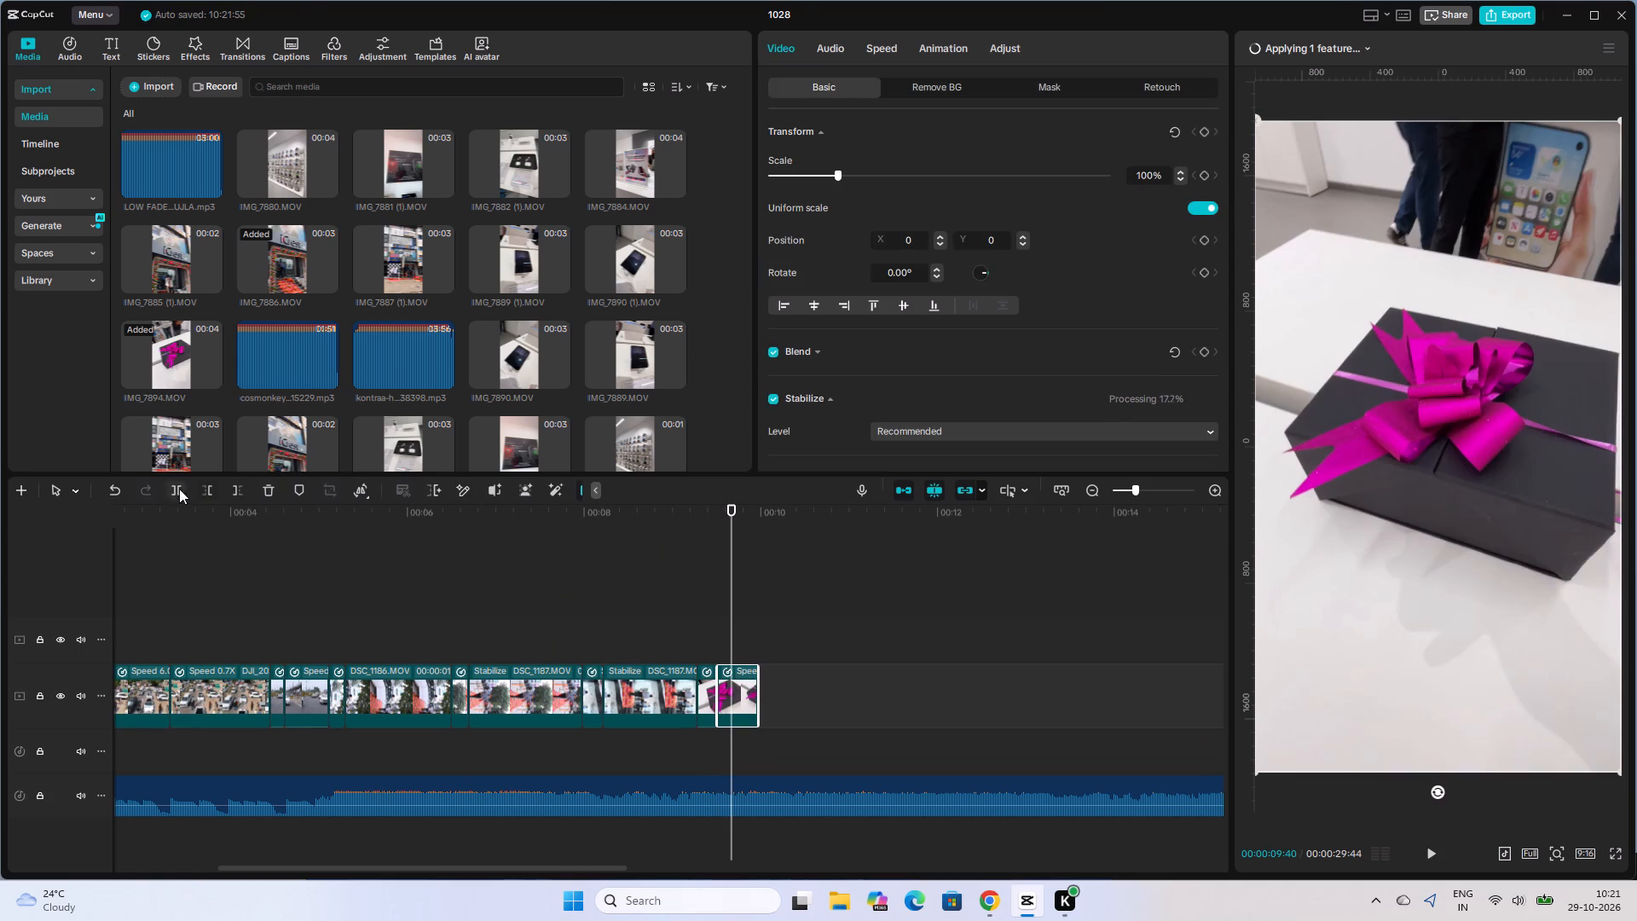
left_click(275, 490)
Set the last IMG_7894.MOV piece, starting at 00:00:09:31, to 0.77x speed.
left_click(721, 706)
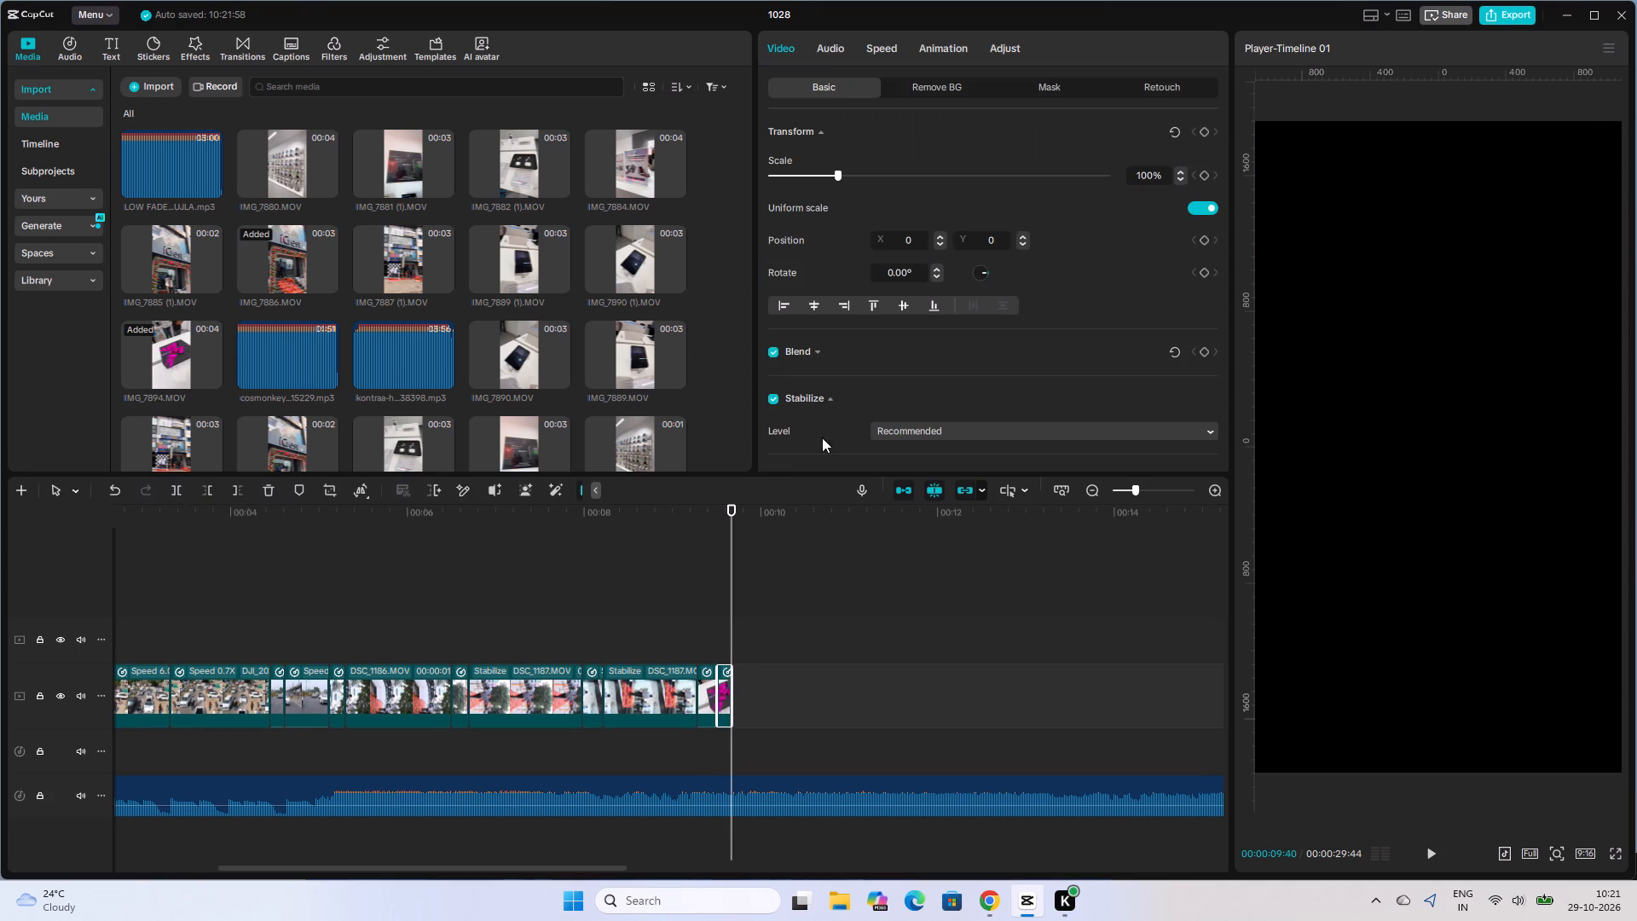
left_click(887, 51)
left_click(837, 157)
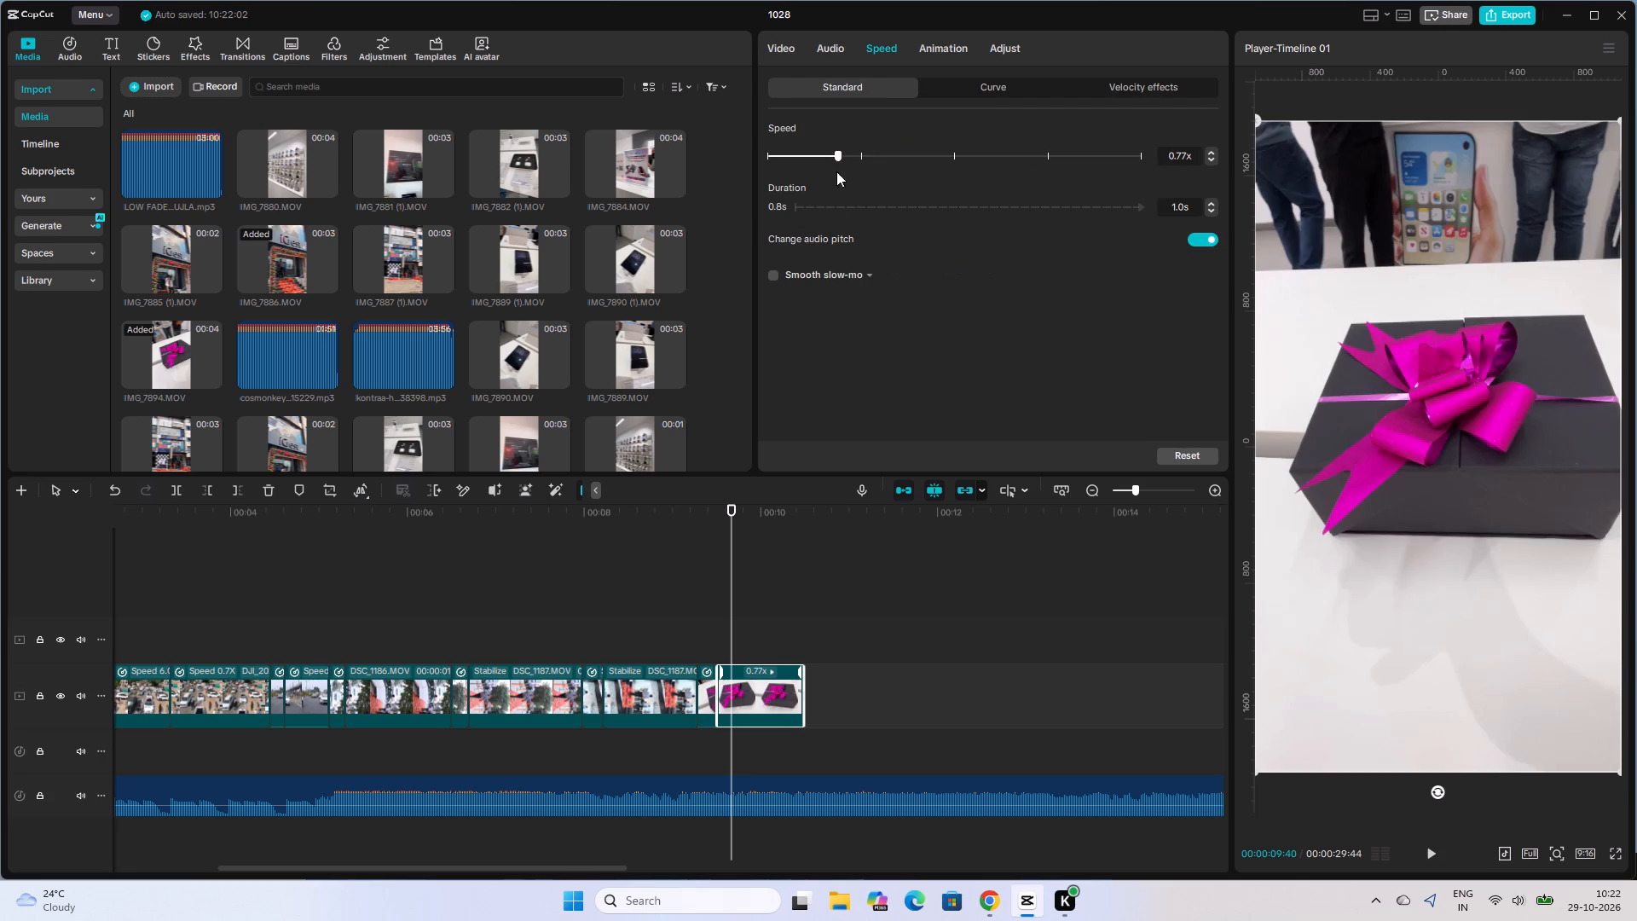
Set the last IMG_7894.MOV piece to about 0.7x speed and play the gift-box shot back from its start.
left_click(830, 153)
left_click(703, 601)
key("space")
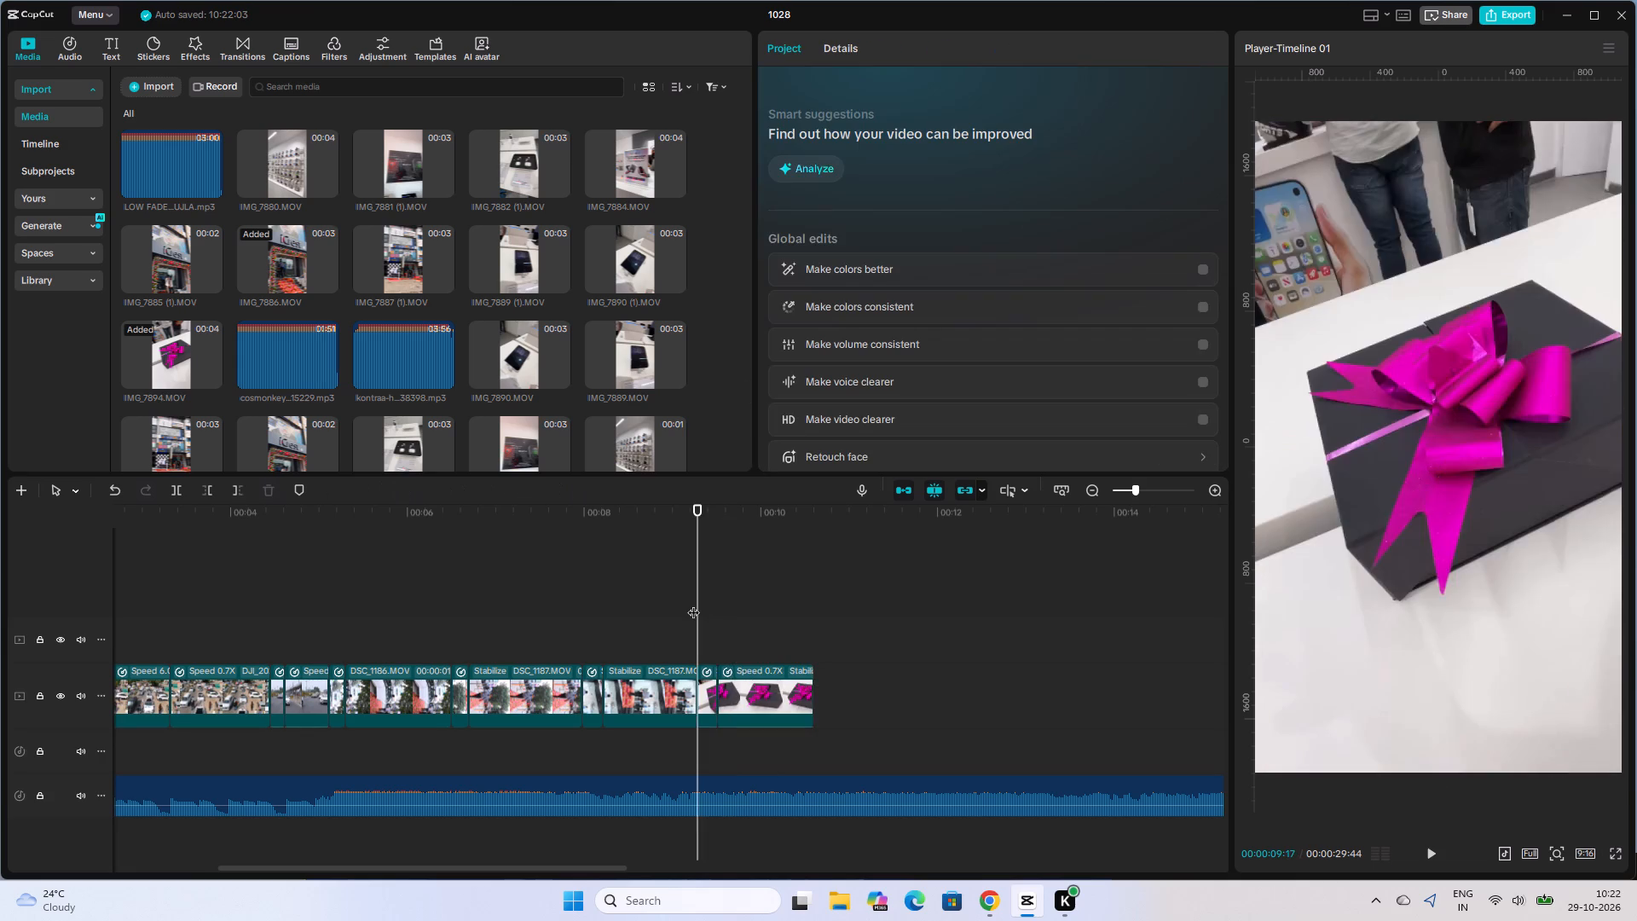
key("space")
Split the last IMG_7894.MOV piece at 00:00:10:14 and delete the part after the cut.
left_click(769, 710)
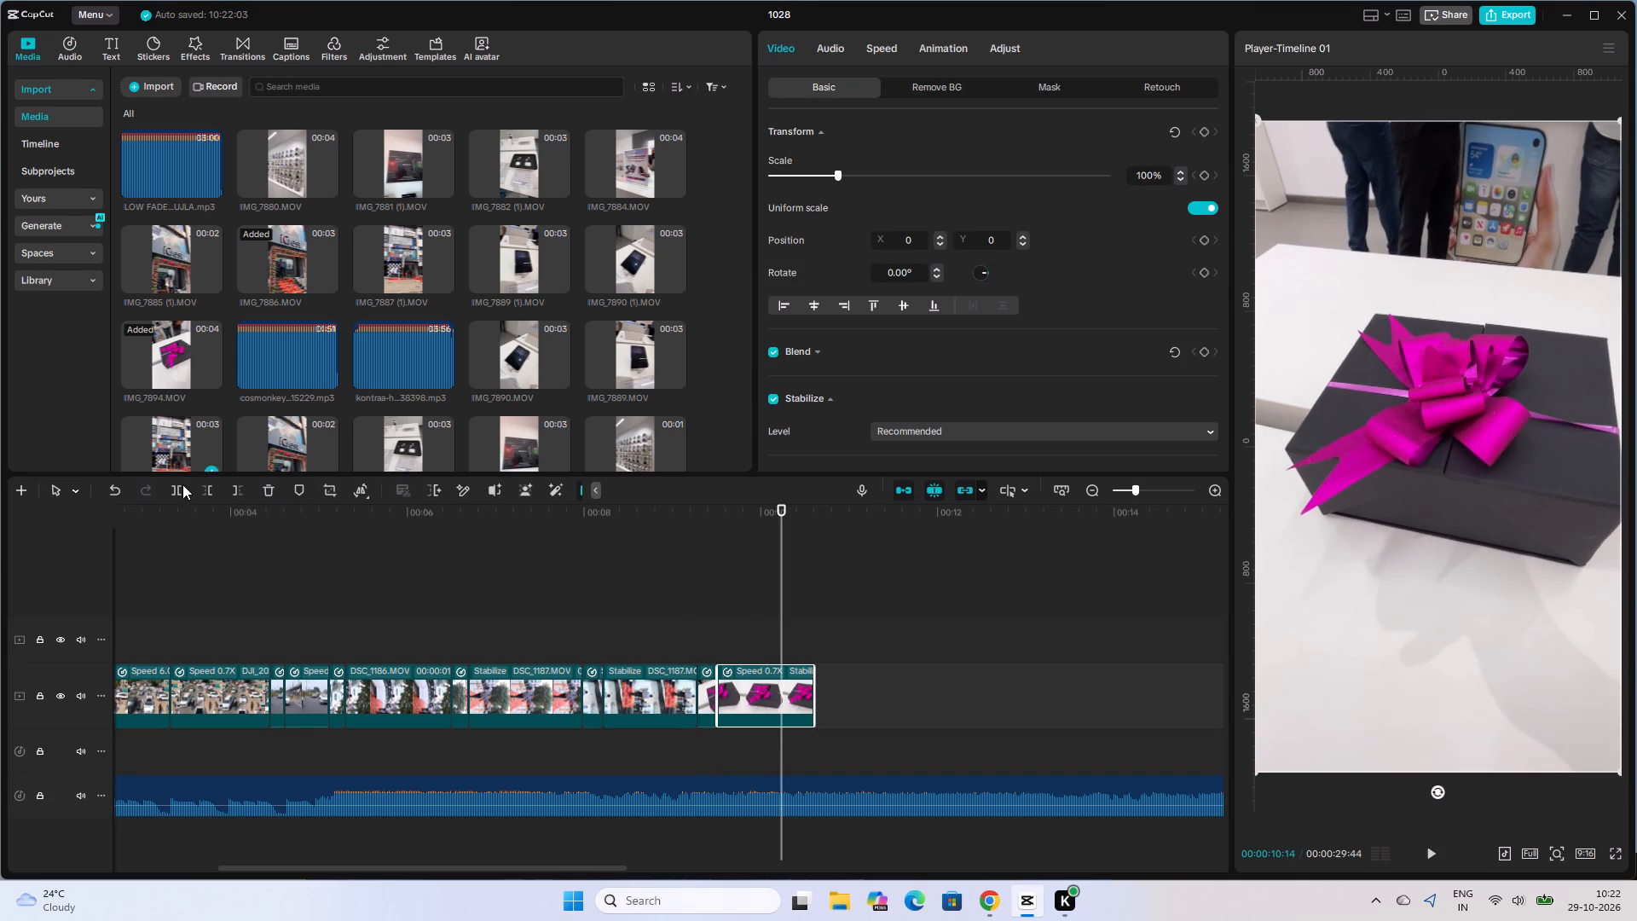
left_click(176, 487)
left_click(289, 488)
left_click(278, 489)
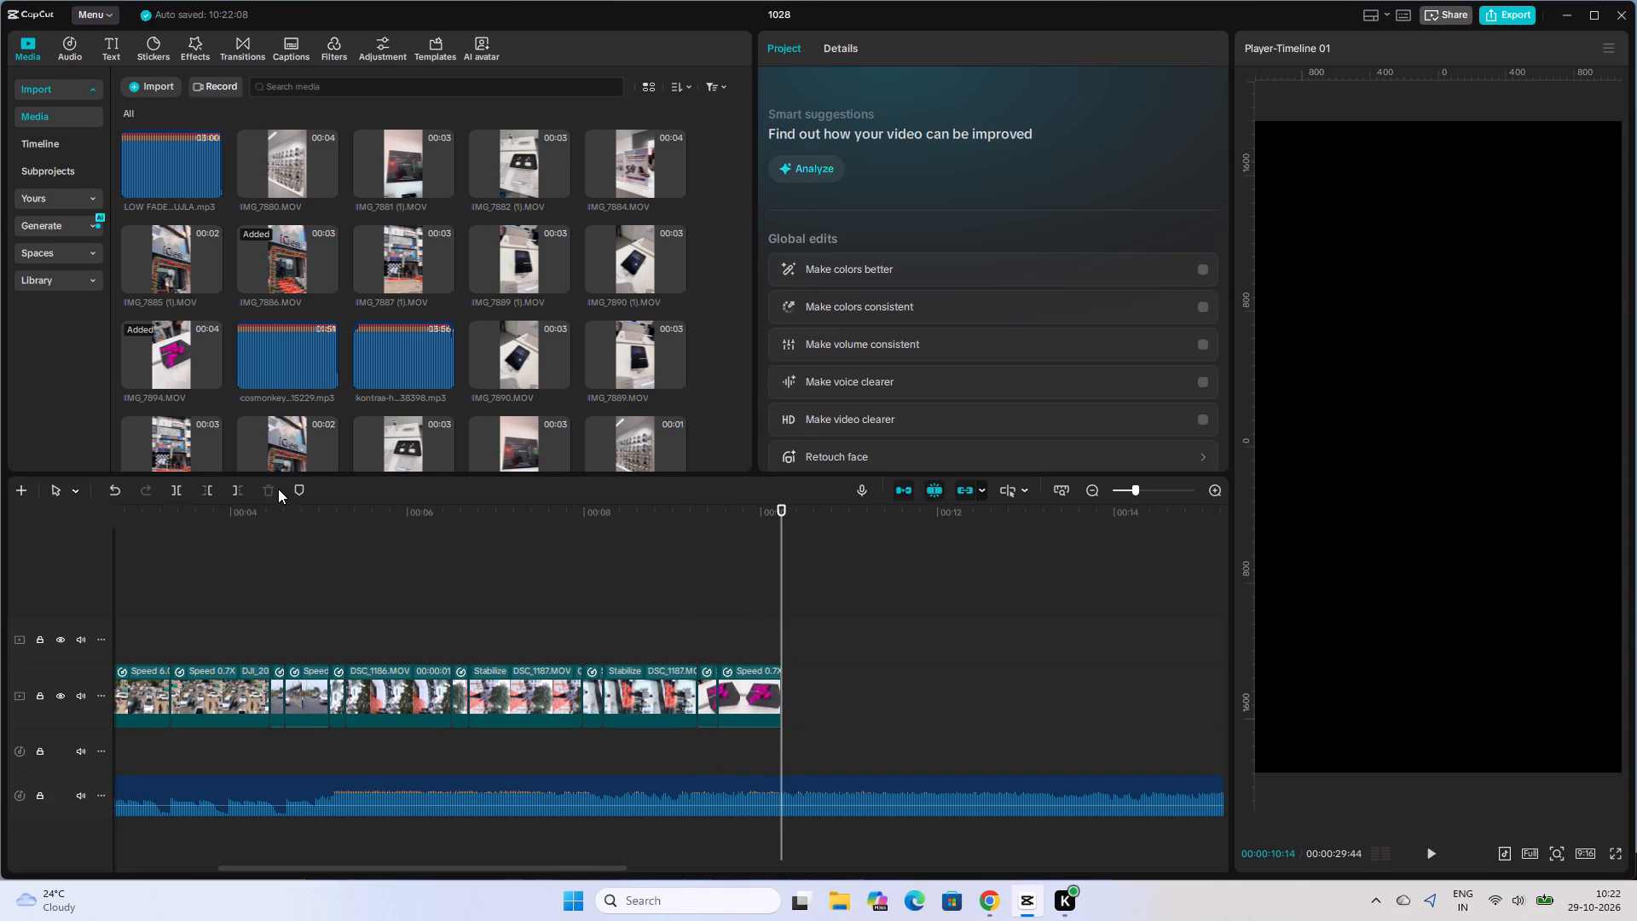
Look through the imported media for a shot to follow the gift-box clip.
scroll(268, 410, "down", 1)
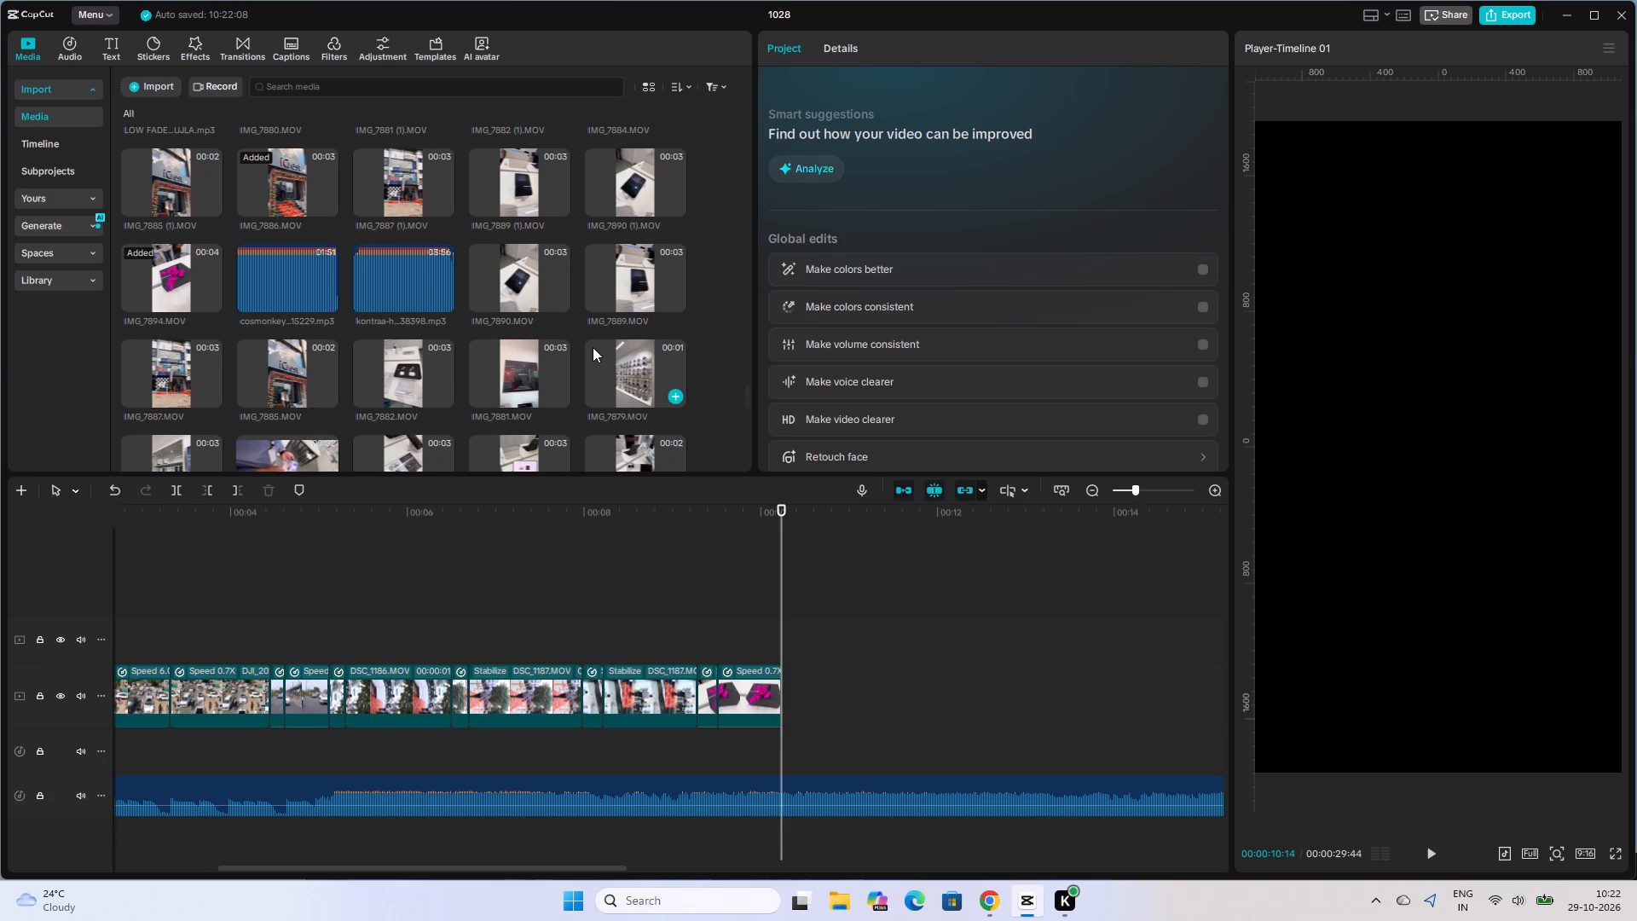
scroll(593, 347, "up", 4)
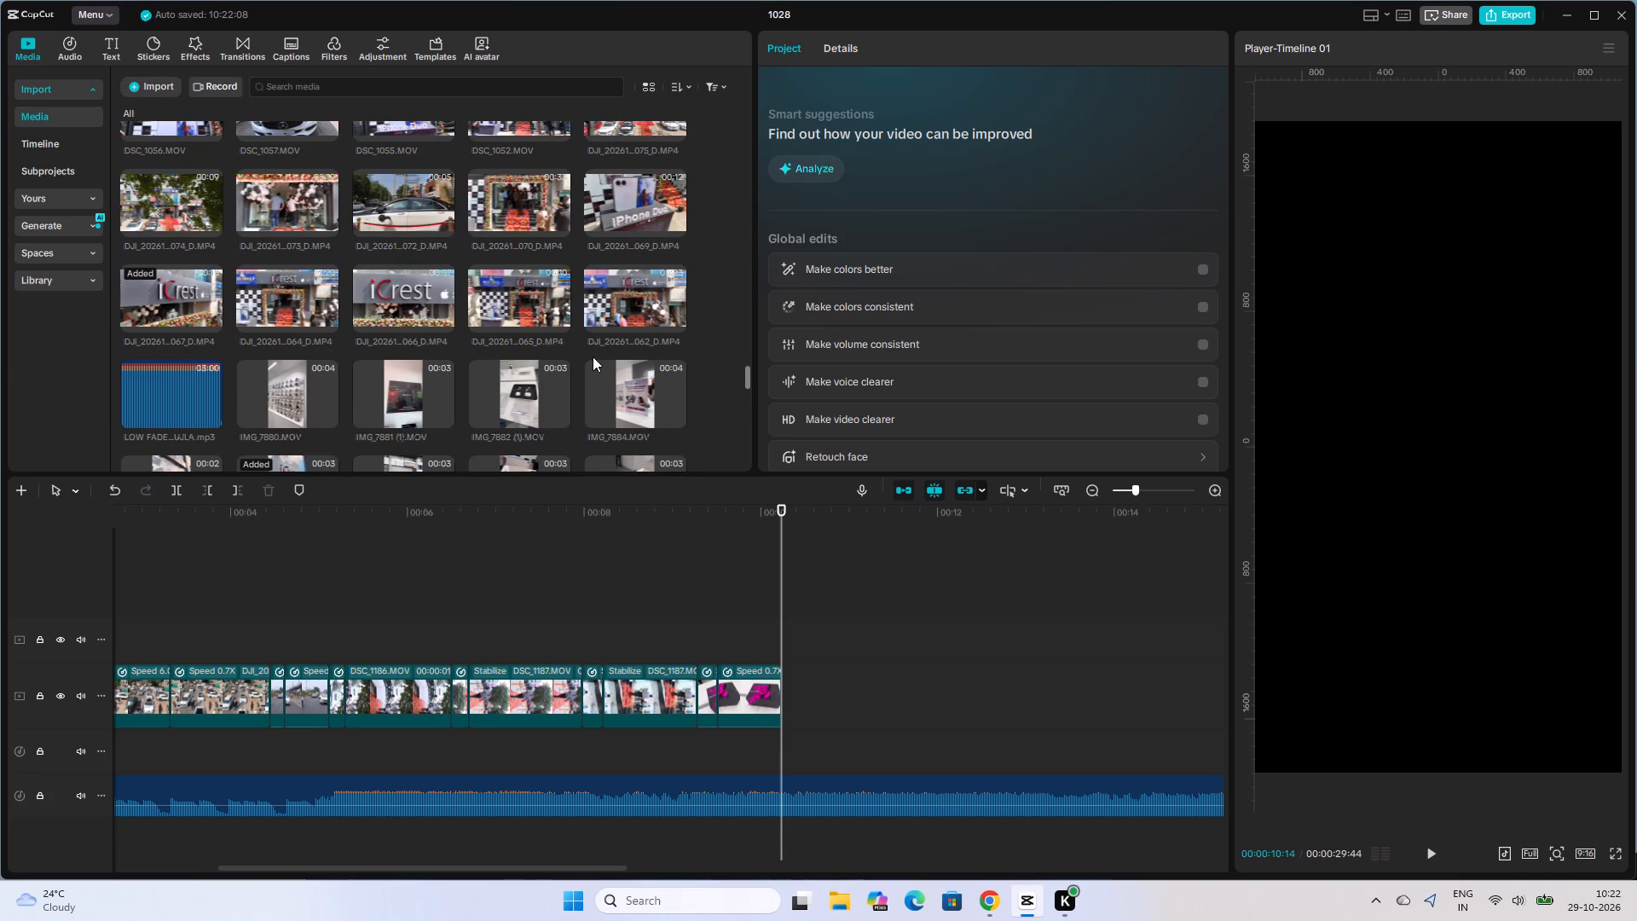
scroll(593, 356, "up", 3)
scroll(591, 357, "down", 4)
Play back the sequence from about 00:00:04 through the end of the gift-box shot.
left_click(264, 610)
key("space")
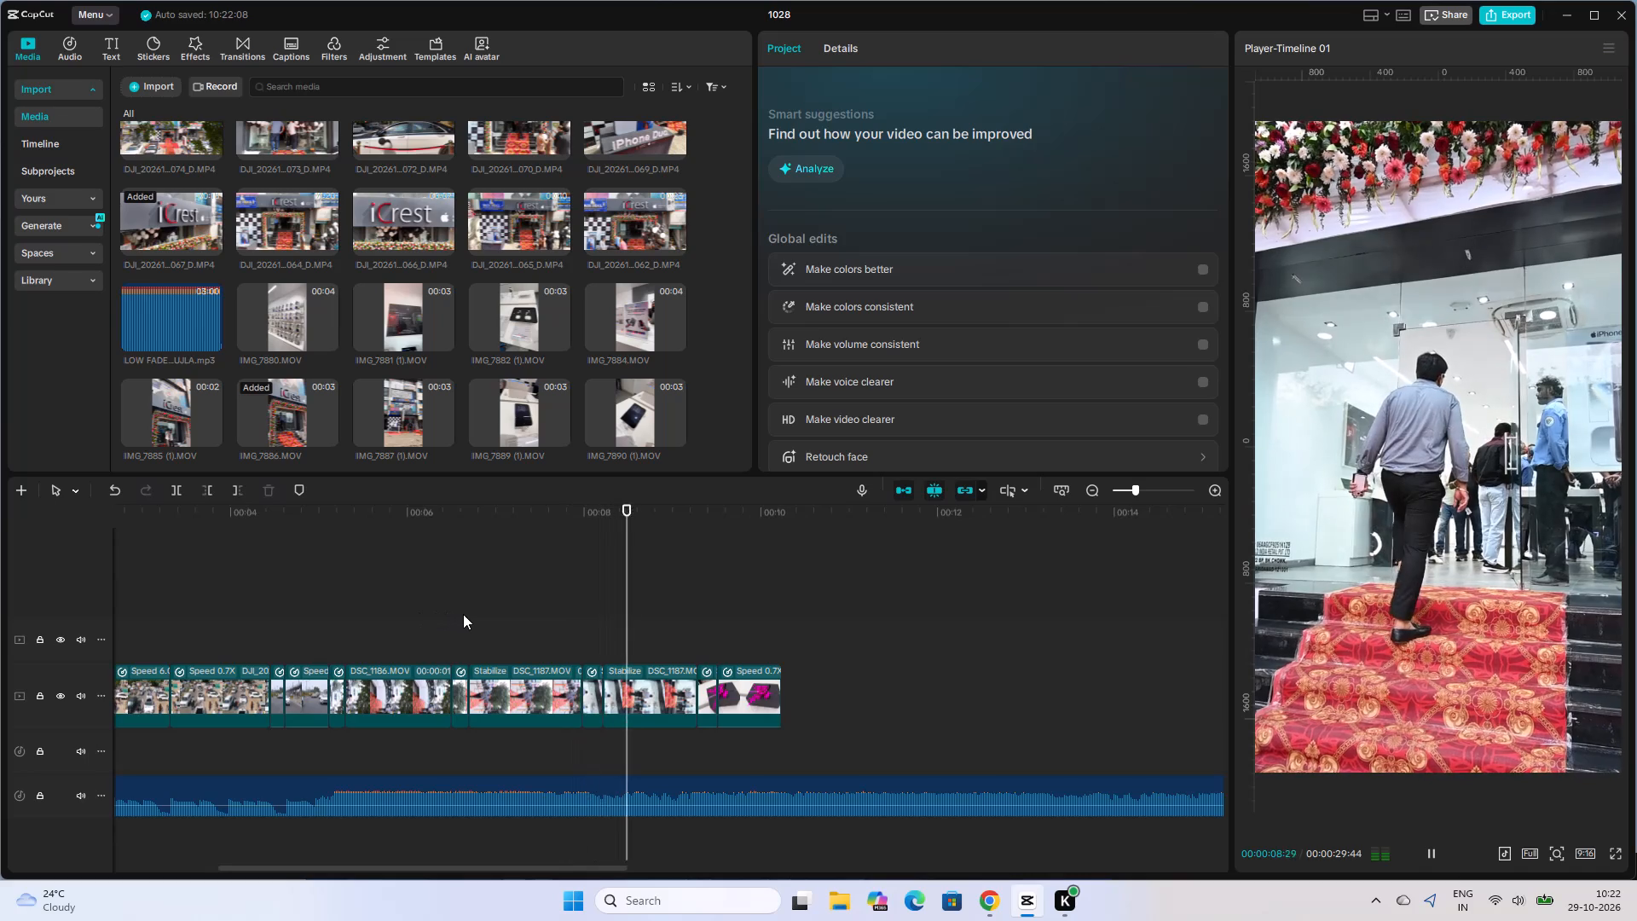
key("space")
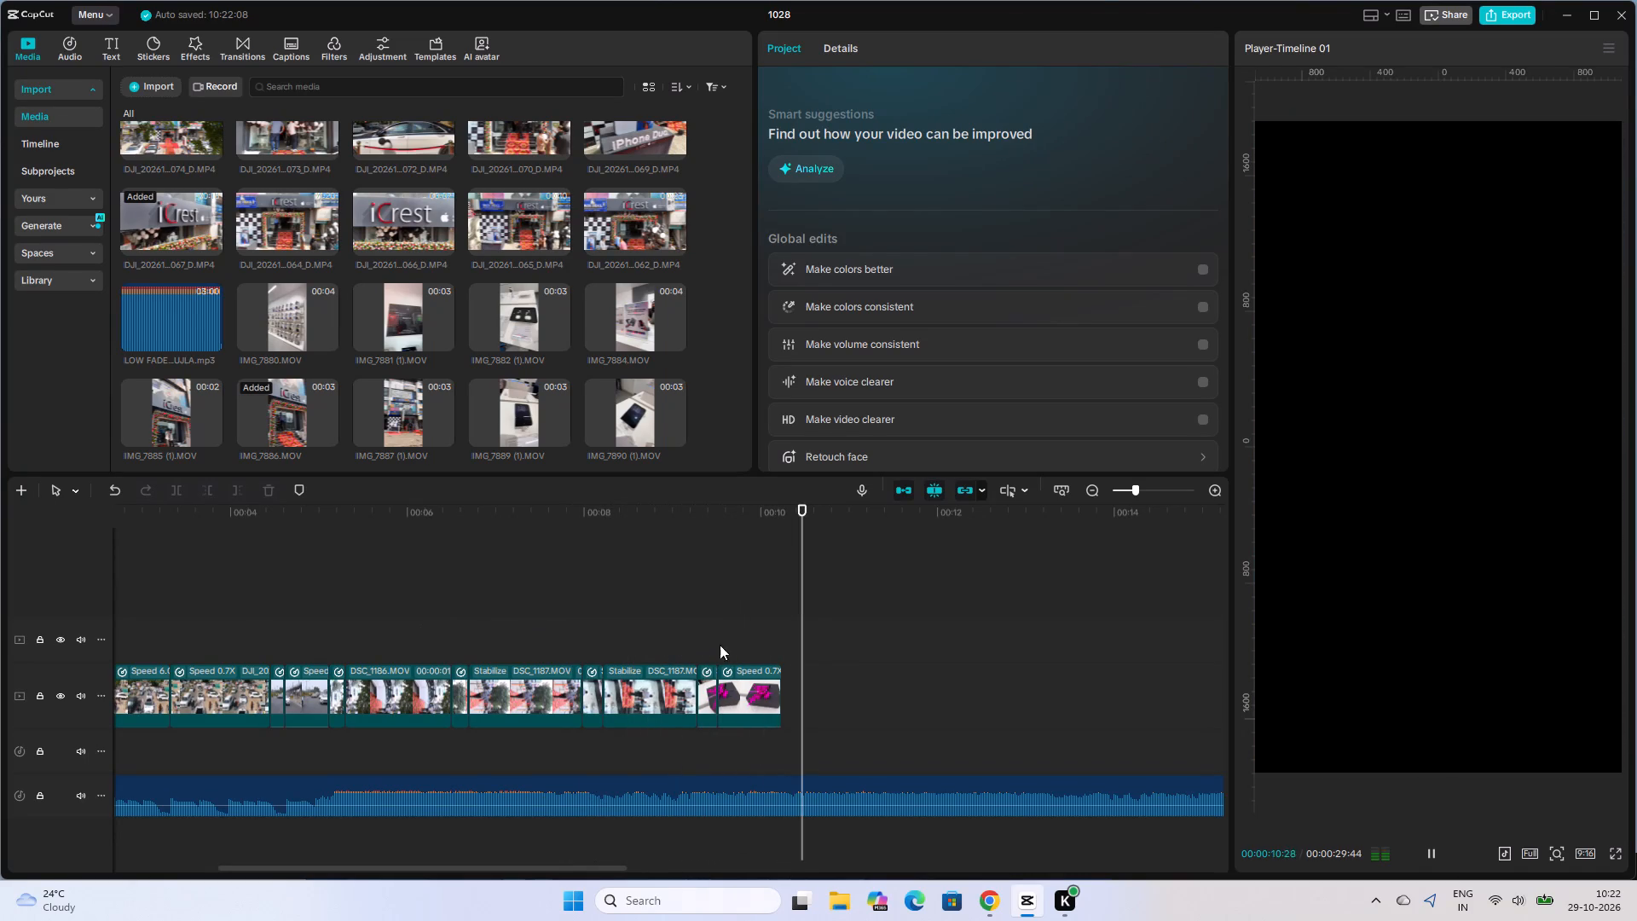
Place the playhead at the end of the gift-box clip, 00:00:10:14, and browse the imported IMG clips for the next shot.
left_click(798, 639)
left_click(784, 649)
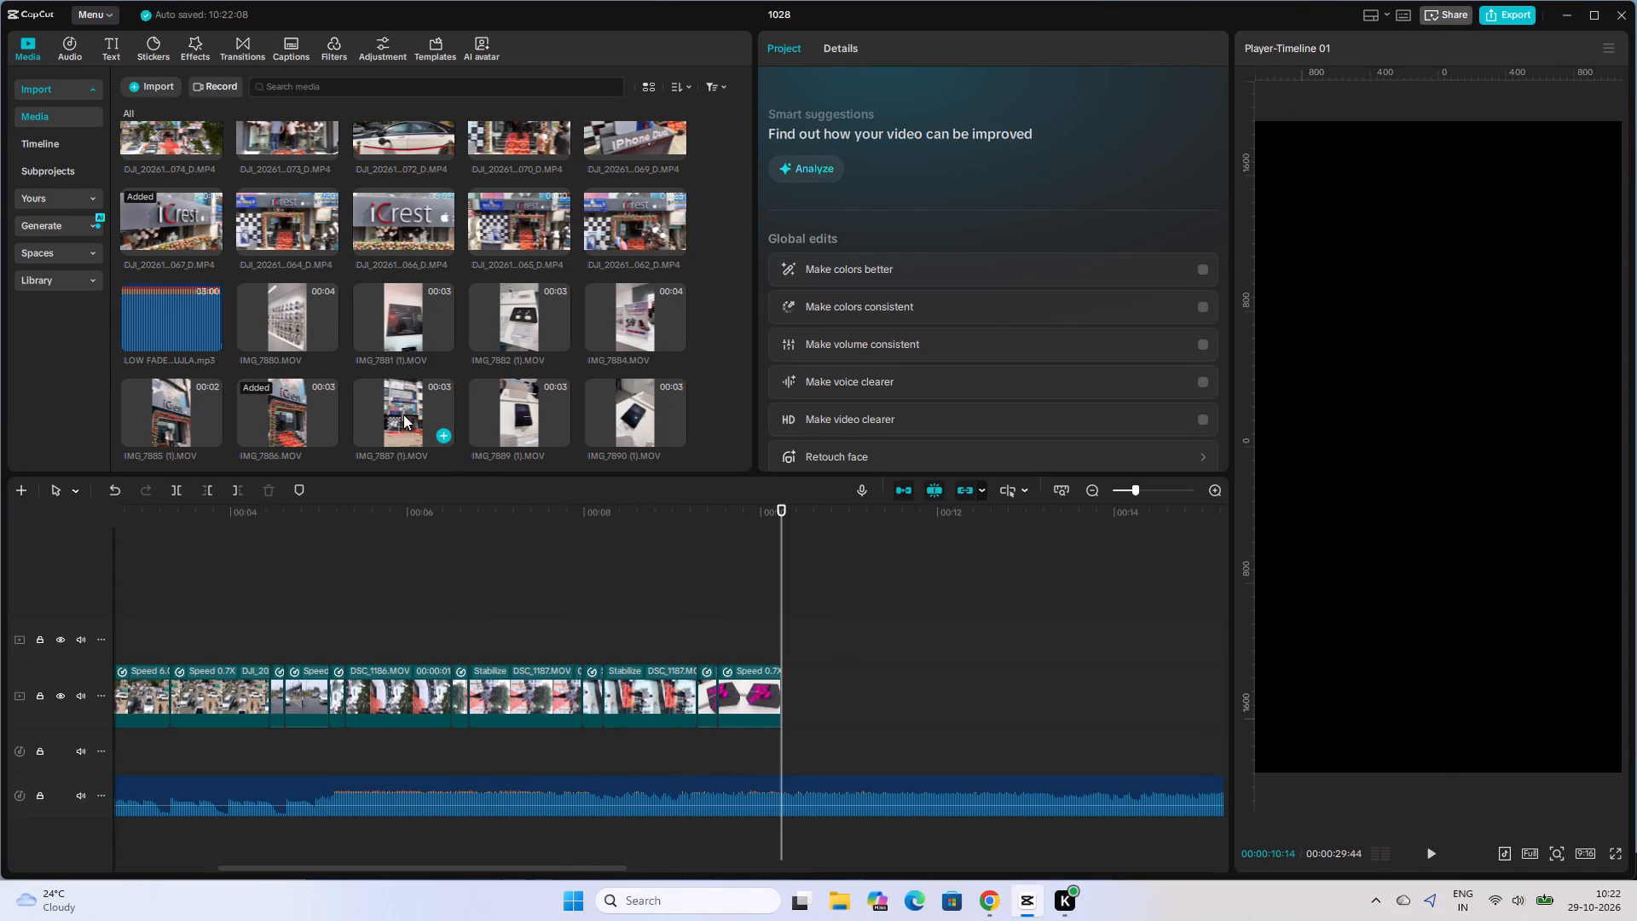
scroll(349, 327, "down", 2)
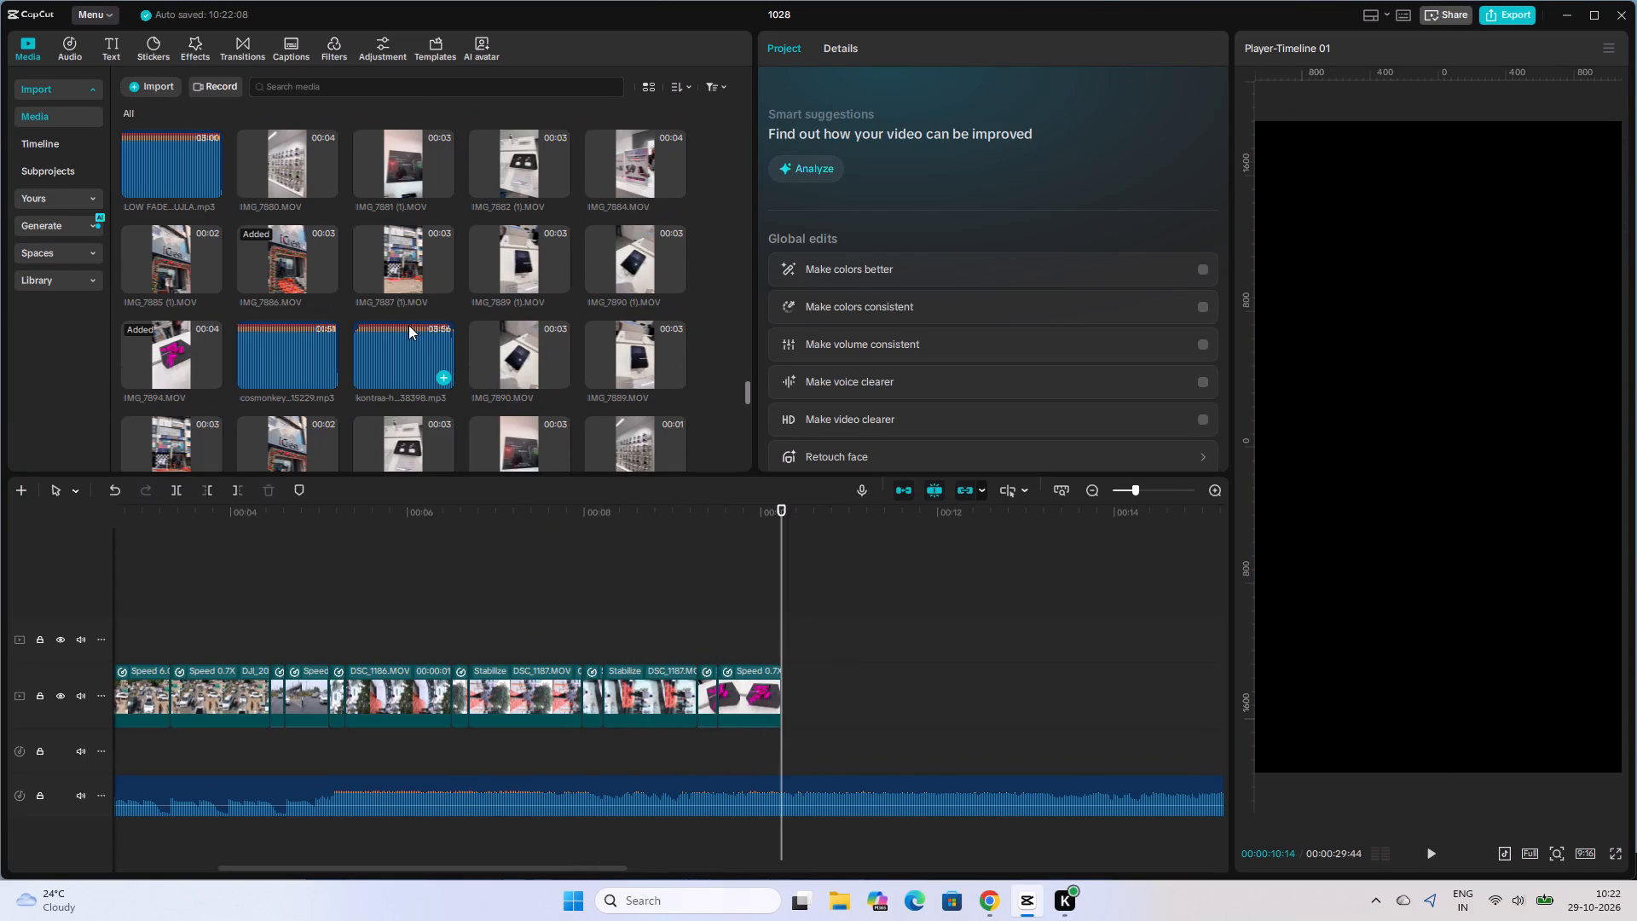
scroll(400, 344, "down", 1)
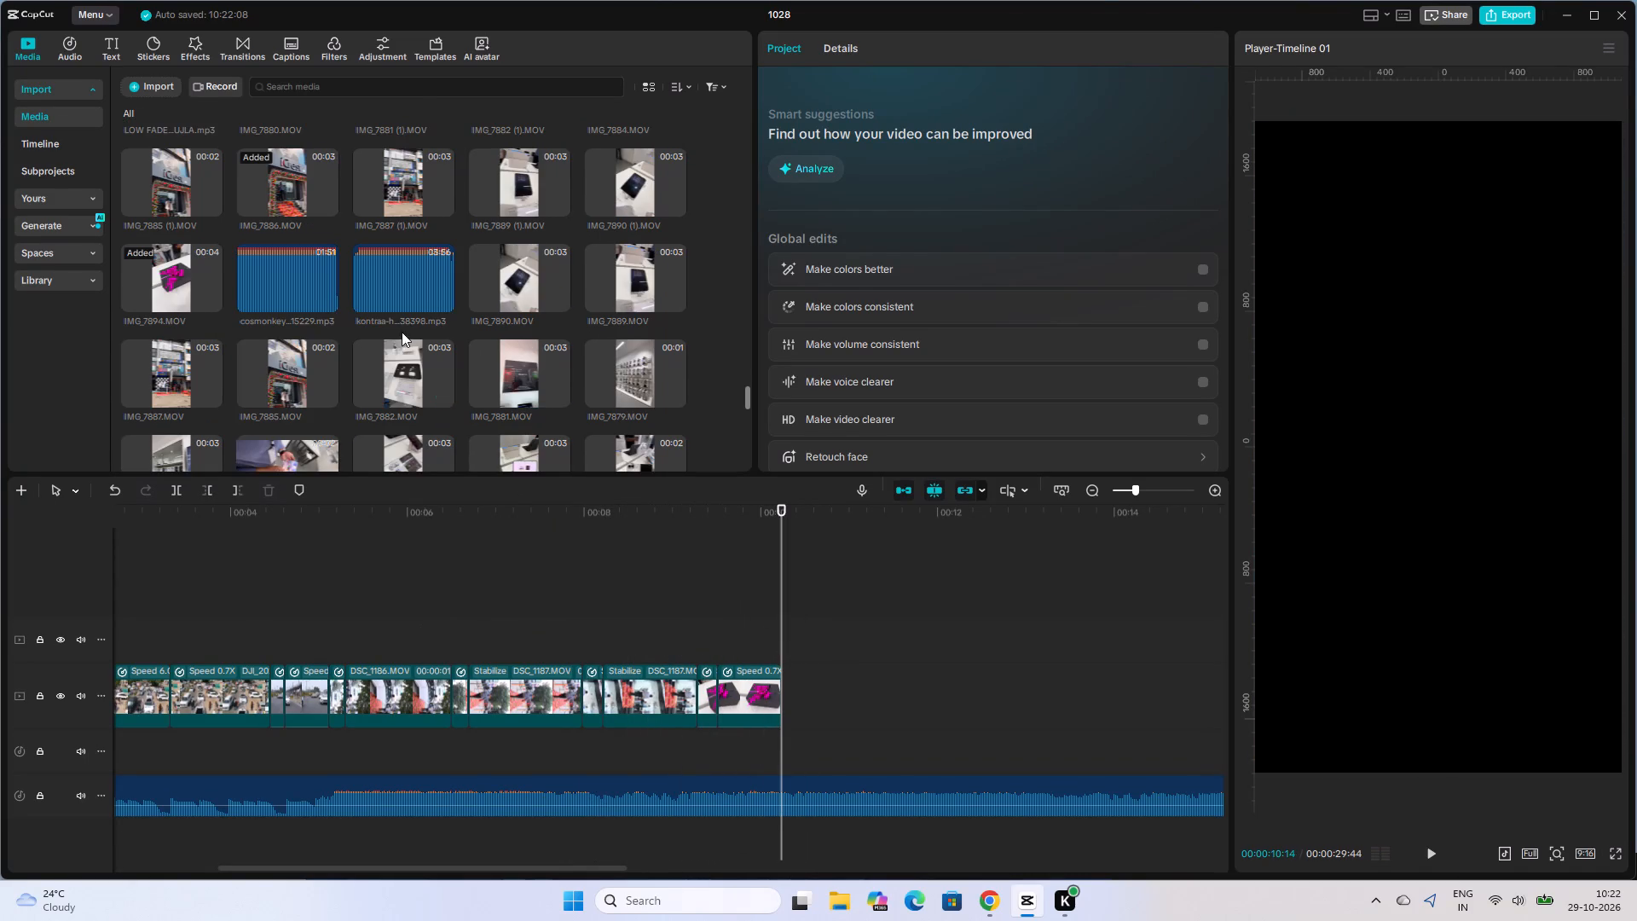
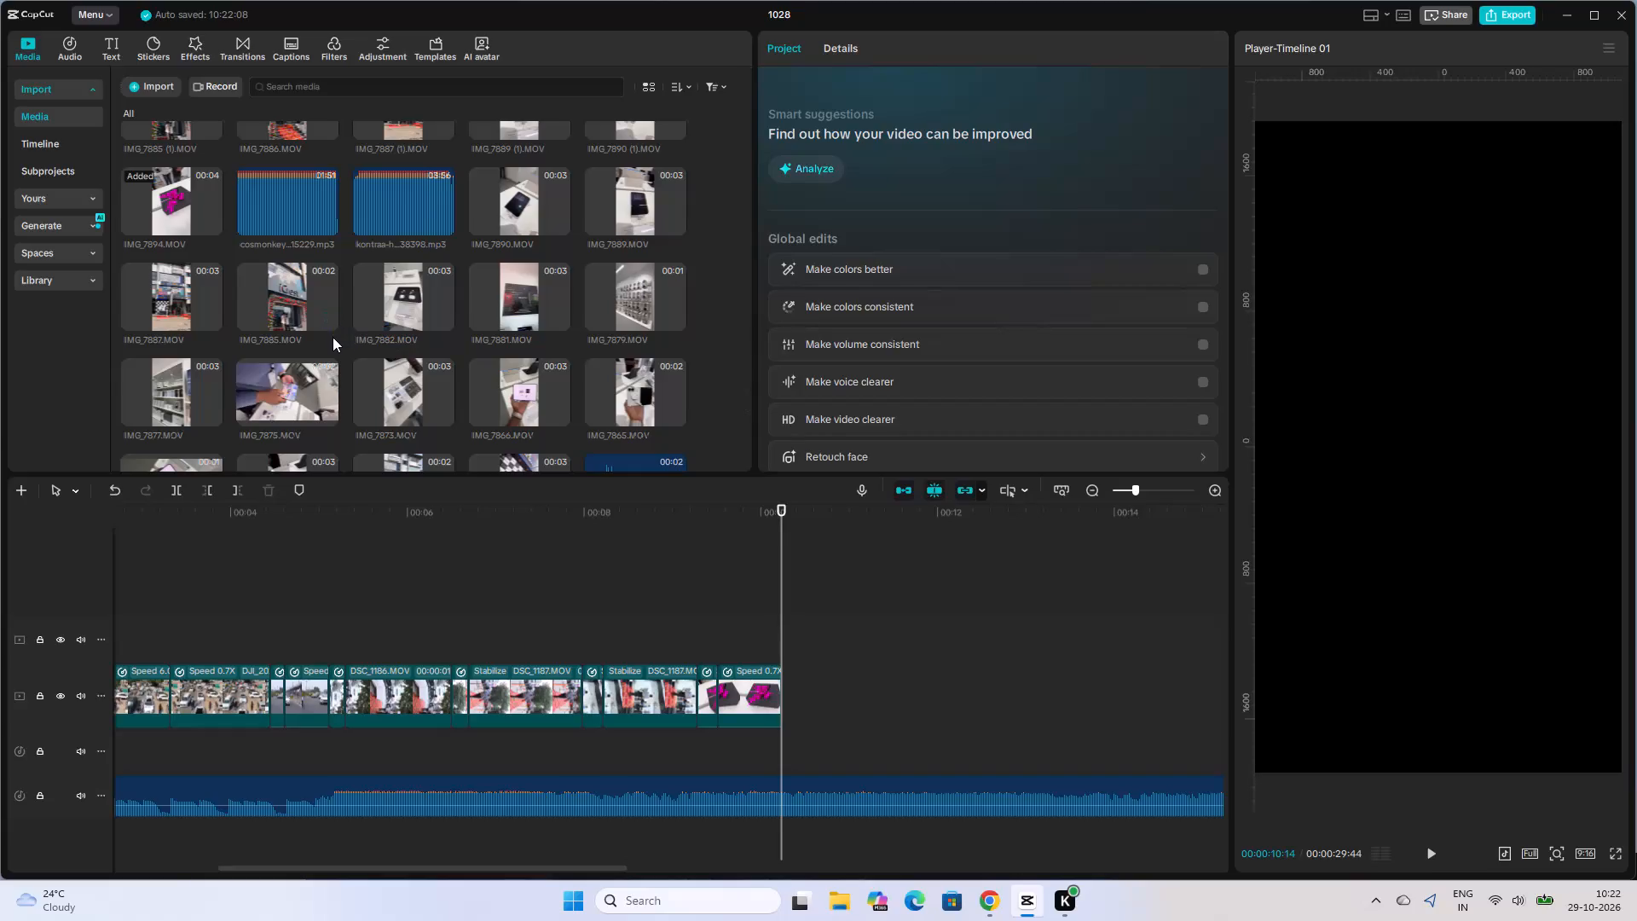
Look through the imported clips in the media library for a shot to follow the gift-box clip.
scroll(333, 337, "down", 3)
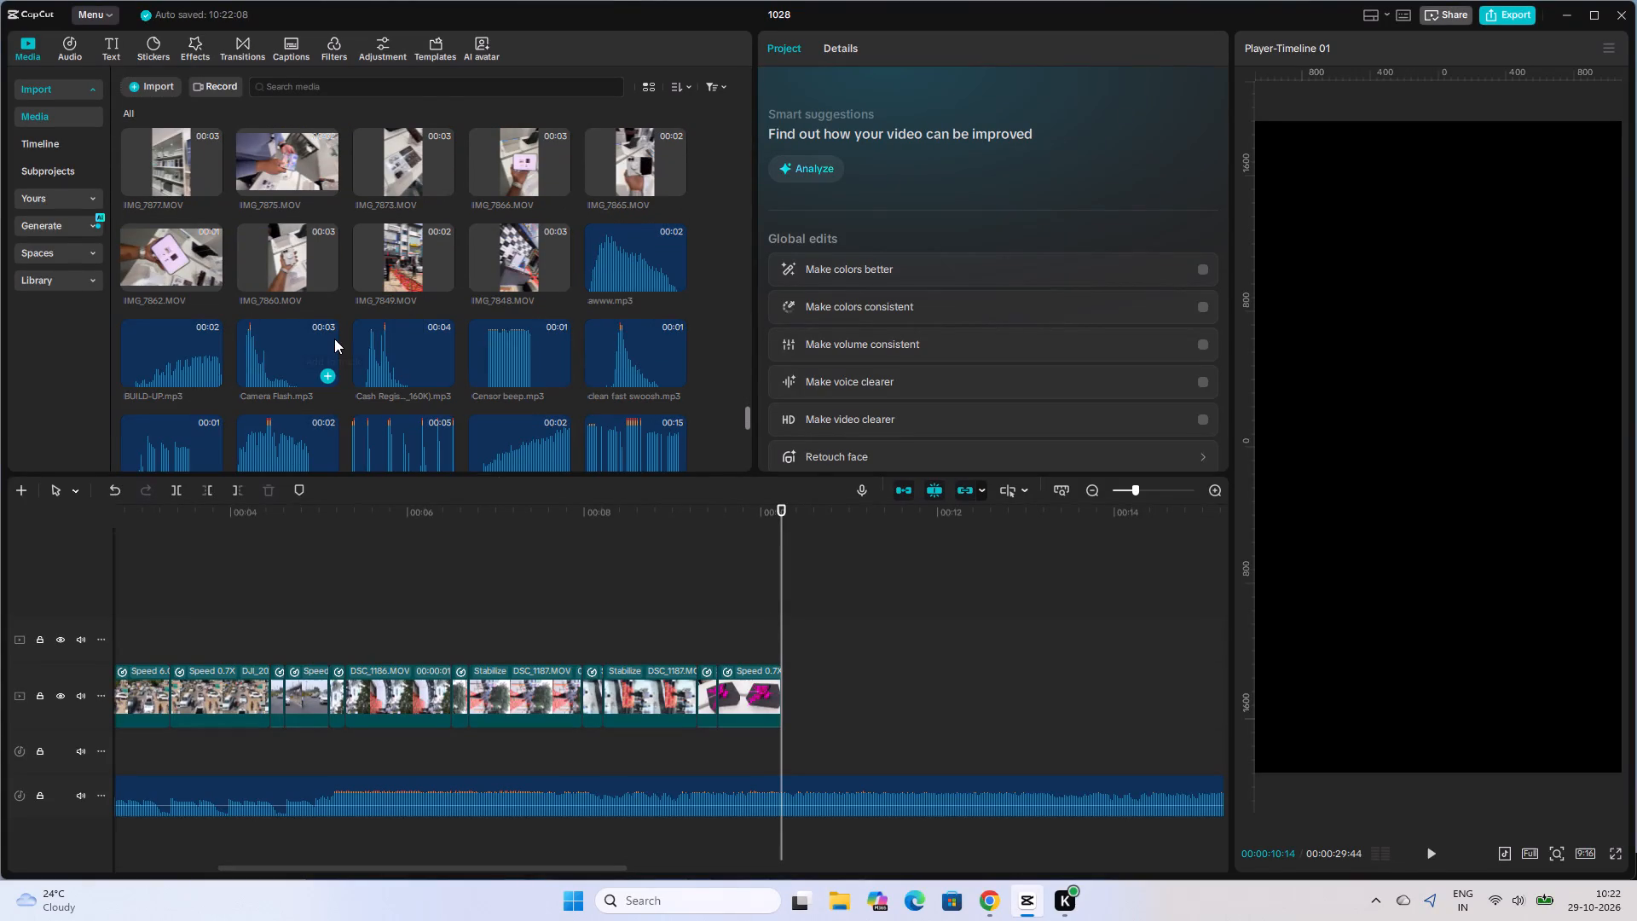
scroll(433, 321, "down", 8)
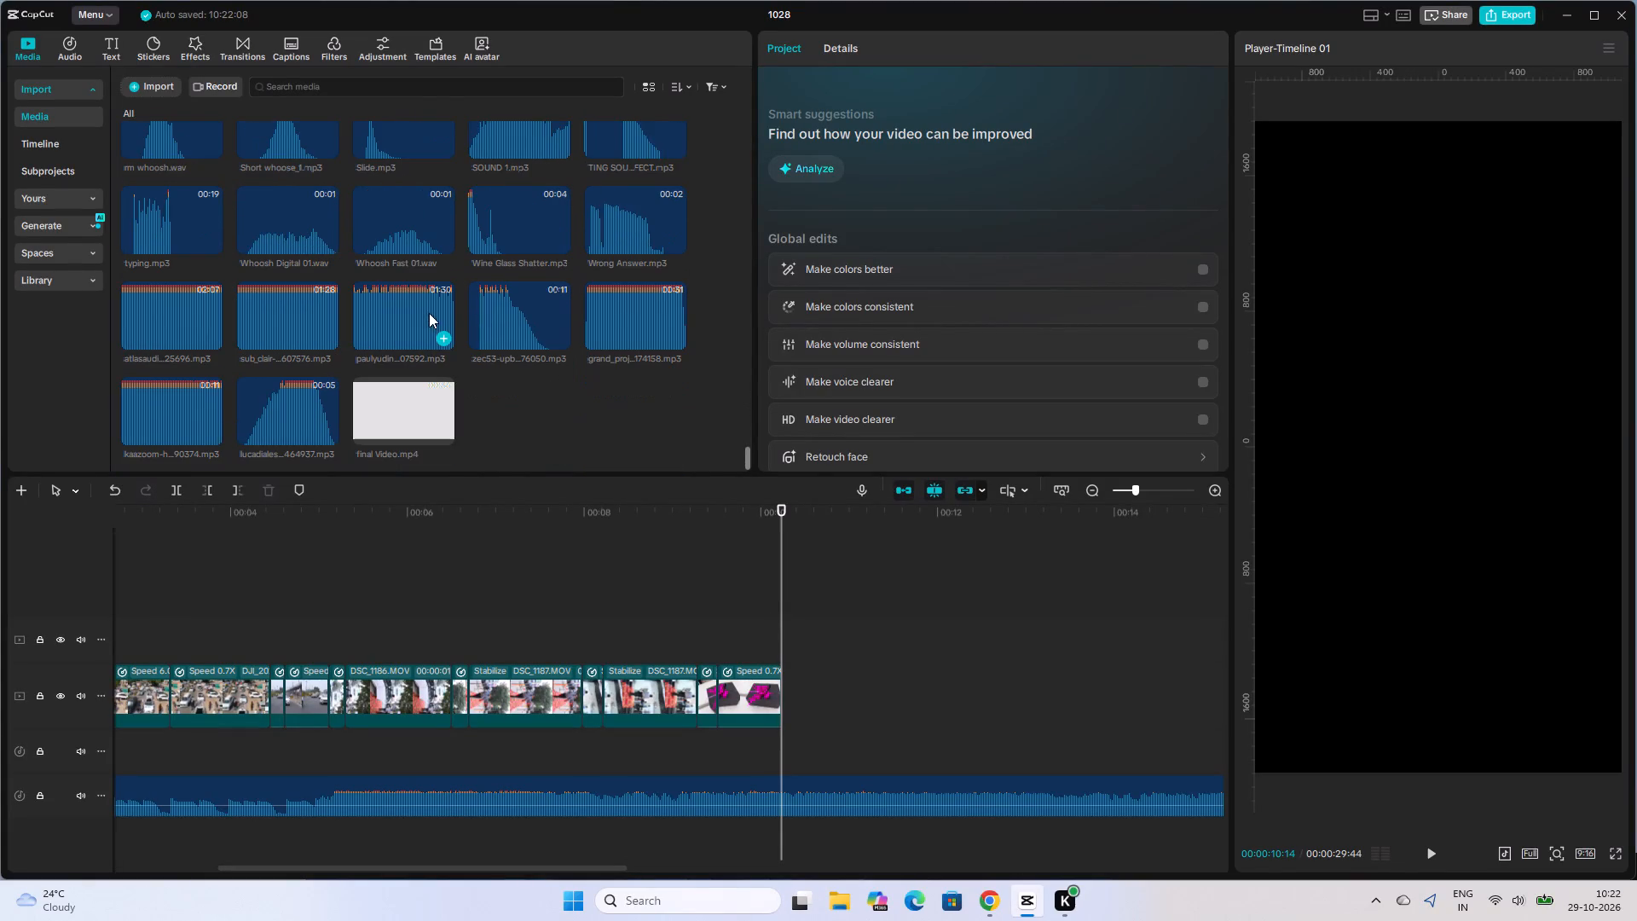
scroll(429, 313, "down", 6)
scroll(429, 311, "up", 4)
scroll(437, 306, "down", 1)
scroll(448, 349, "up", 7)
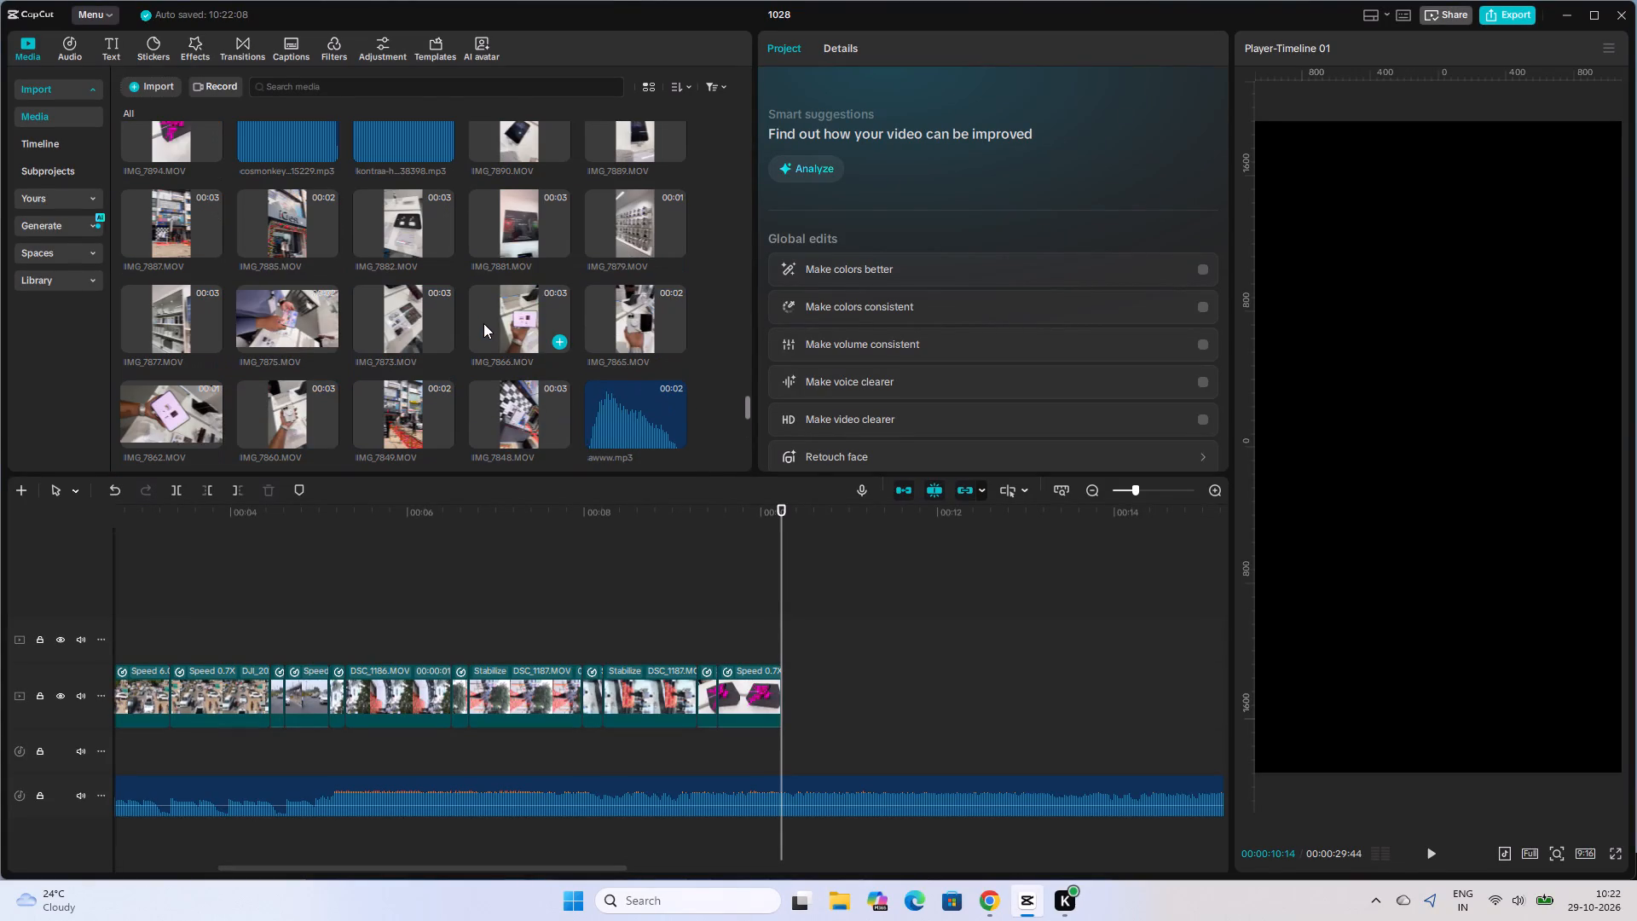
scroll(564, 311, "up", 5)
scroll(485, 316, "up", 1)
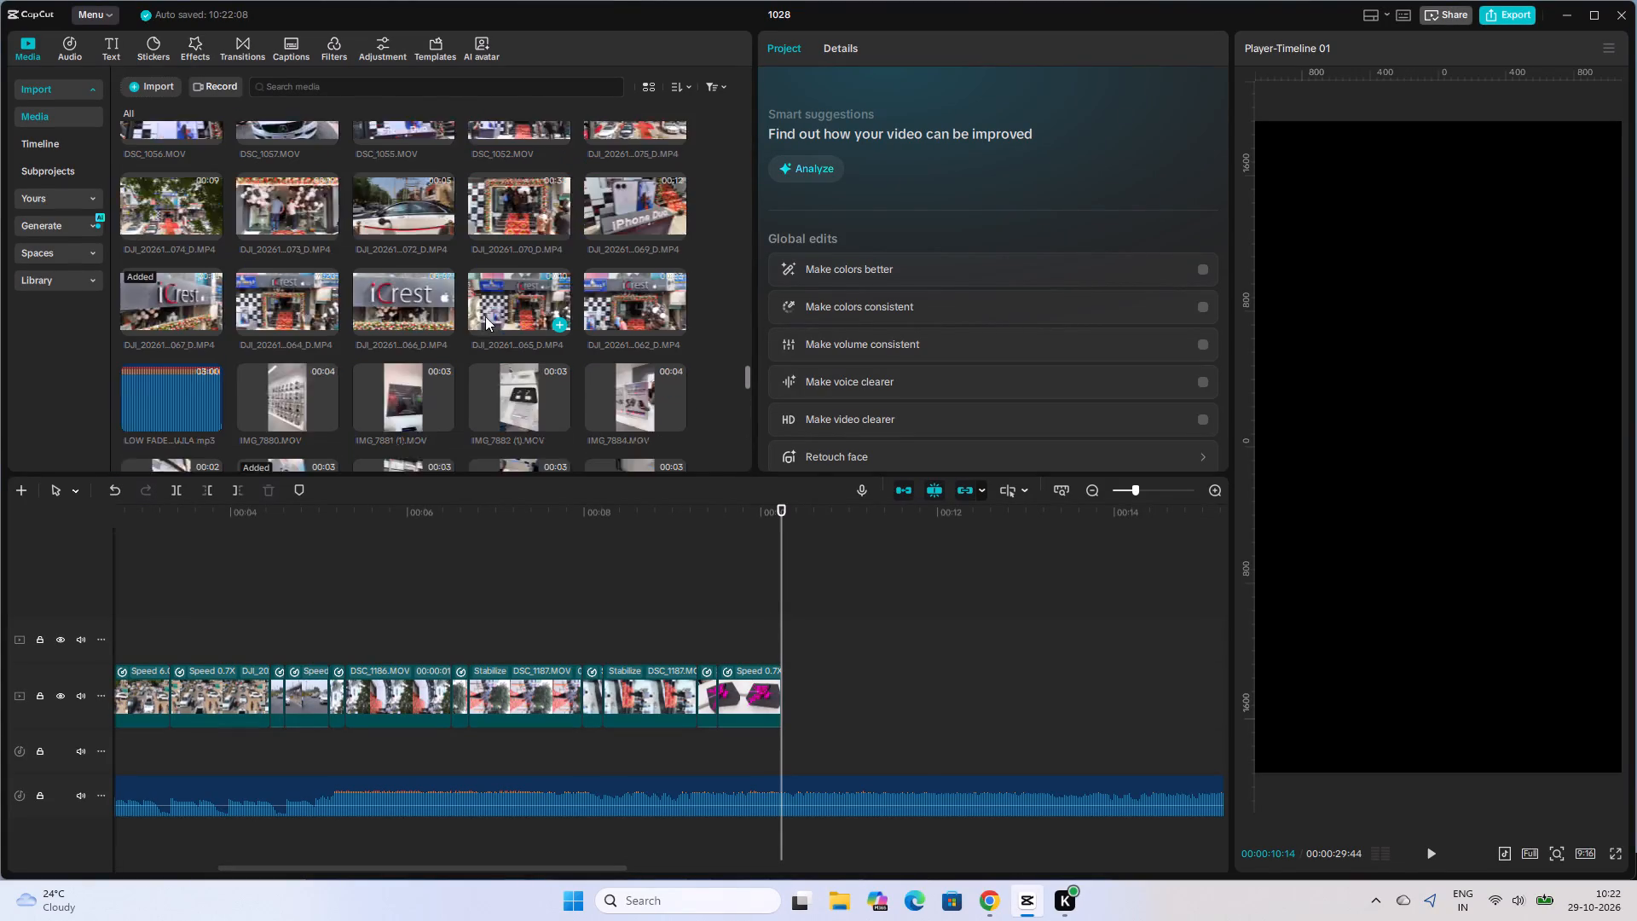
scroll(485, 316, "up", 8)
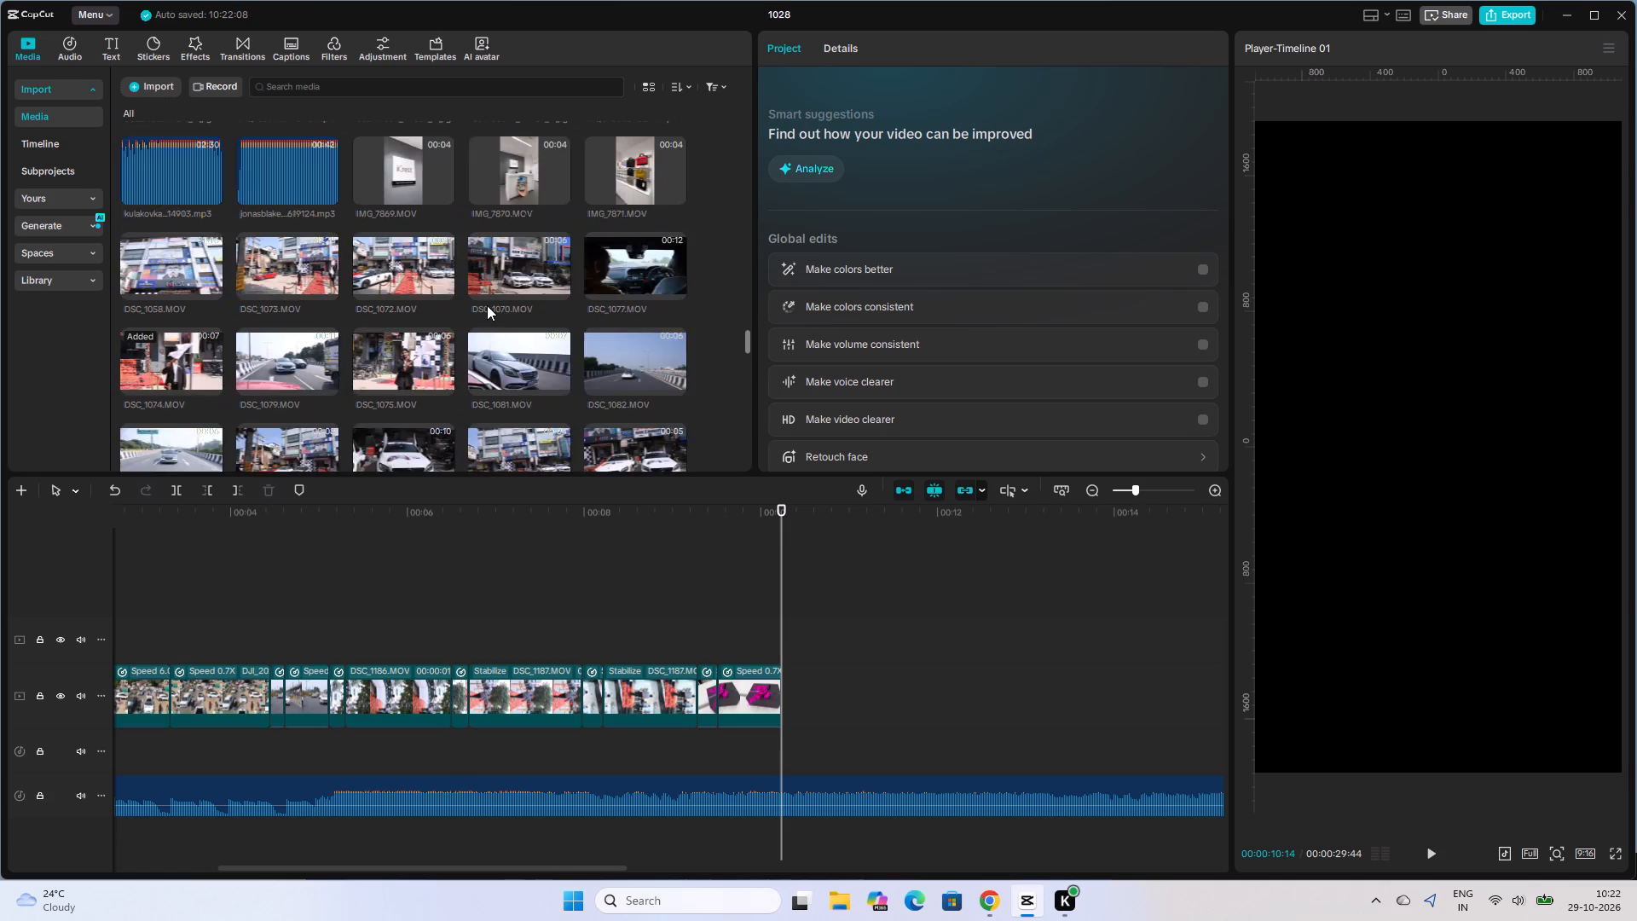
scroll(487, 305, "up", 1)
scroll(495, 305, "down", 1)
Add IMG_7870.MOV to the main track directly after the gift-box clip at 00:00:10:14 and preview its start.
left_click_drag(515, 245, 820, 733)
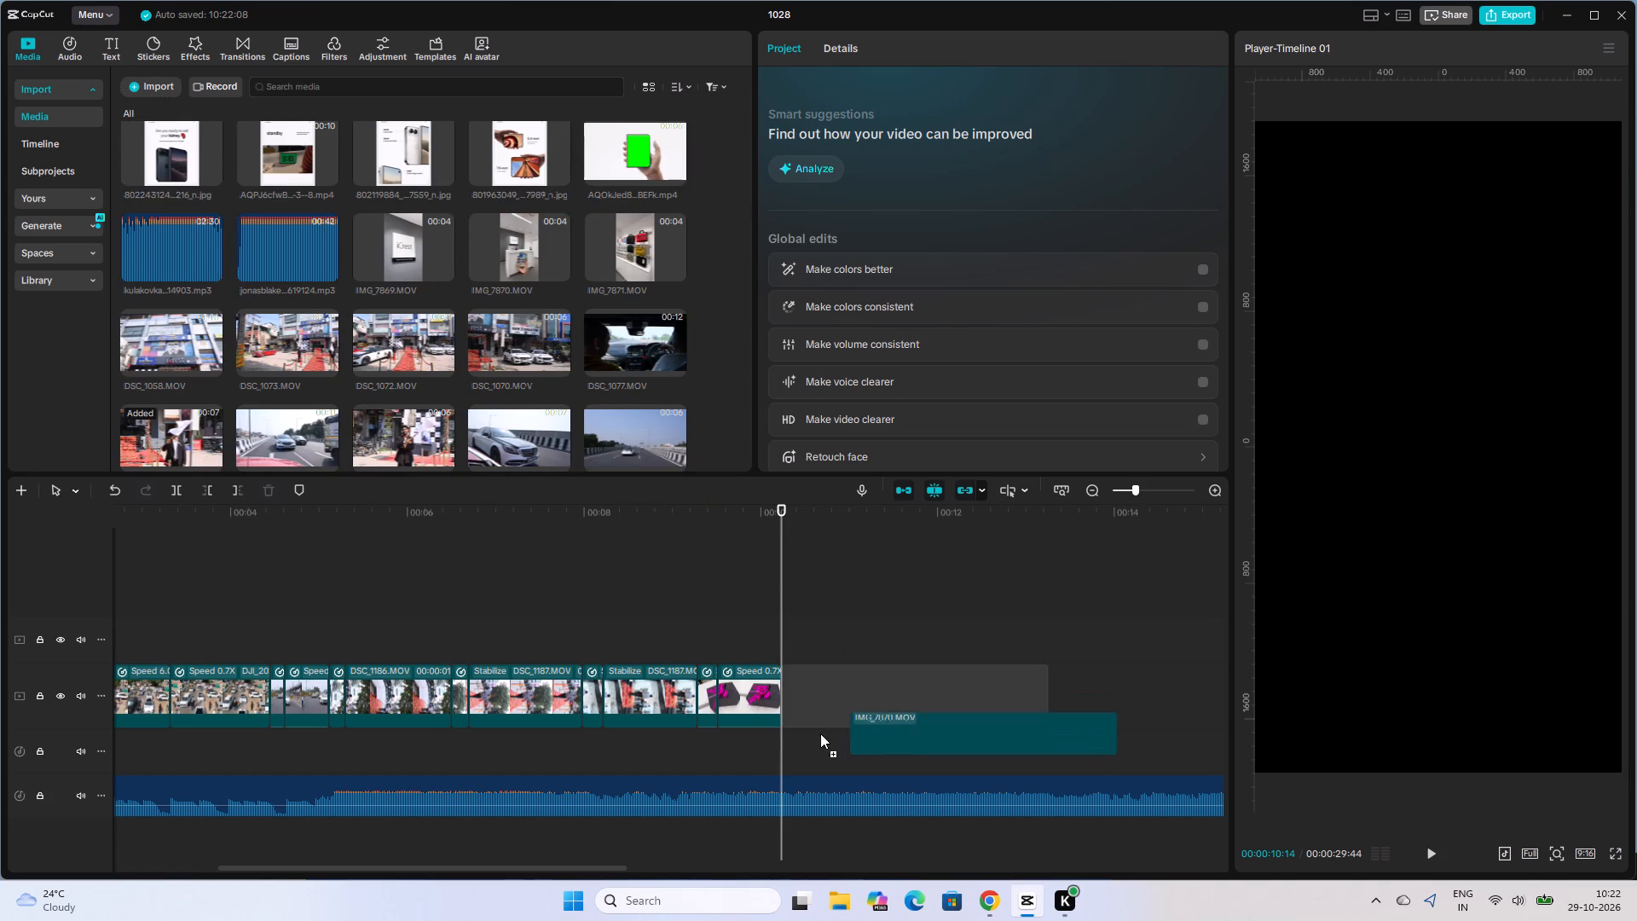
left_click_drag(820, 733, 800, 692)
left_click_drag(851, 721, 856, 754)
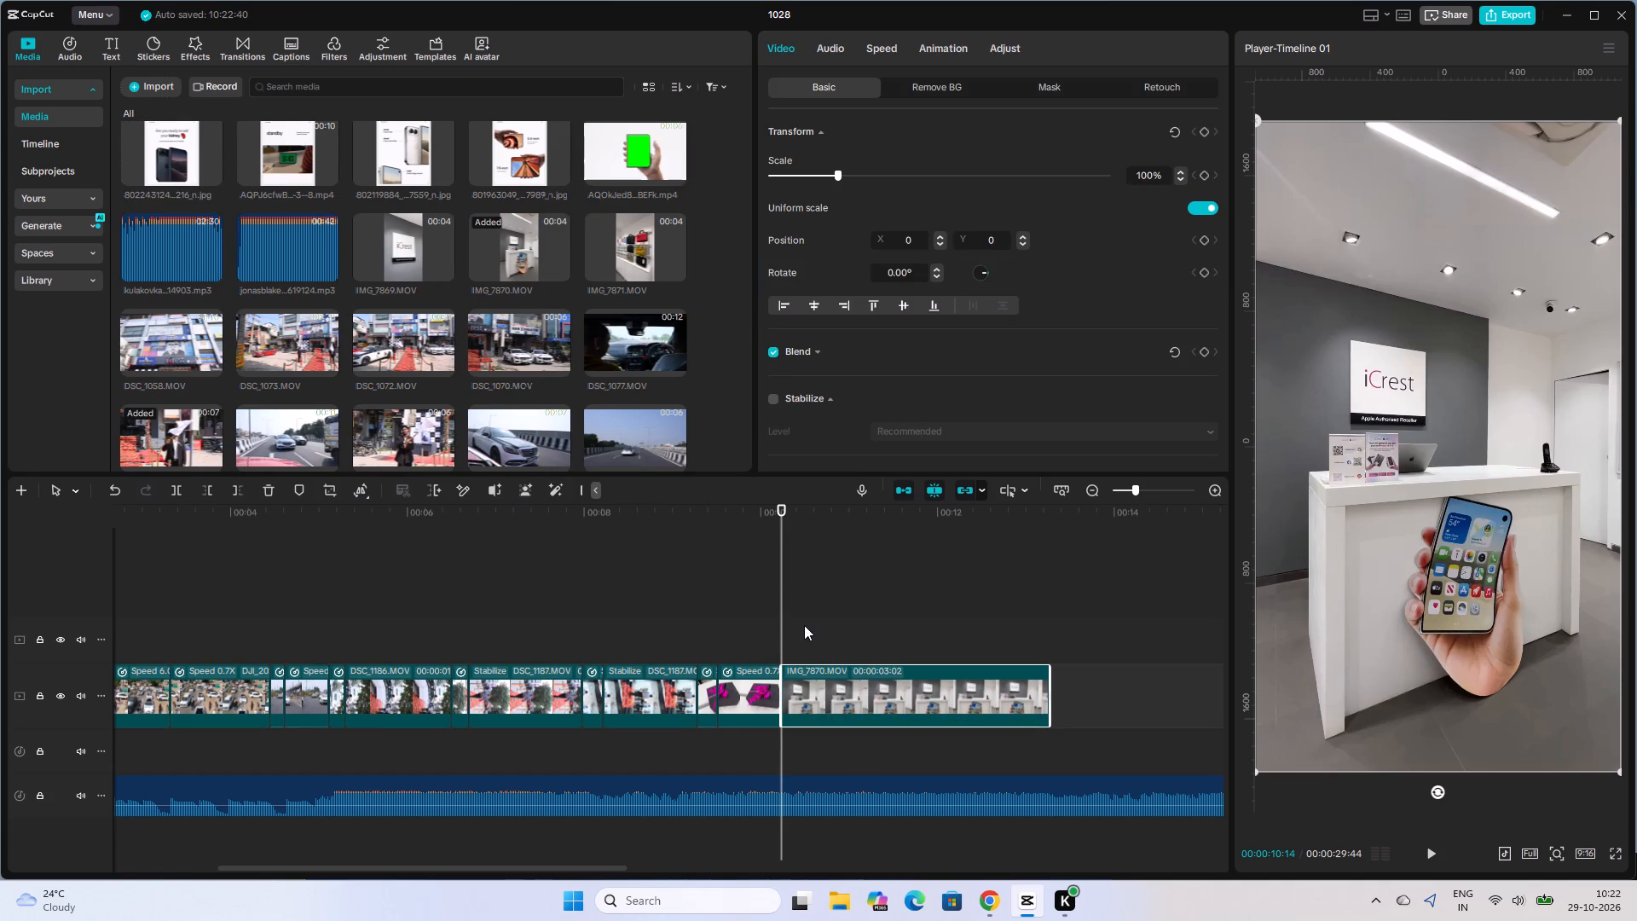
key("space")
key("space")
Turn on stabilization at the Recommended level for the IMG_7870.MOV clip.
left_click(847, 697)
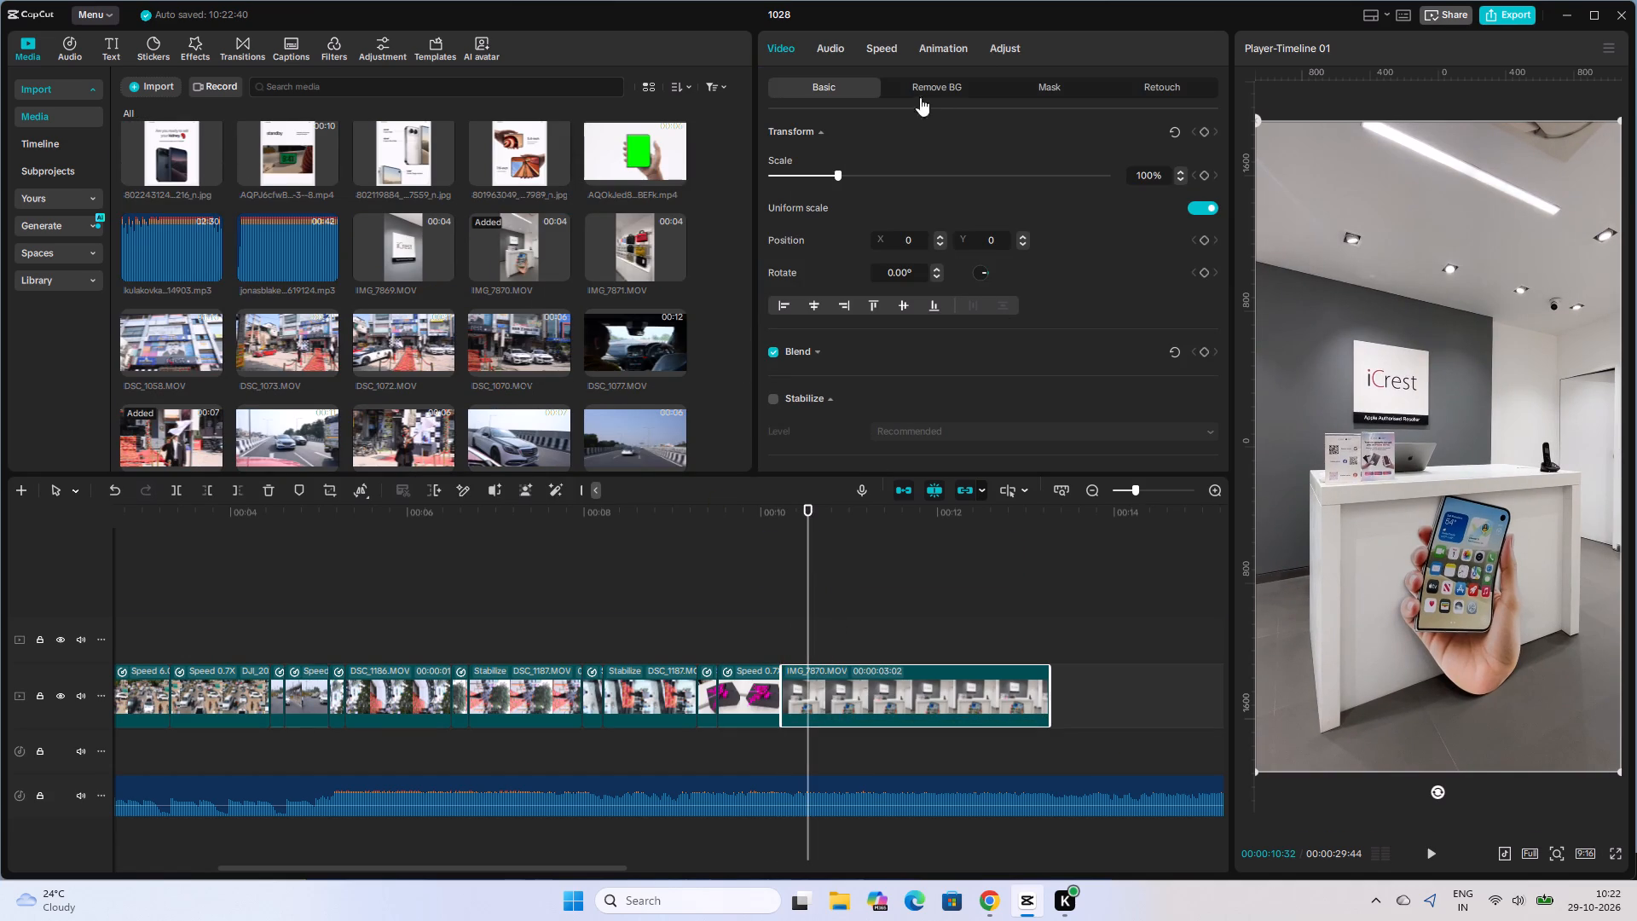
left_click(769, 403)
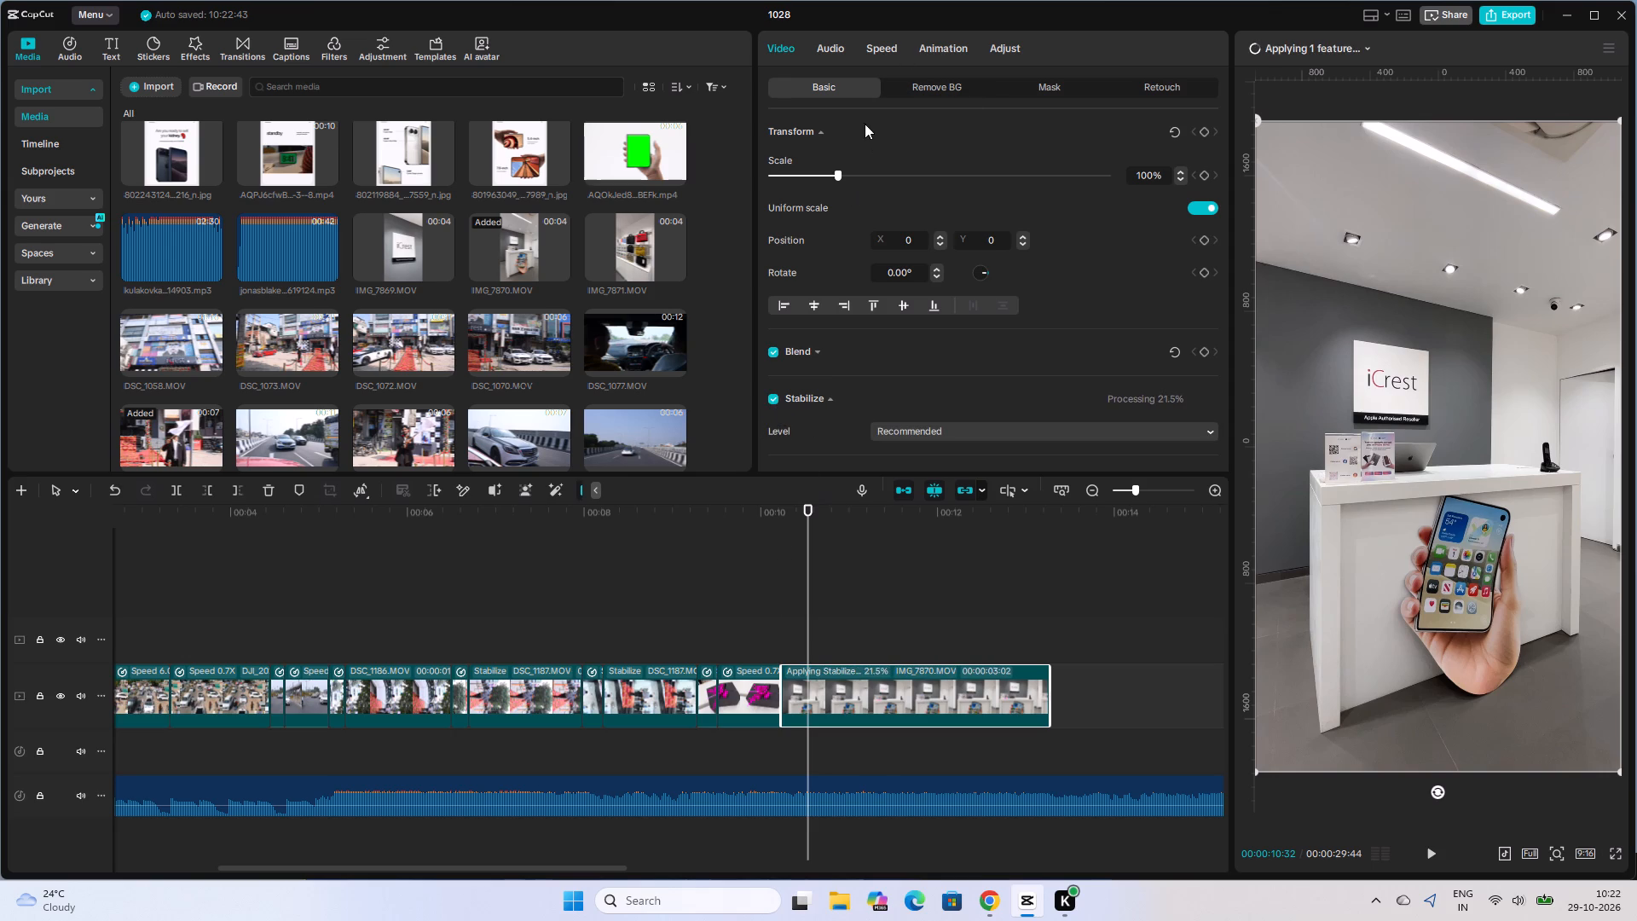
Speed up the IMG_7870.MOV clip to 7.01x and preview it from the end of the gift-box shot.
left_click(876, 49)
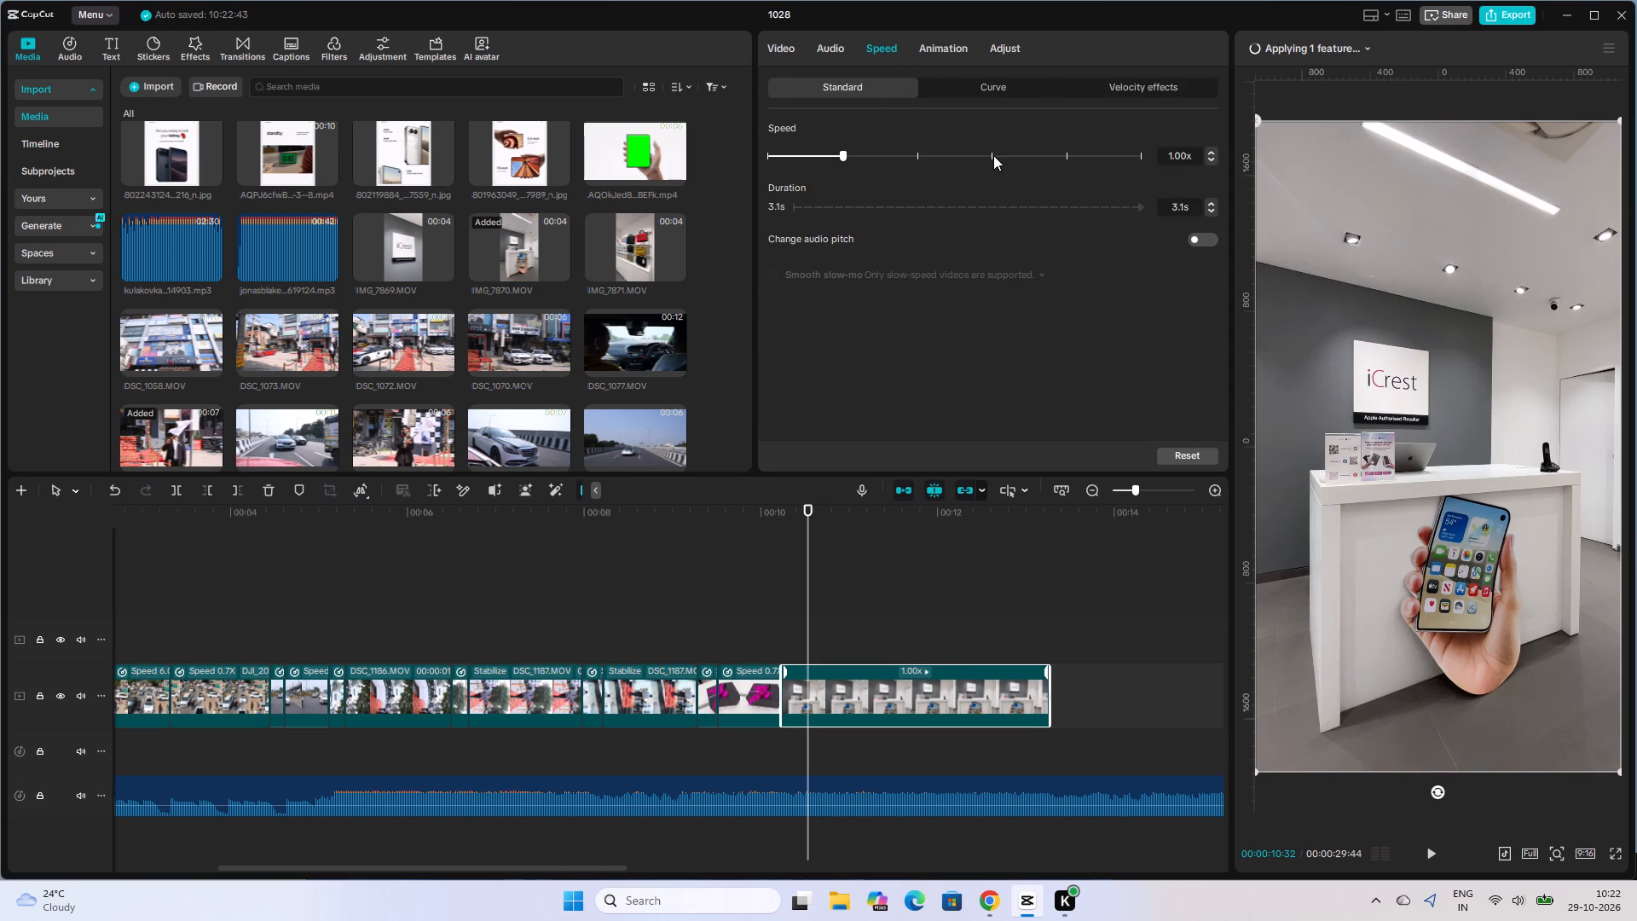
left_click(993, 155)
left_click(786, 652)
key("space")
key("space")
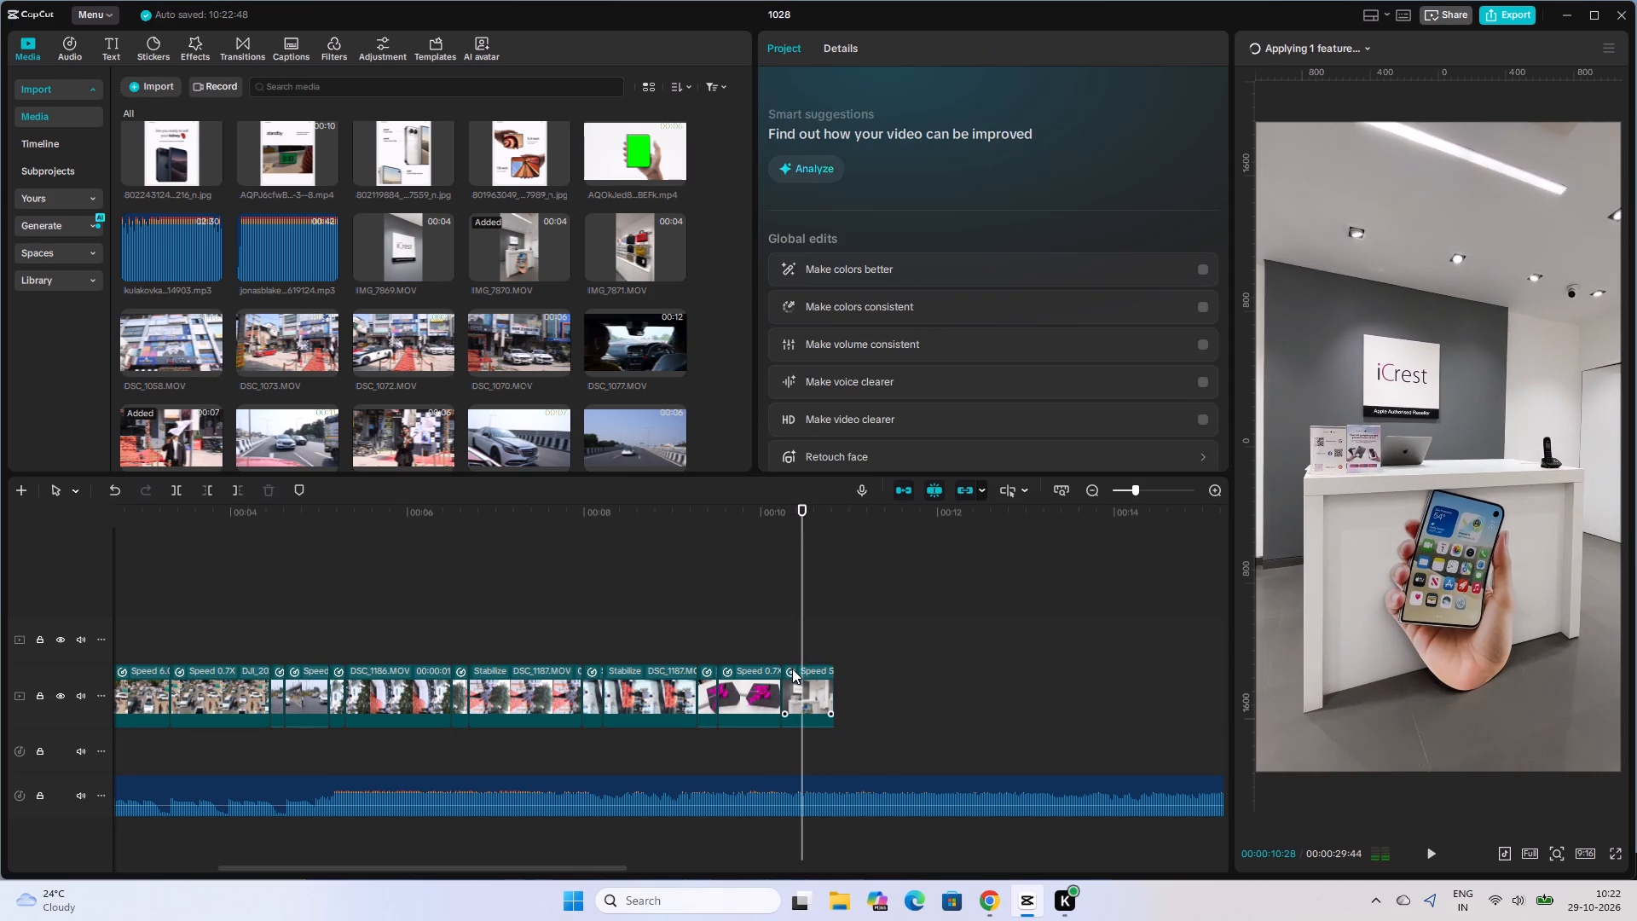
left_click(795, 697)
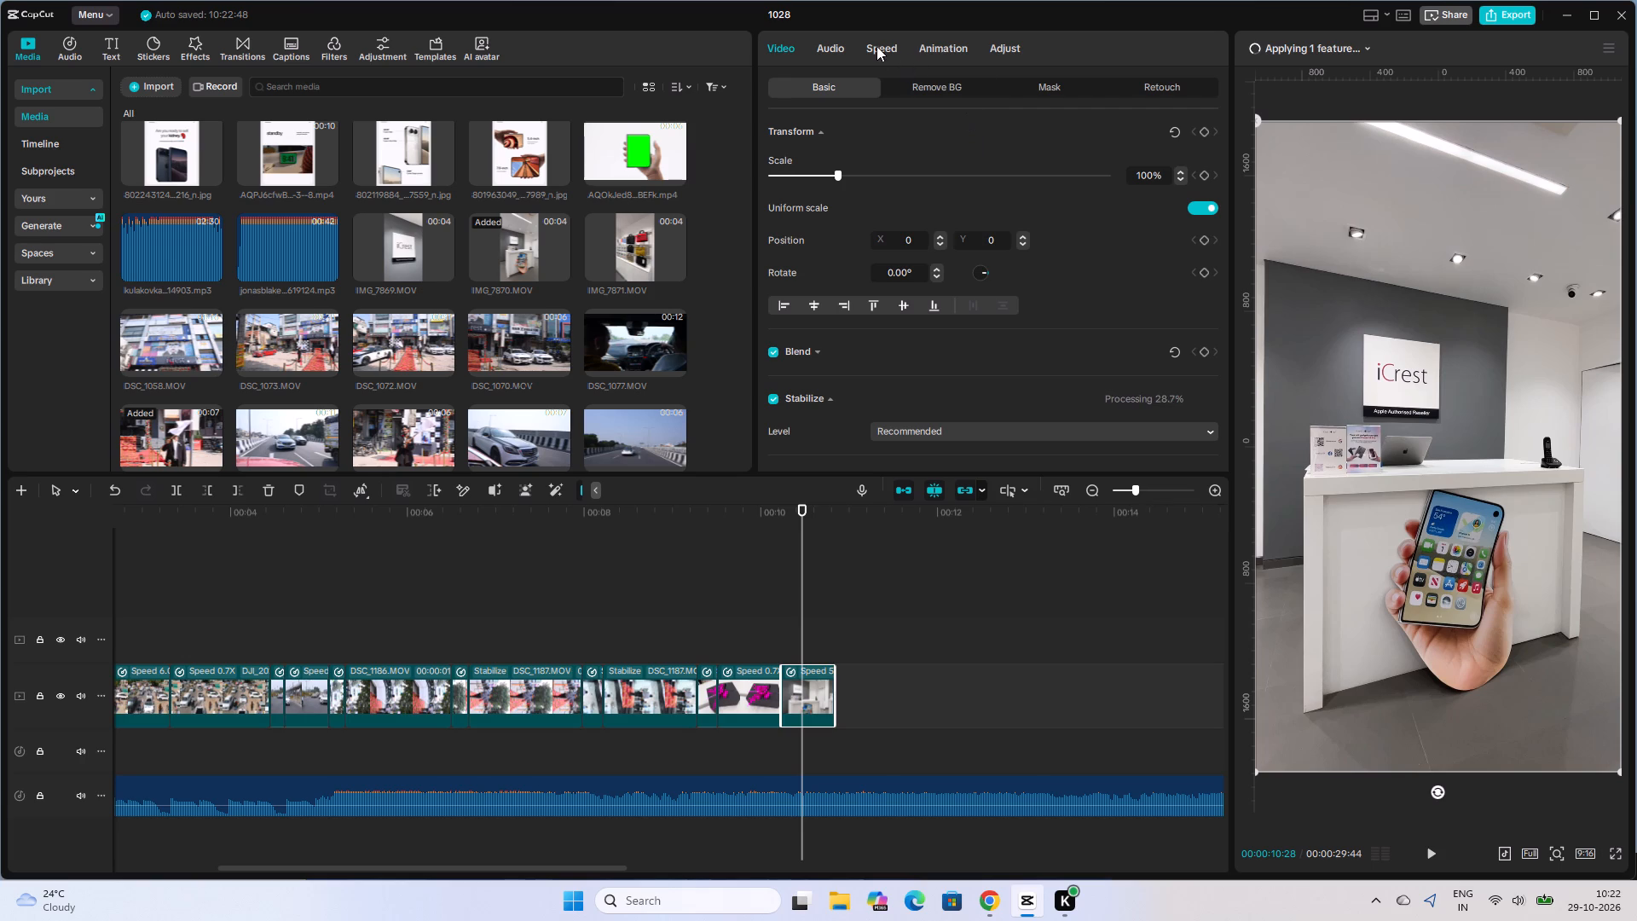
left_click(902, 55)
left_click(1008, 159)
left_click(1022, 155)
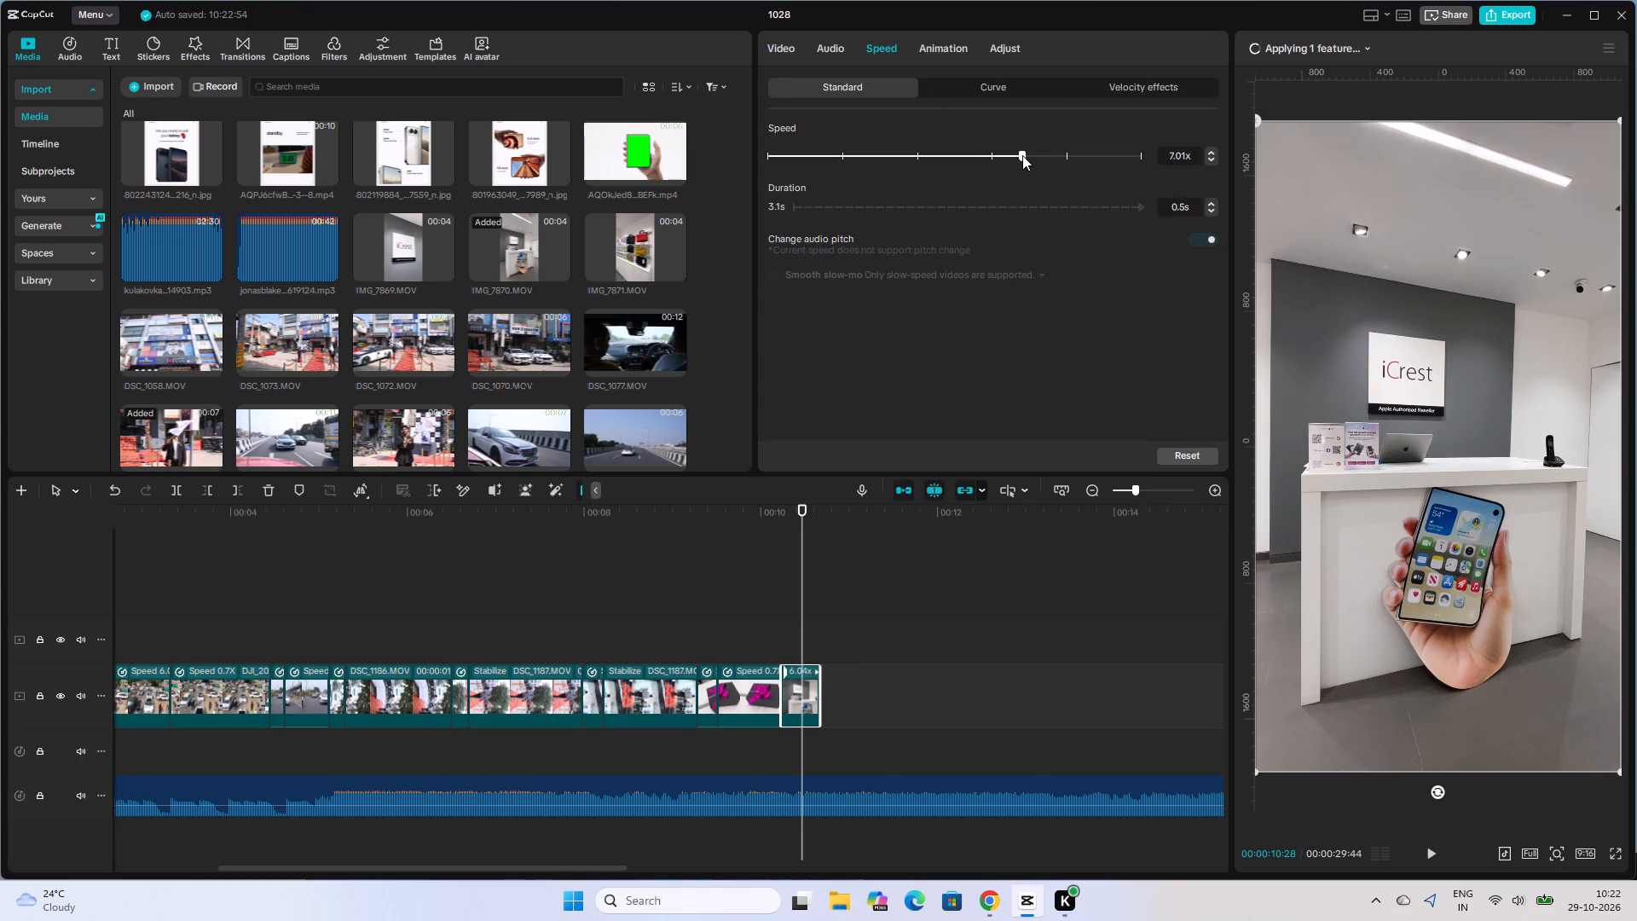
left_click(775, 631)
key("space")
key("space")
key("space")
key("space")
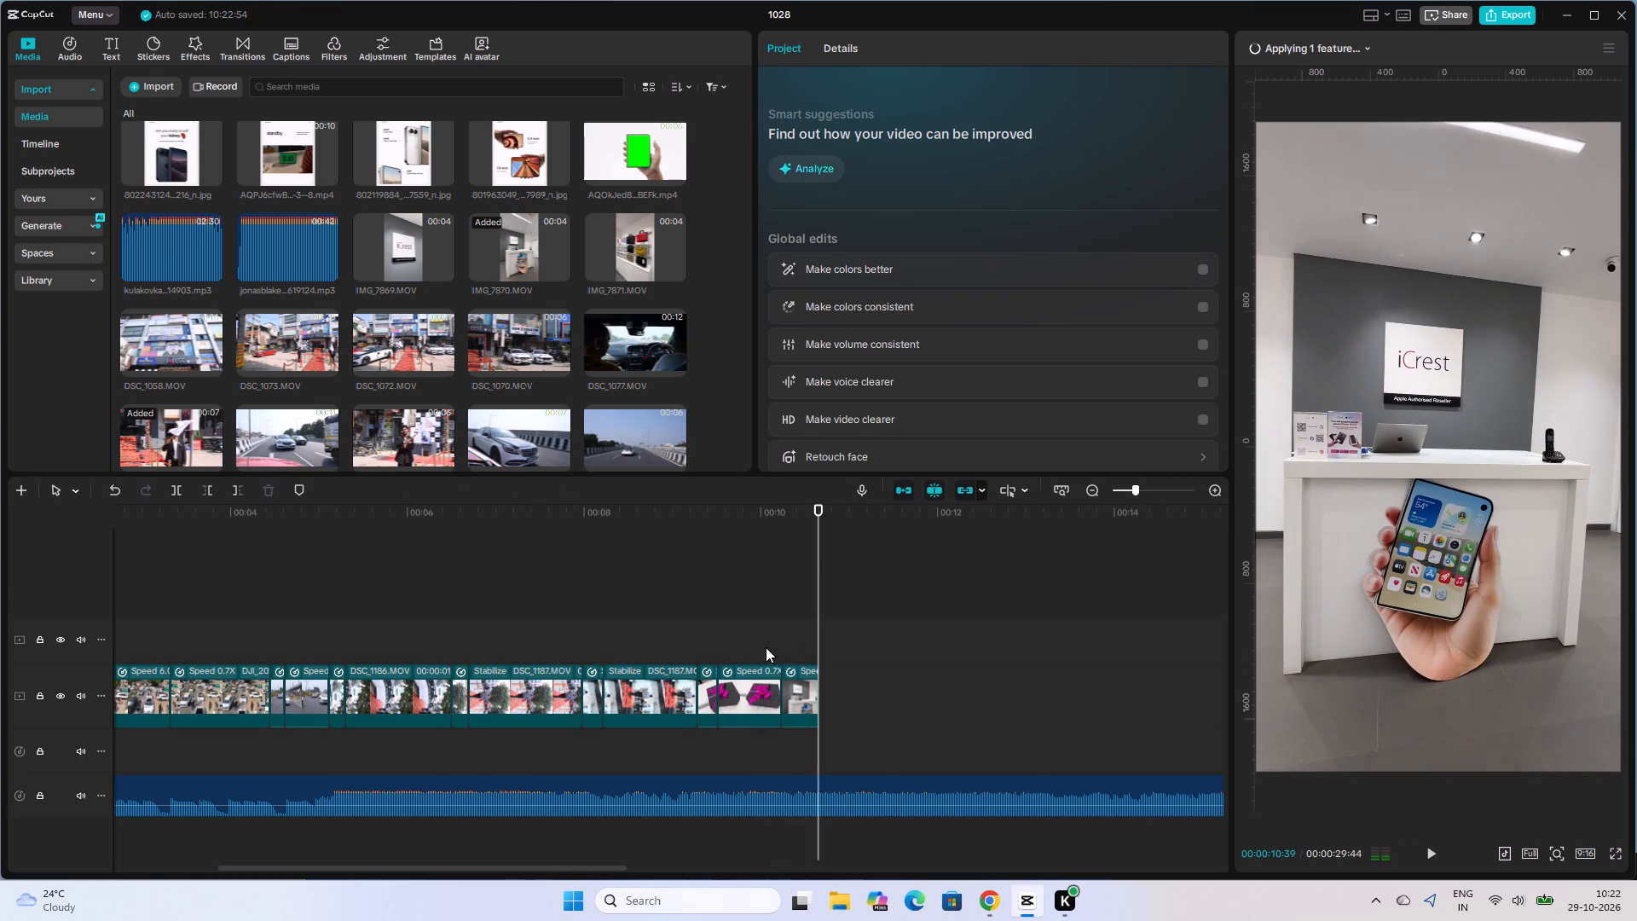
Split the IMG_7870.MOV clip at 00:00:10:21 and delete the short part before the cut.
left_click(792, 660)
left_click(786, 690)
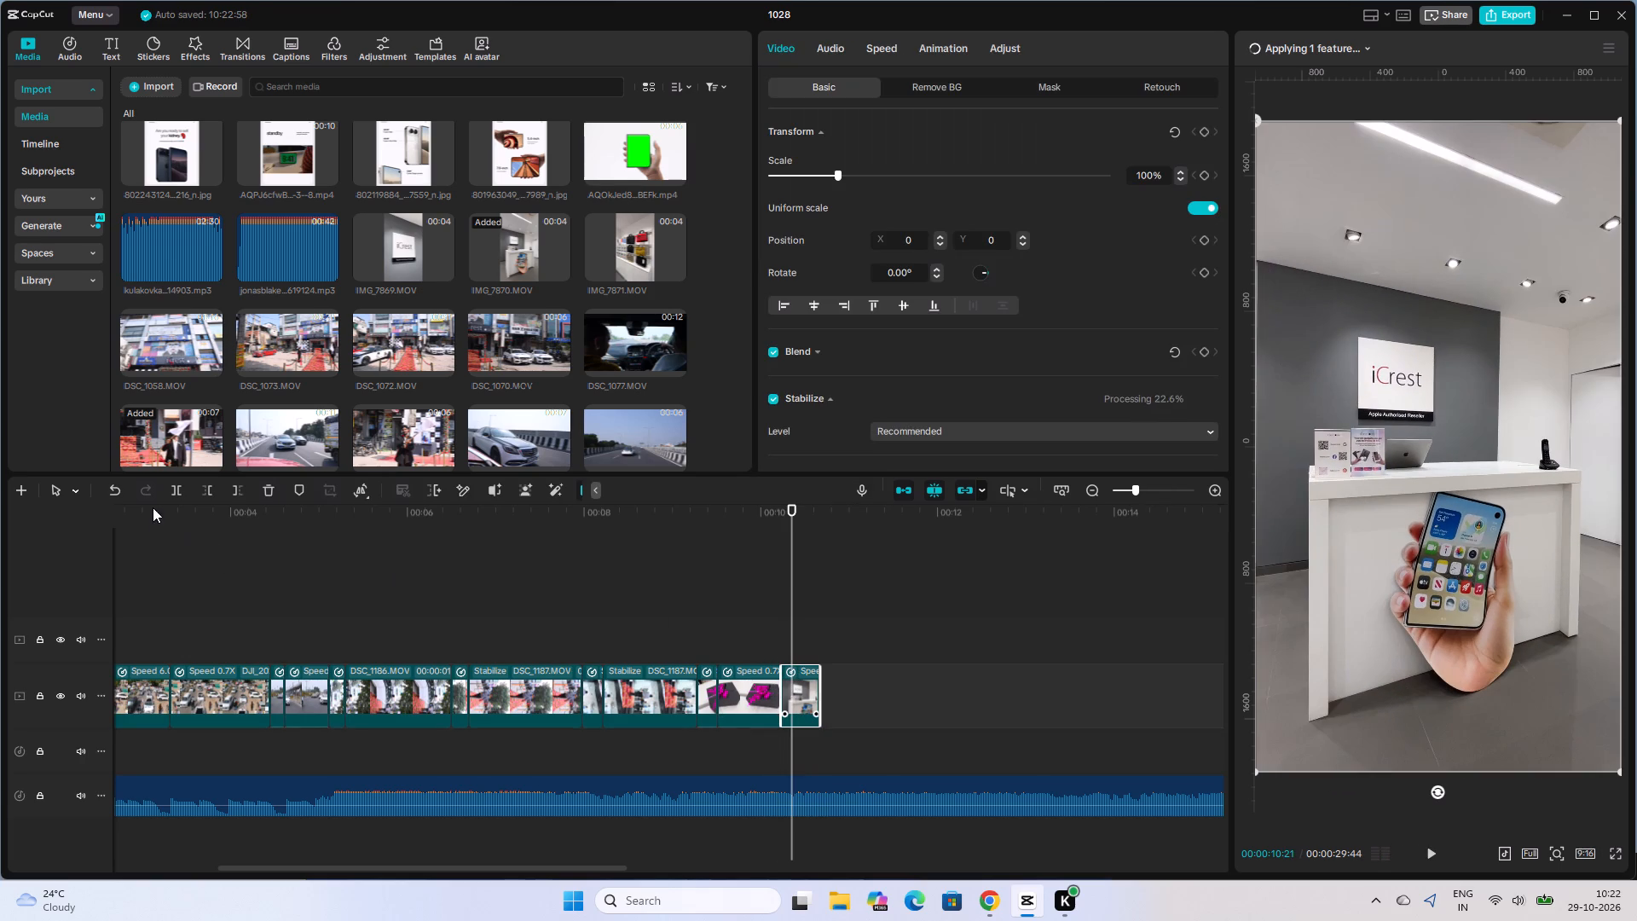
left_click(170, 490)
left_click(852, 635)
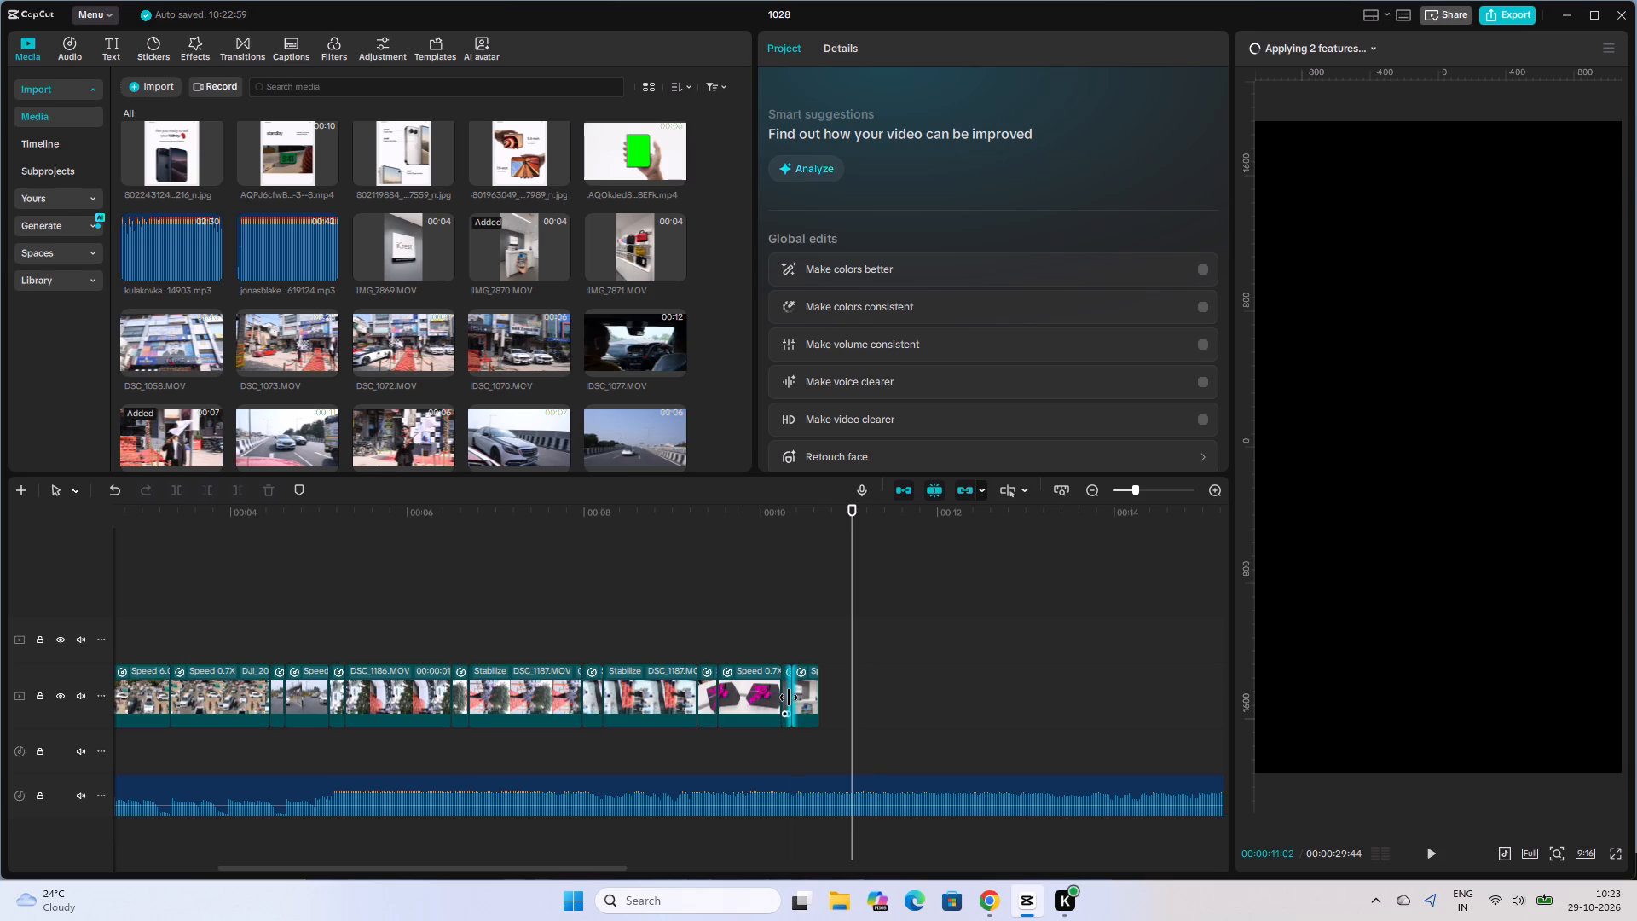
left_click(787, 701)
left_click(261, 497)
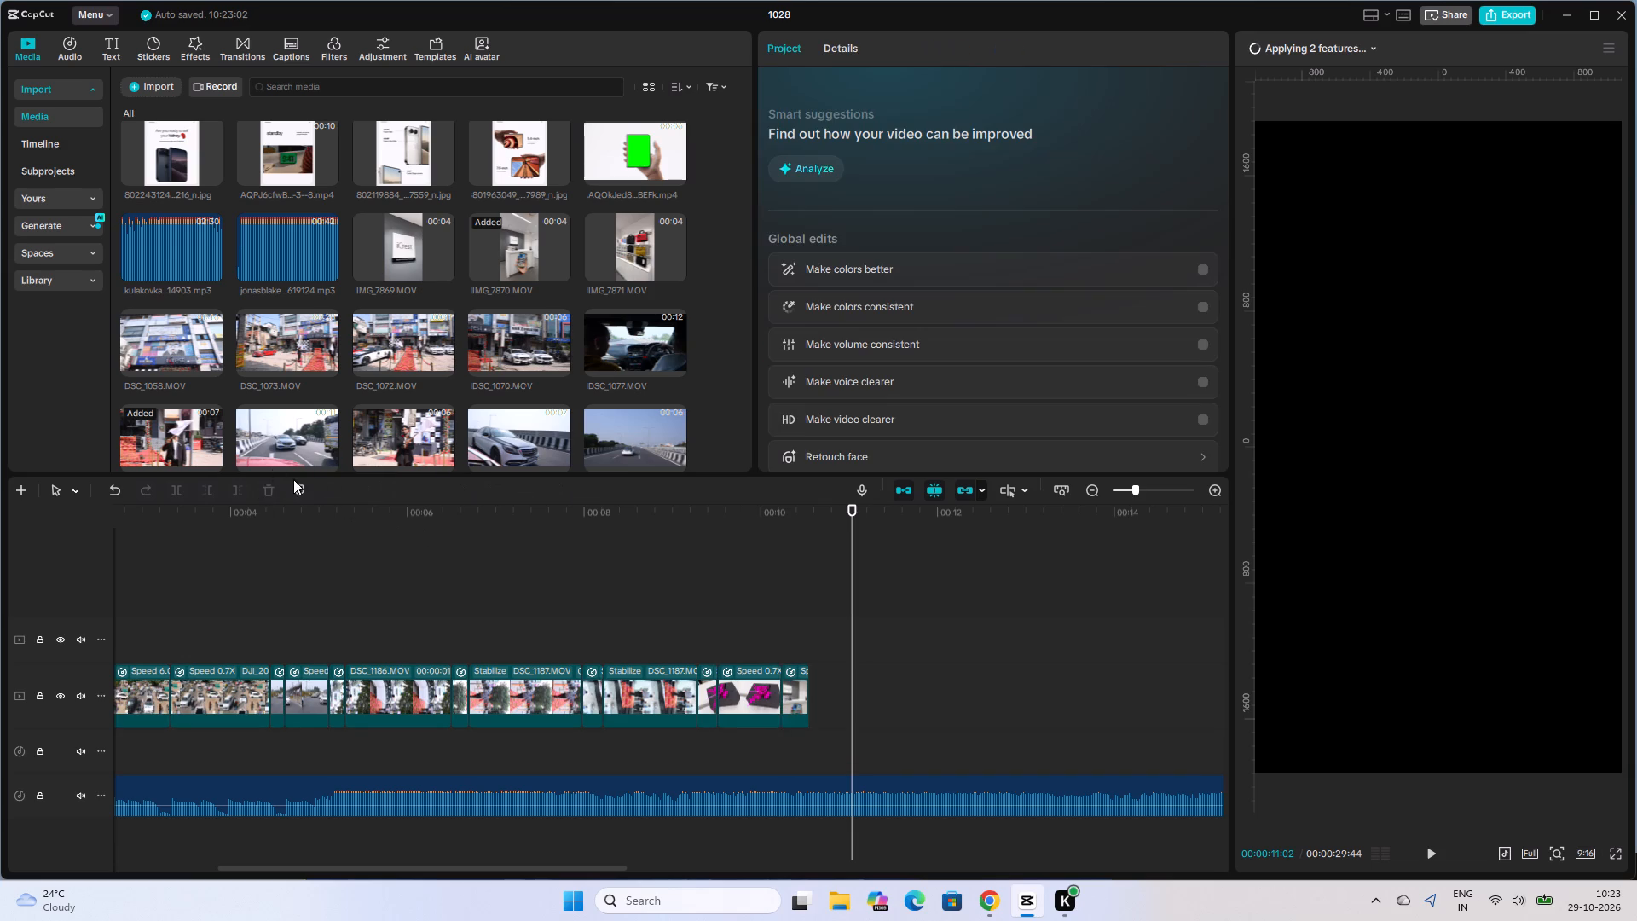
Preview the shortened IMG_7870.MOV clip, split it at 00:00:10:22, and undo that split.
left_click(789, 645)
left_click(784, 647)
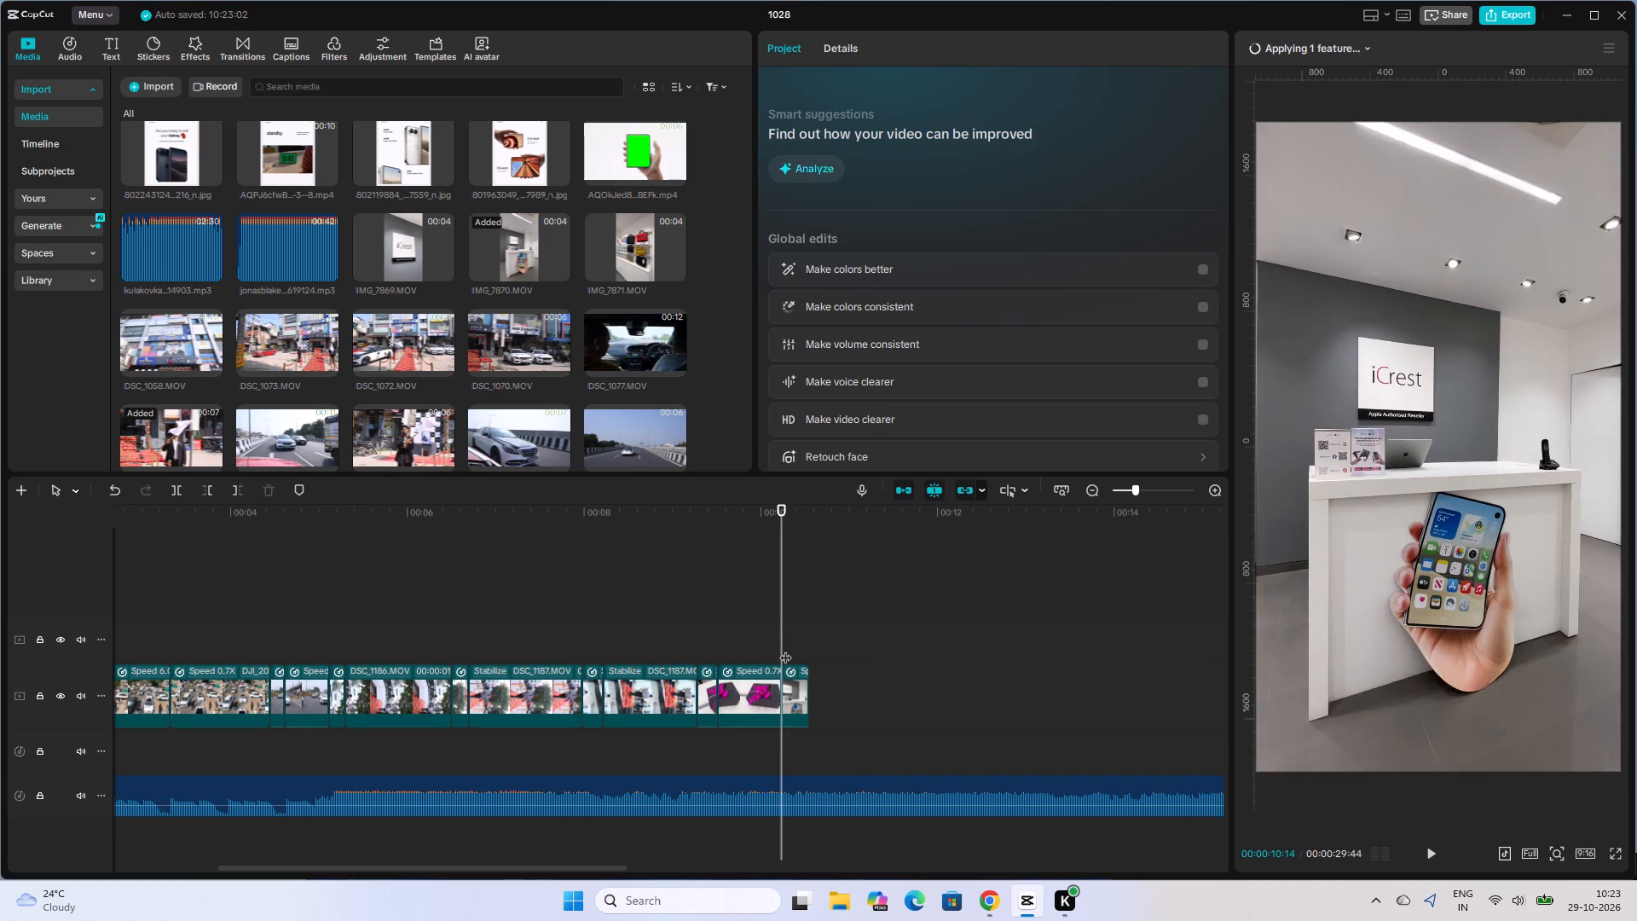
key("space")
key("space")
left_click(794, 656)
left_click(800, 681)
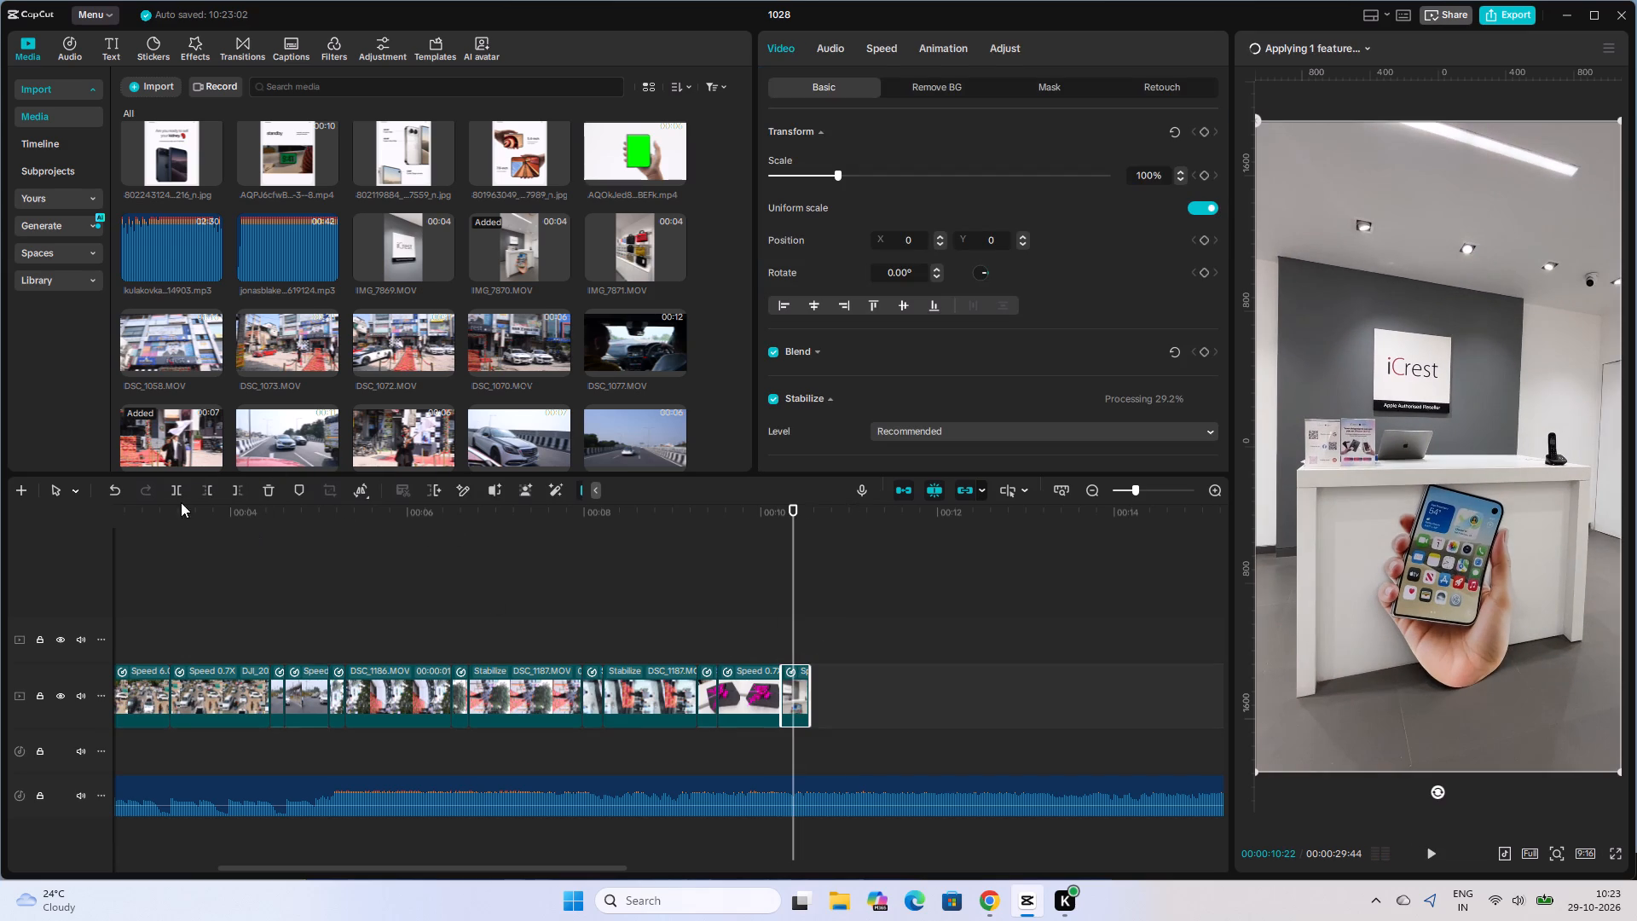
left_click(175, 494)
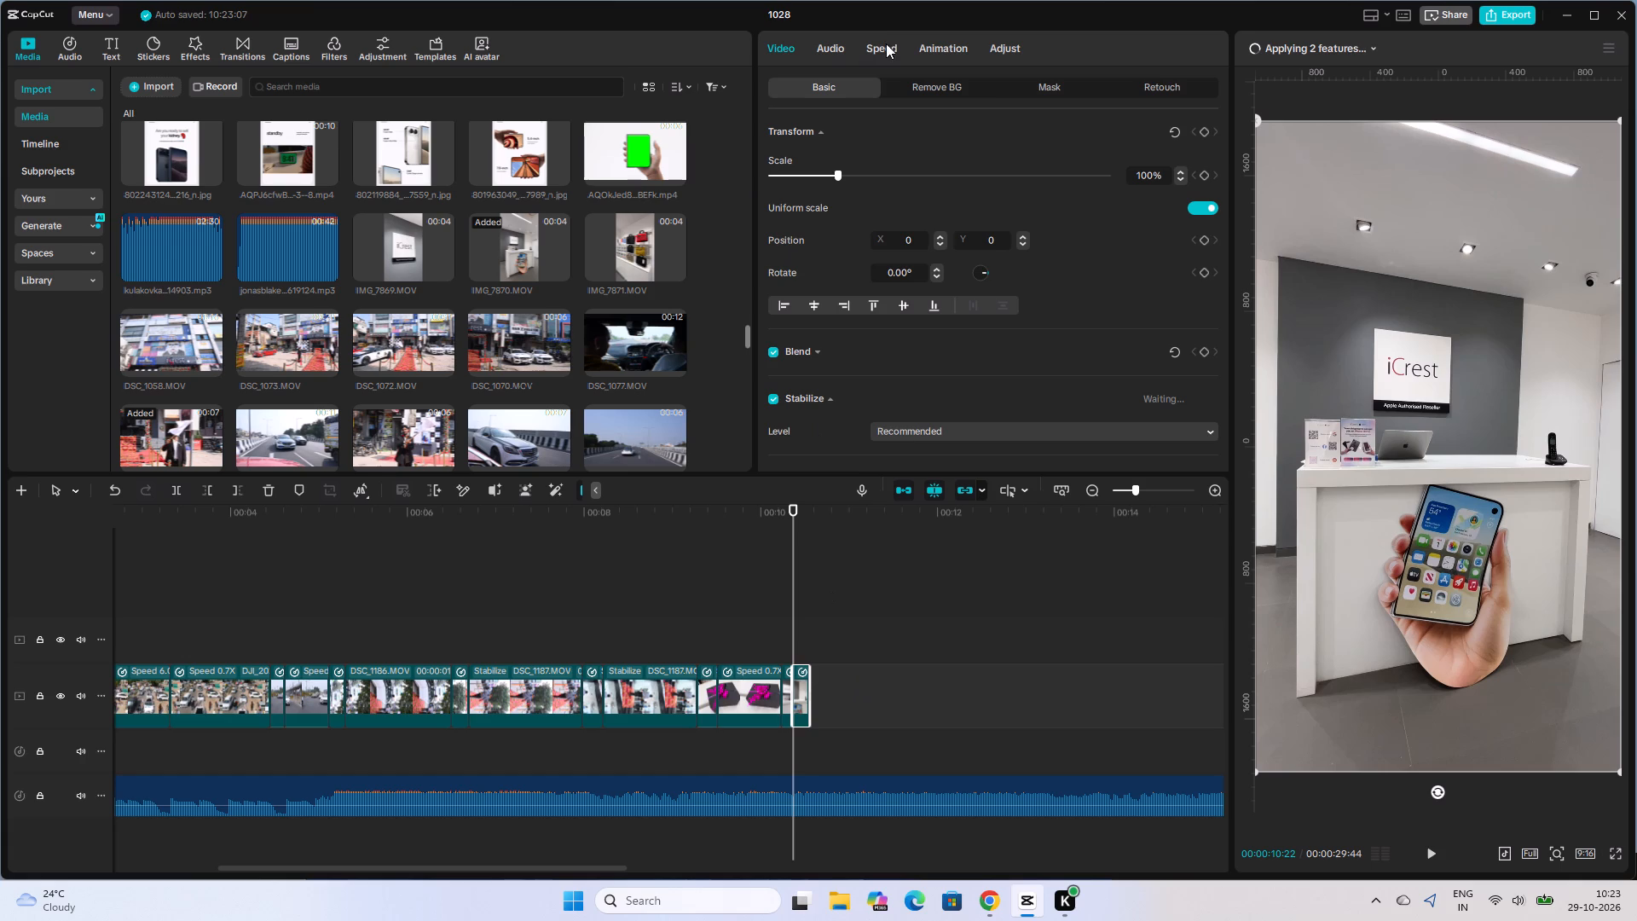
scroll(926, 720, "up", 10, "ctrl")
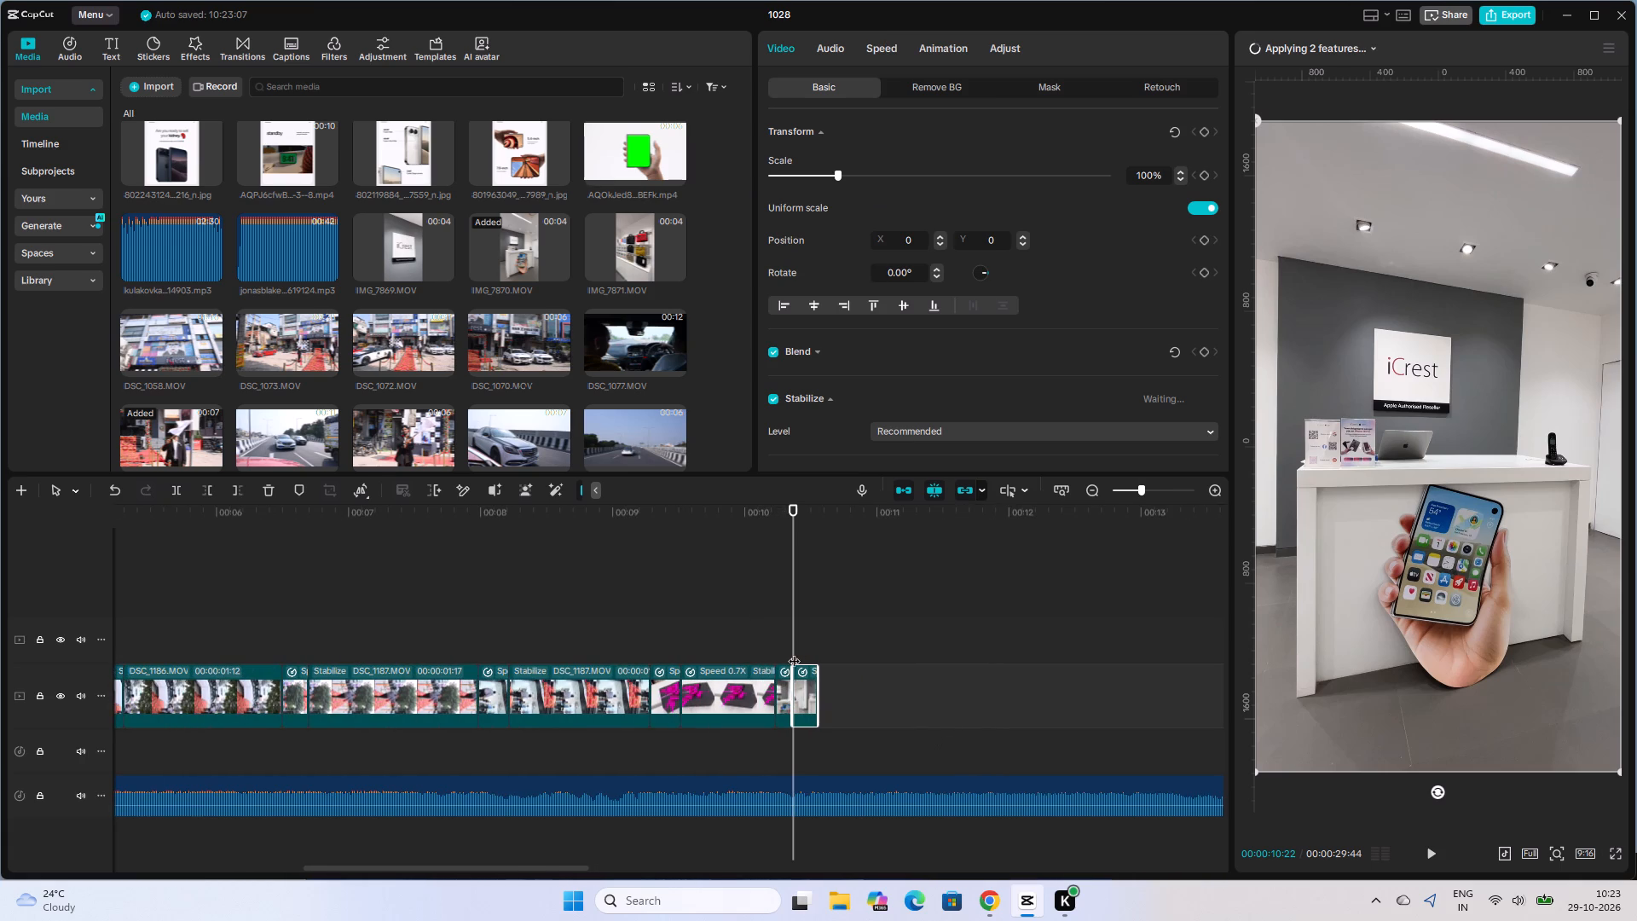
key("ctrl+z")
Split the IMG_7870.MOV clip at 00:00:10:24.
left_click(798, 655)
left_click(801, 692)
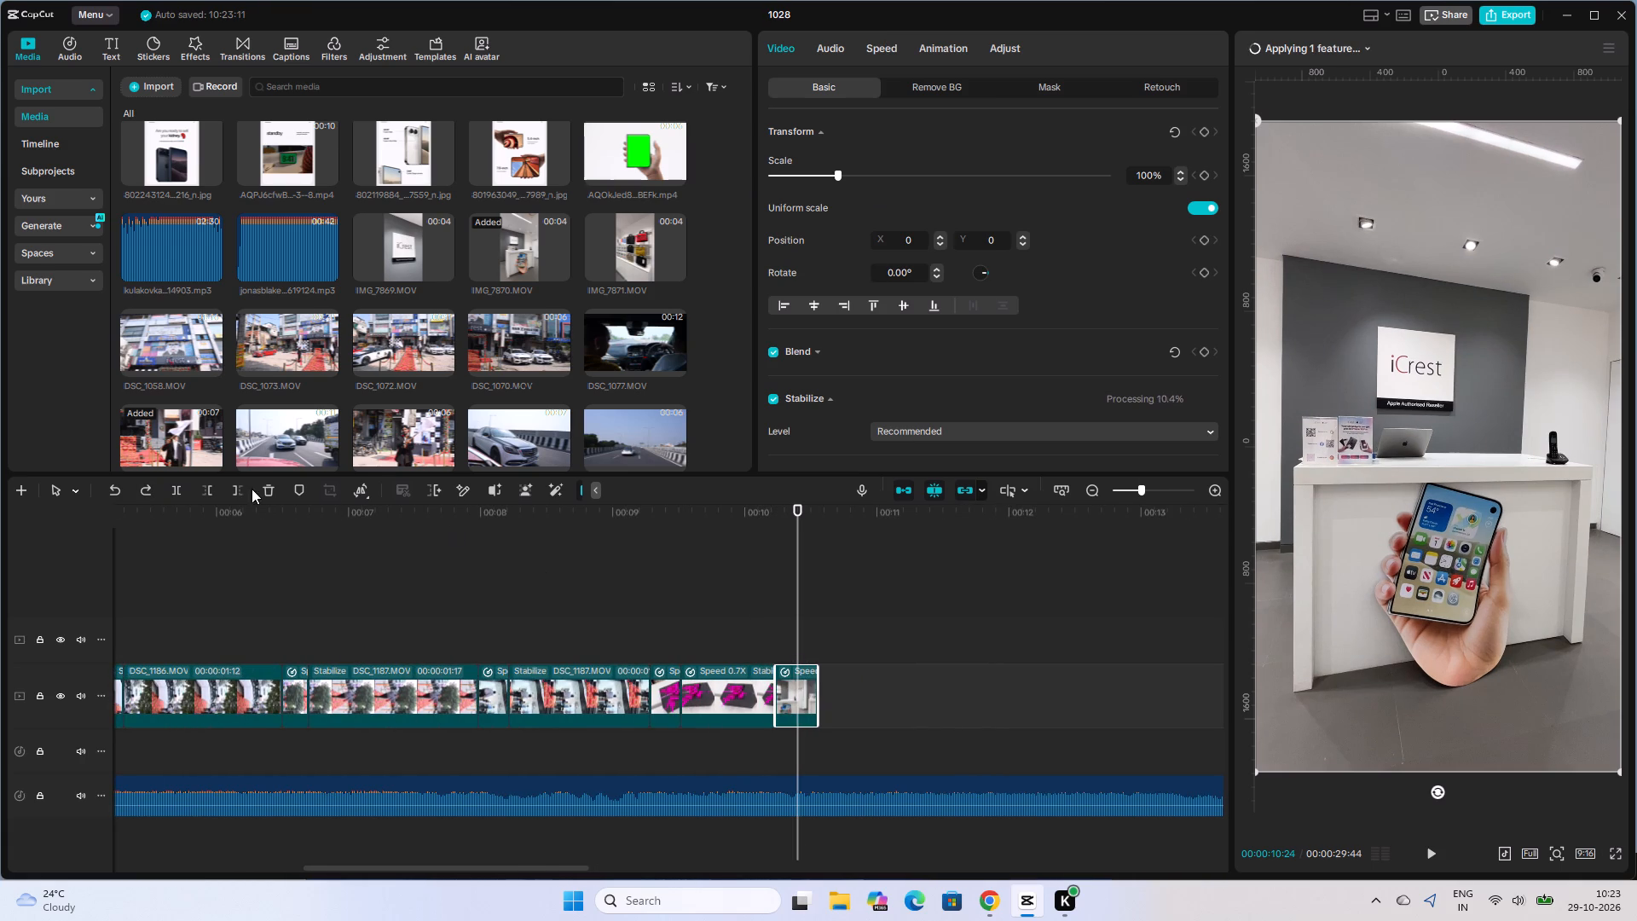
left_click(182, 493)
Split the last IMG_7870.MOV piece at 00:00:10:29 and delete the part after the cut.
left_click(805, 652)
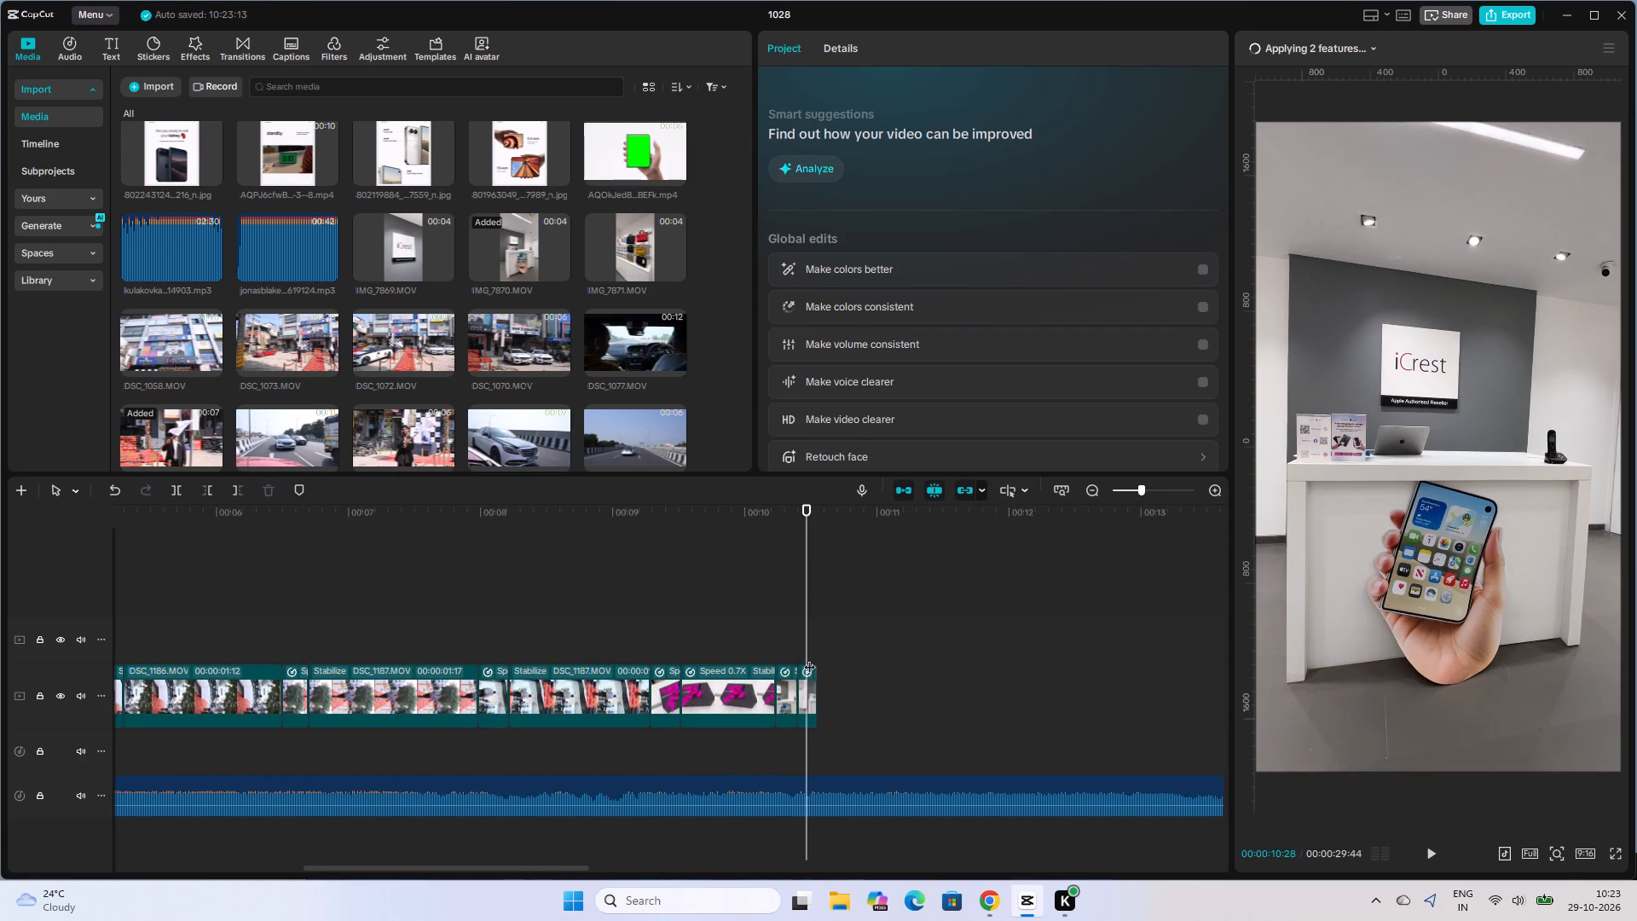
left_click(811, 652)
left_click(818, 689)
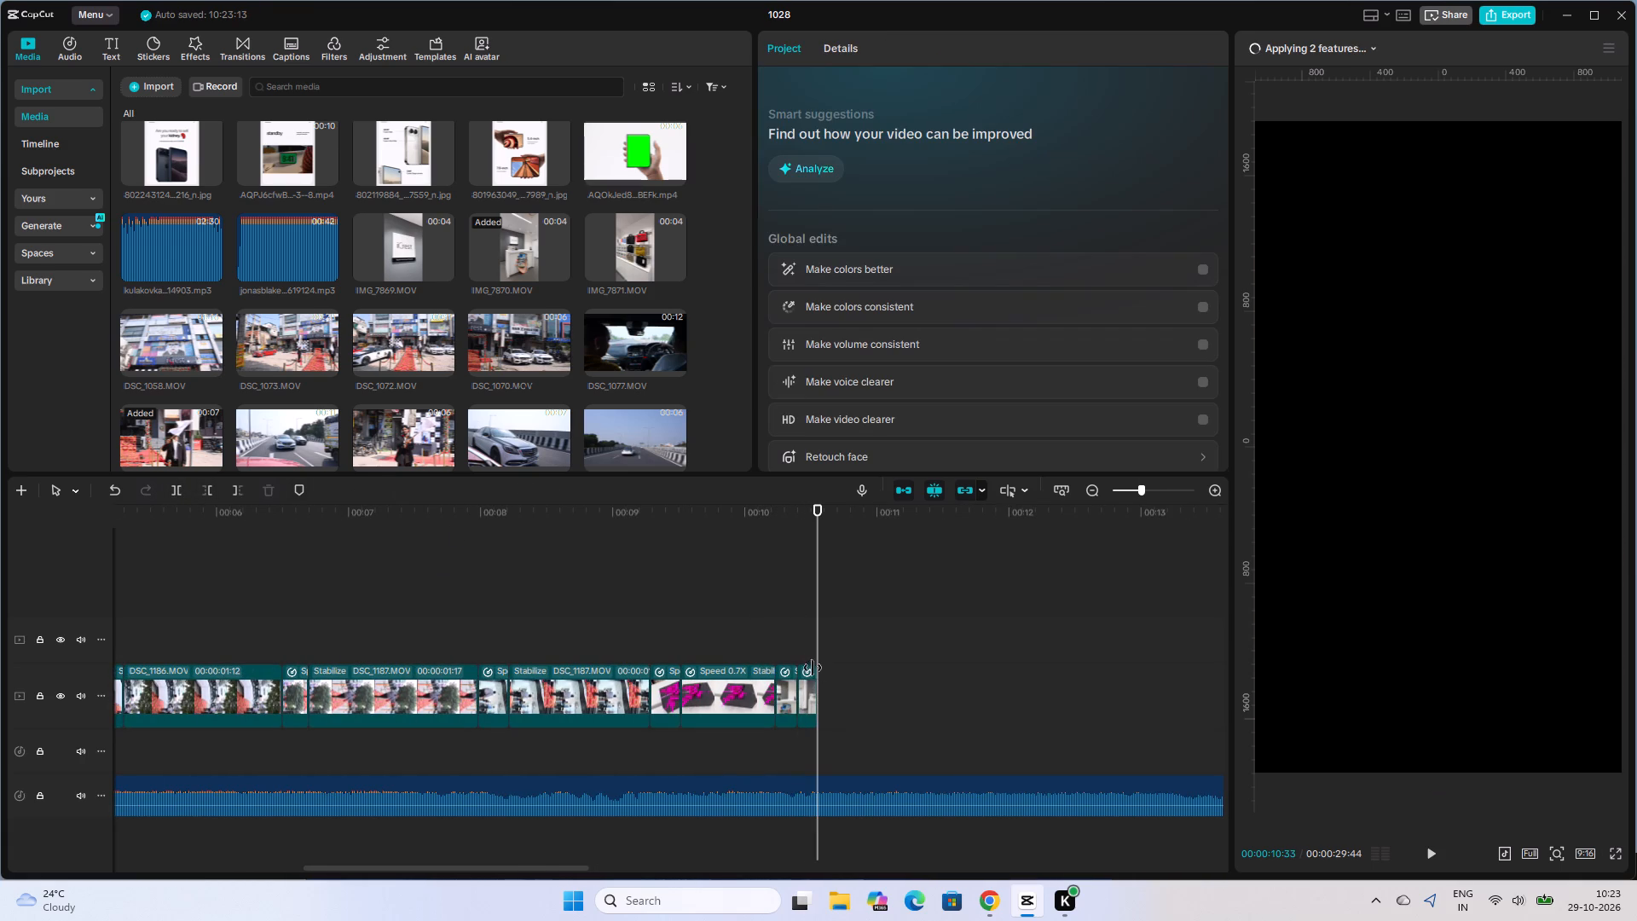
left_click(811, 656)
left_click(808, 664)
left_click(810, 679)
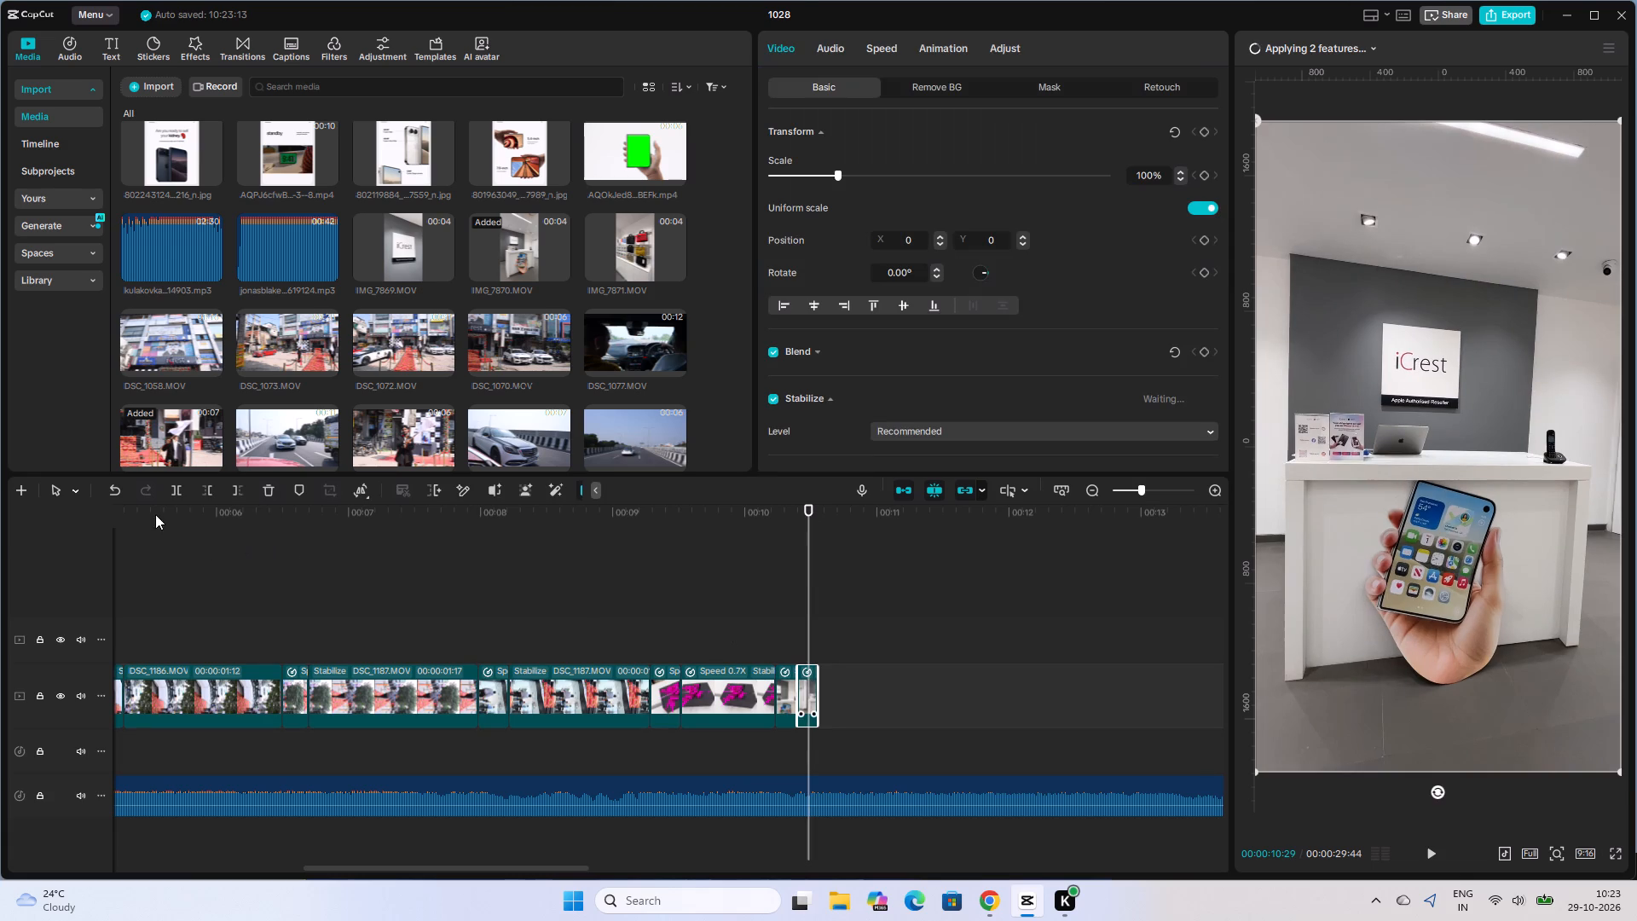
left_click(176, 495)
left_click(269, 487)
Slow the last IMG_7870.MOV piece down to 0.60x speed.
left_click(792, 633)
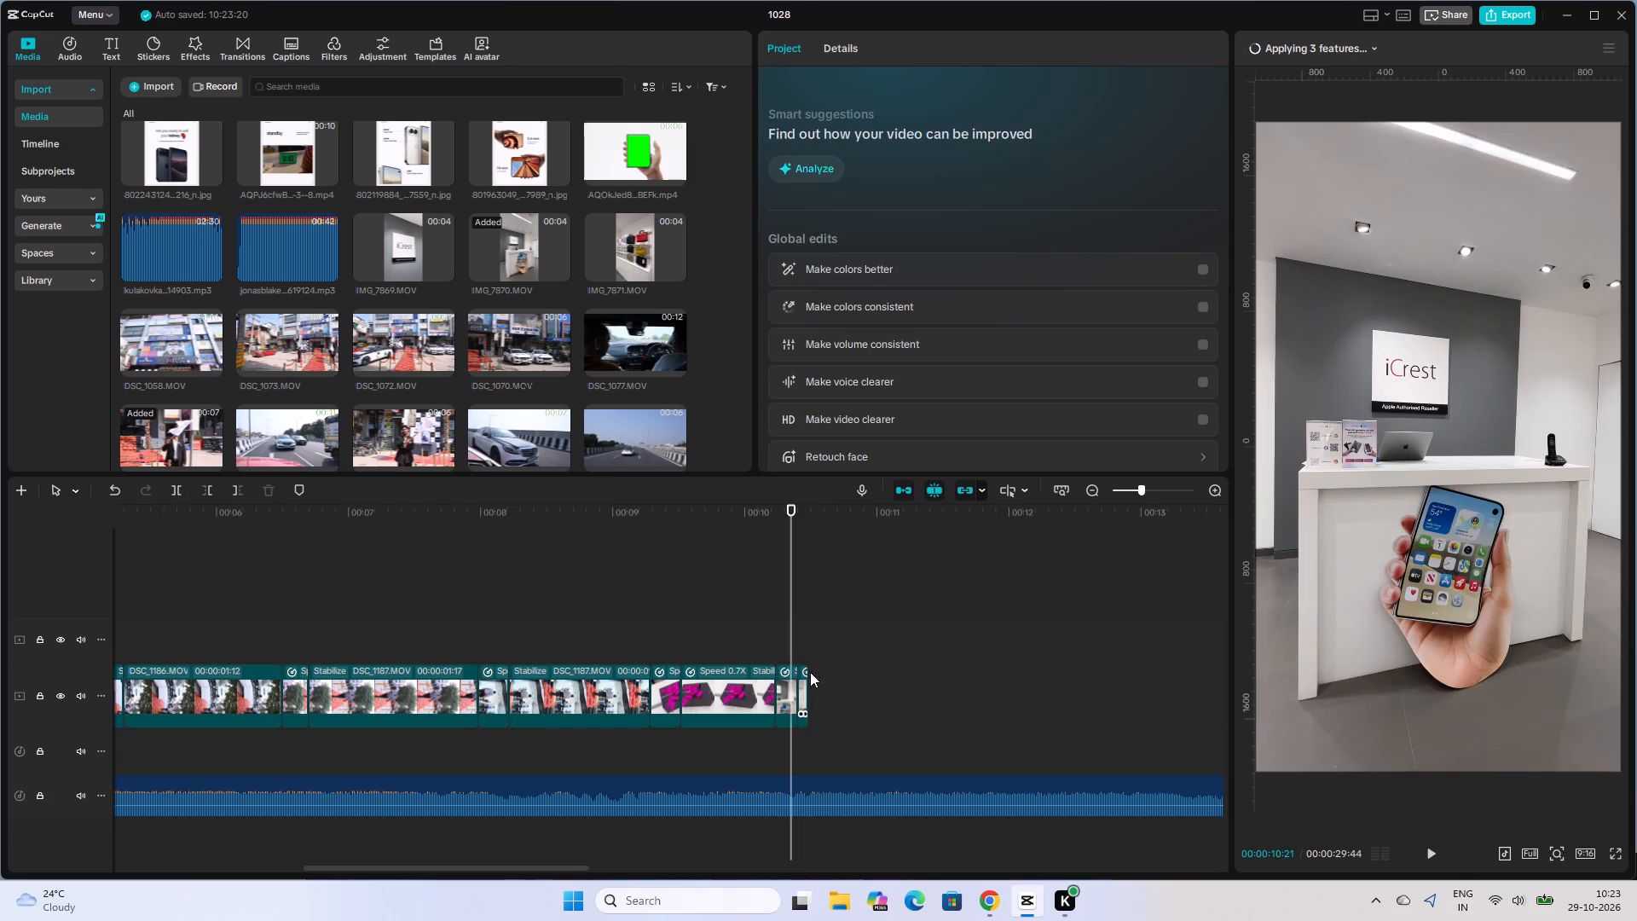
left_click(806, 678)
left_click(886, 53)
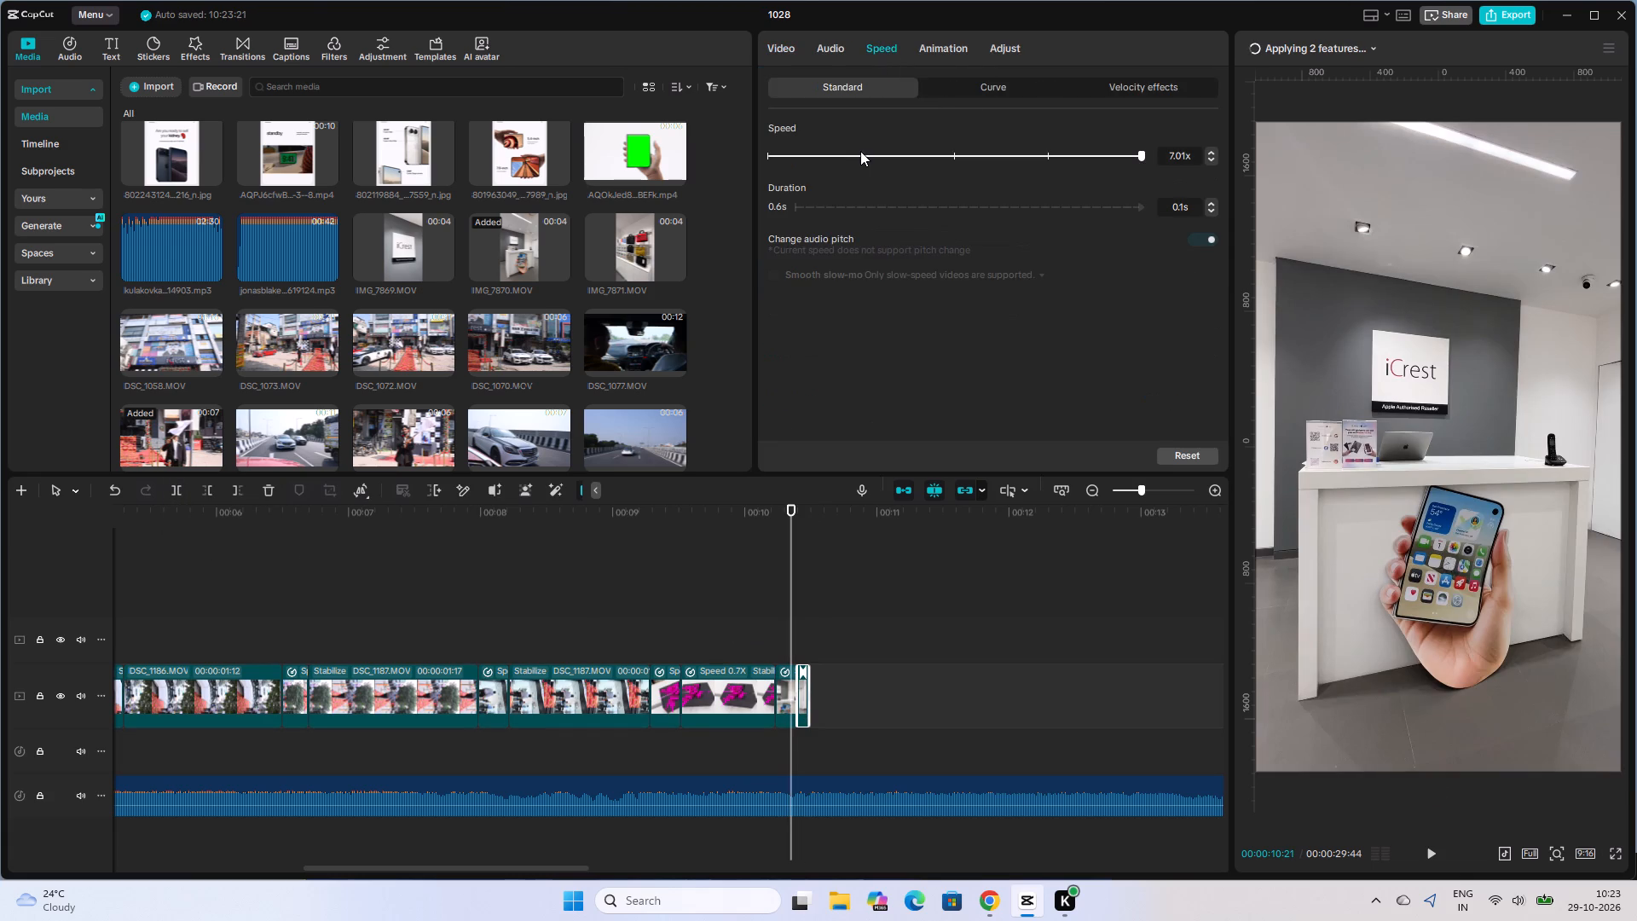
left_click(857, 152)
left_click(820, 160)
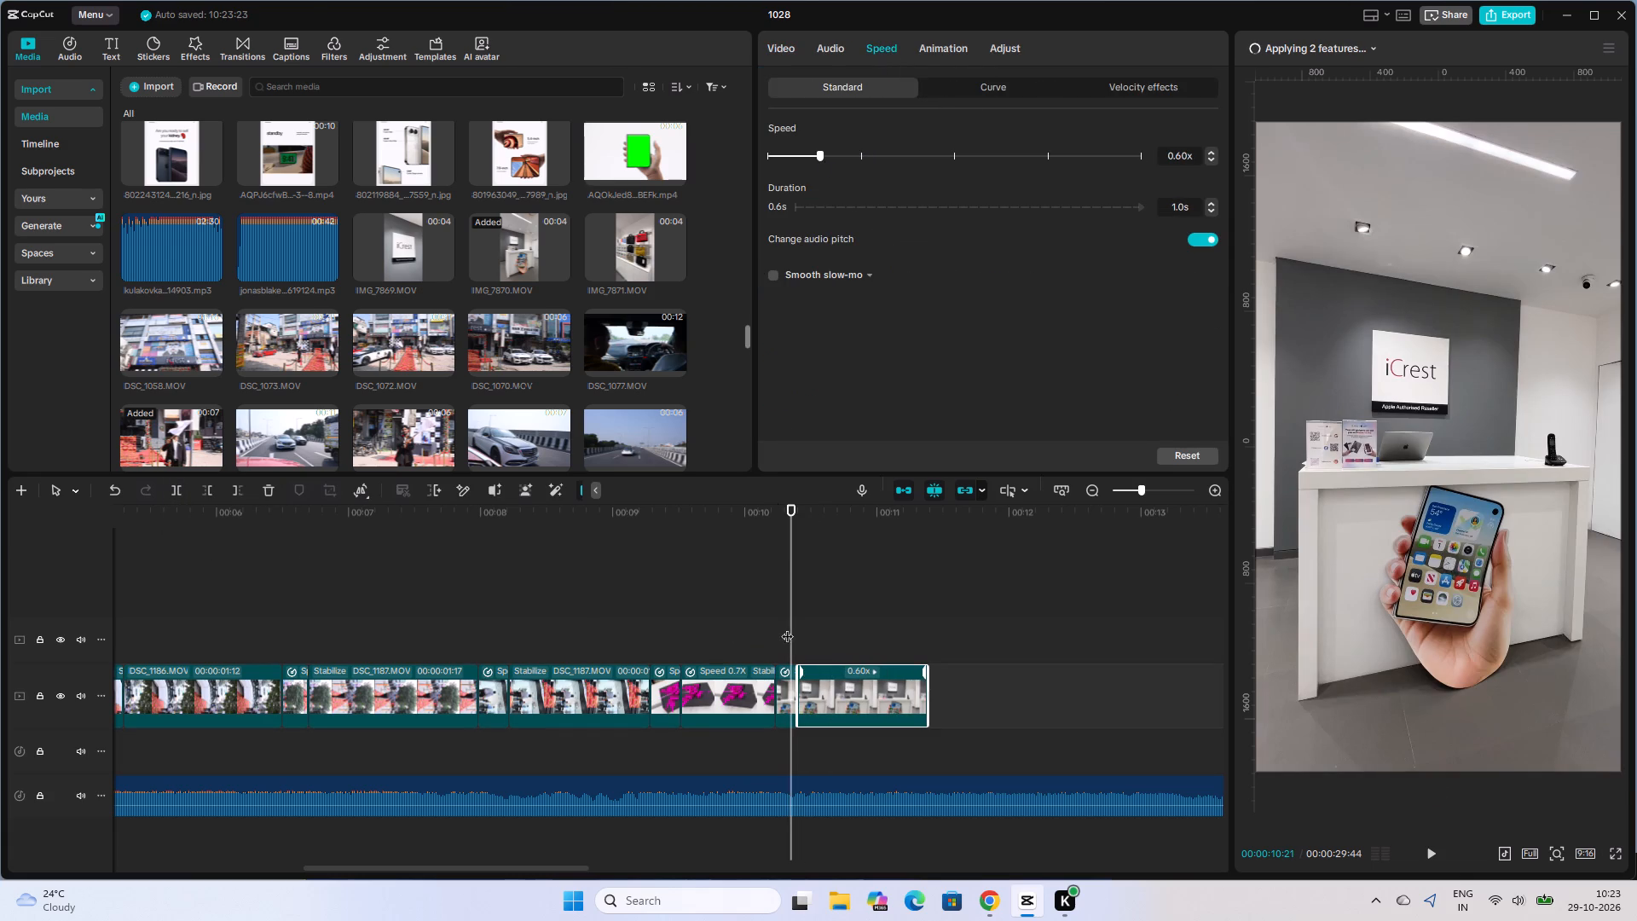
Play back the sequence from the gift-box shot through the speed-ramped IMG_7870.MOV pieces.
left_click(782, 633)
key("space")
left_click(779, 634)
key("space")
key("space")
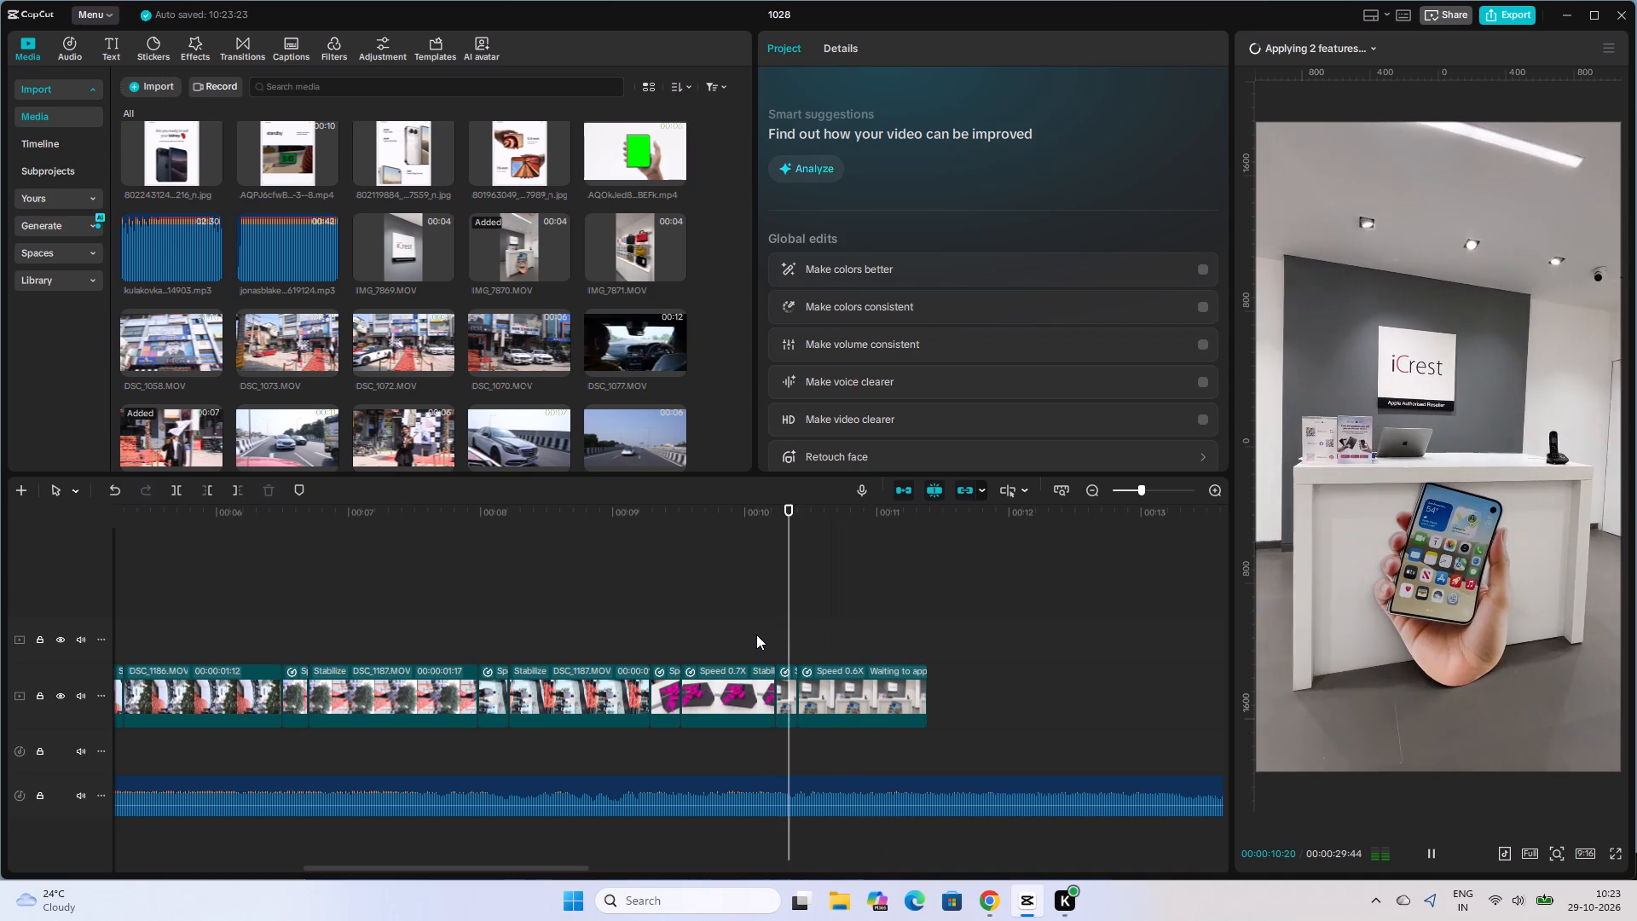
key("space")
left_click(670, 634)
key("space")
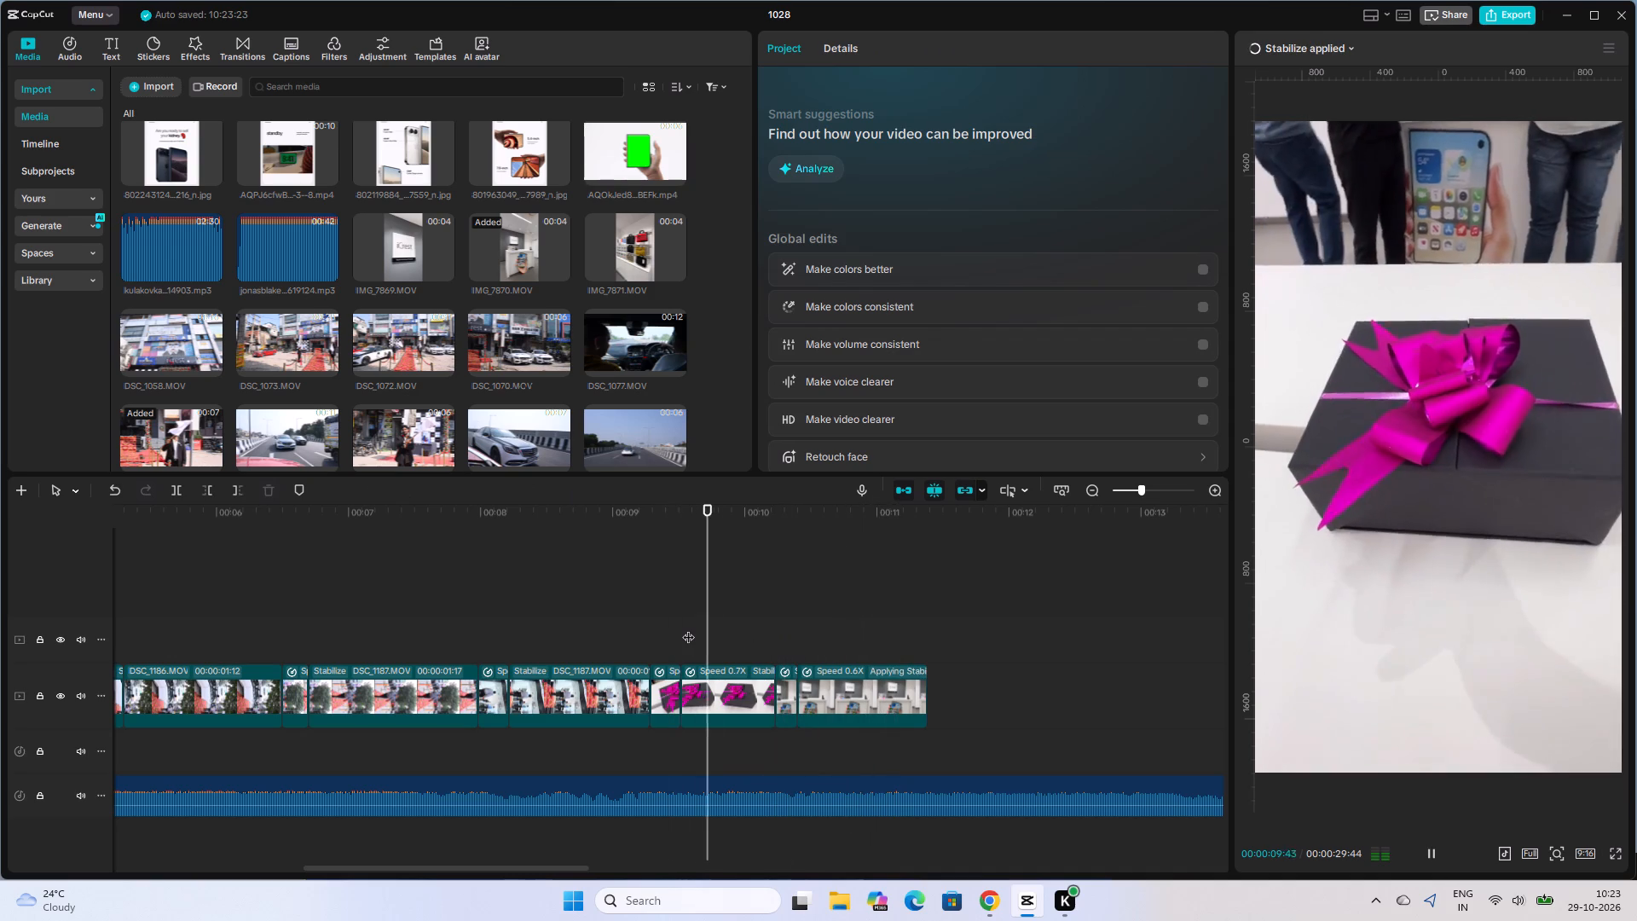
key("space")
Split the slowed IMG_7870.MOV piece at 00:00:11:09 and delete the part after the cut.
left_click(871, 642)
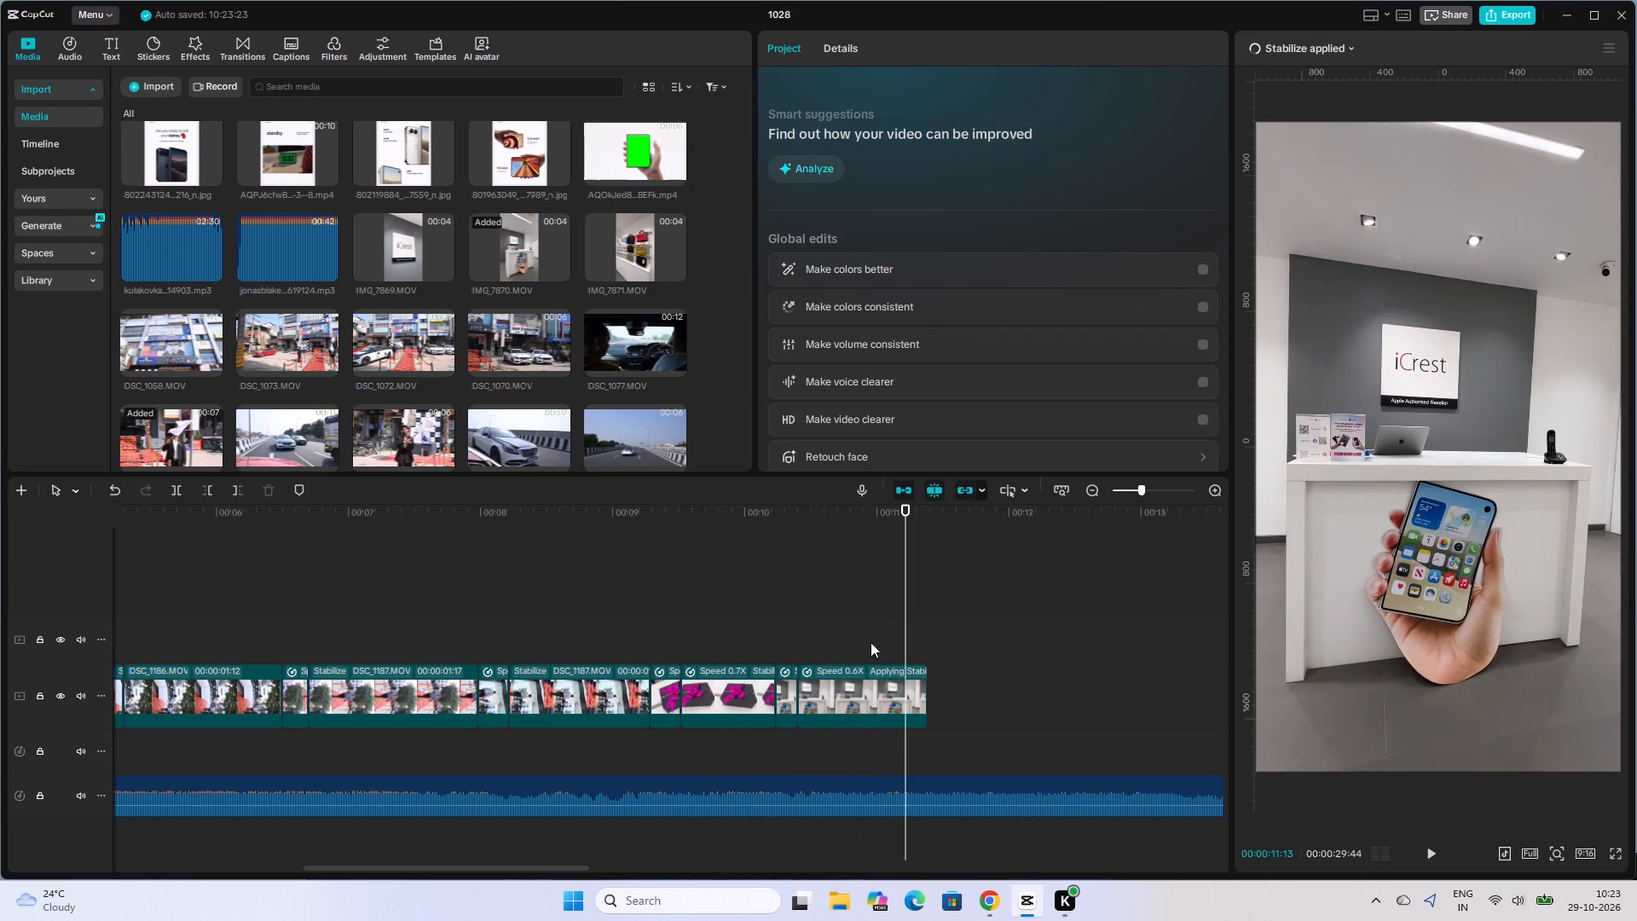
left_click(888, 676)
key("space")
key("space")
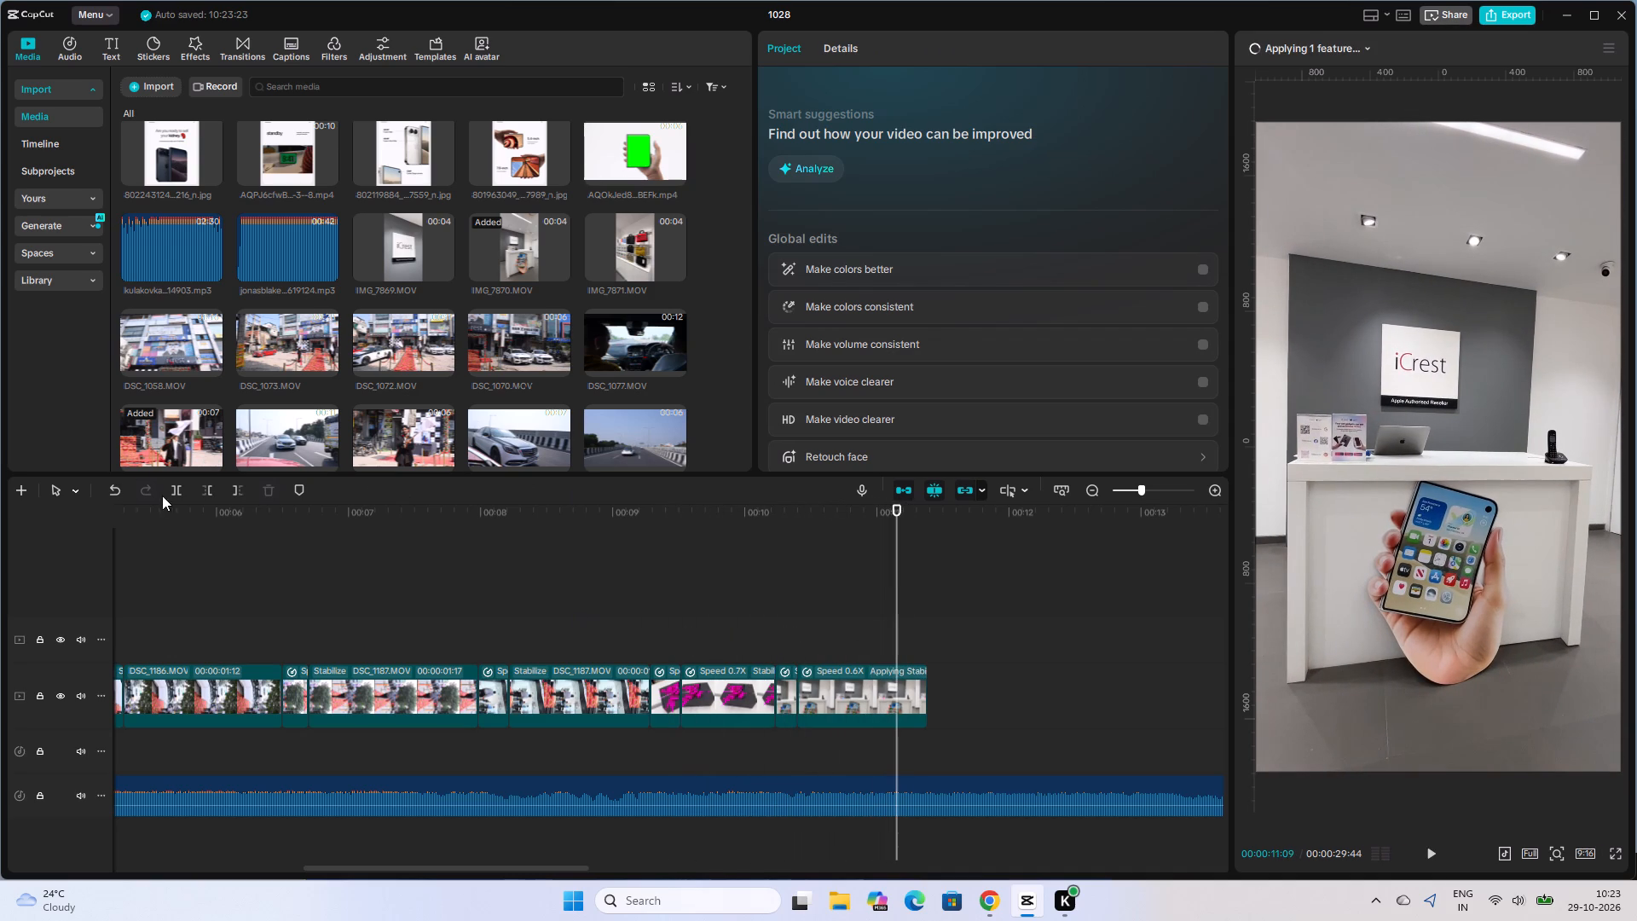
left_click(171, 489)
left_click(911, 689)
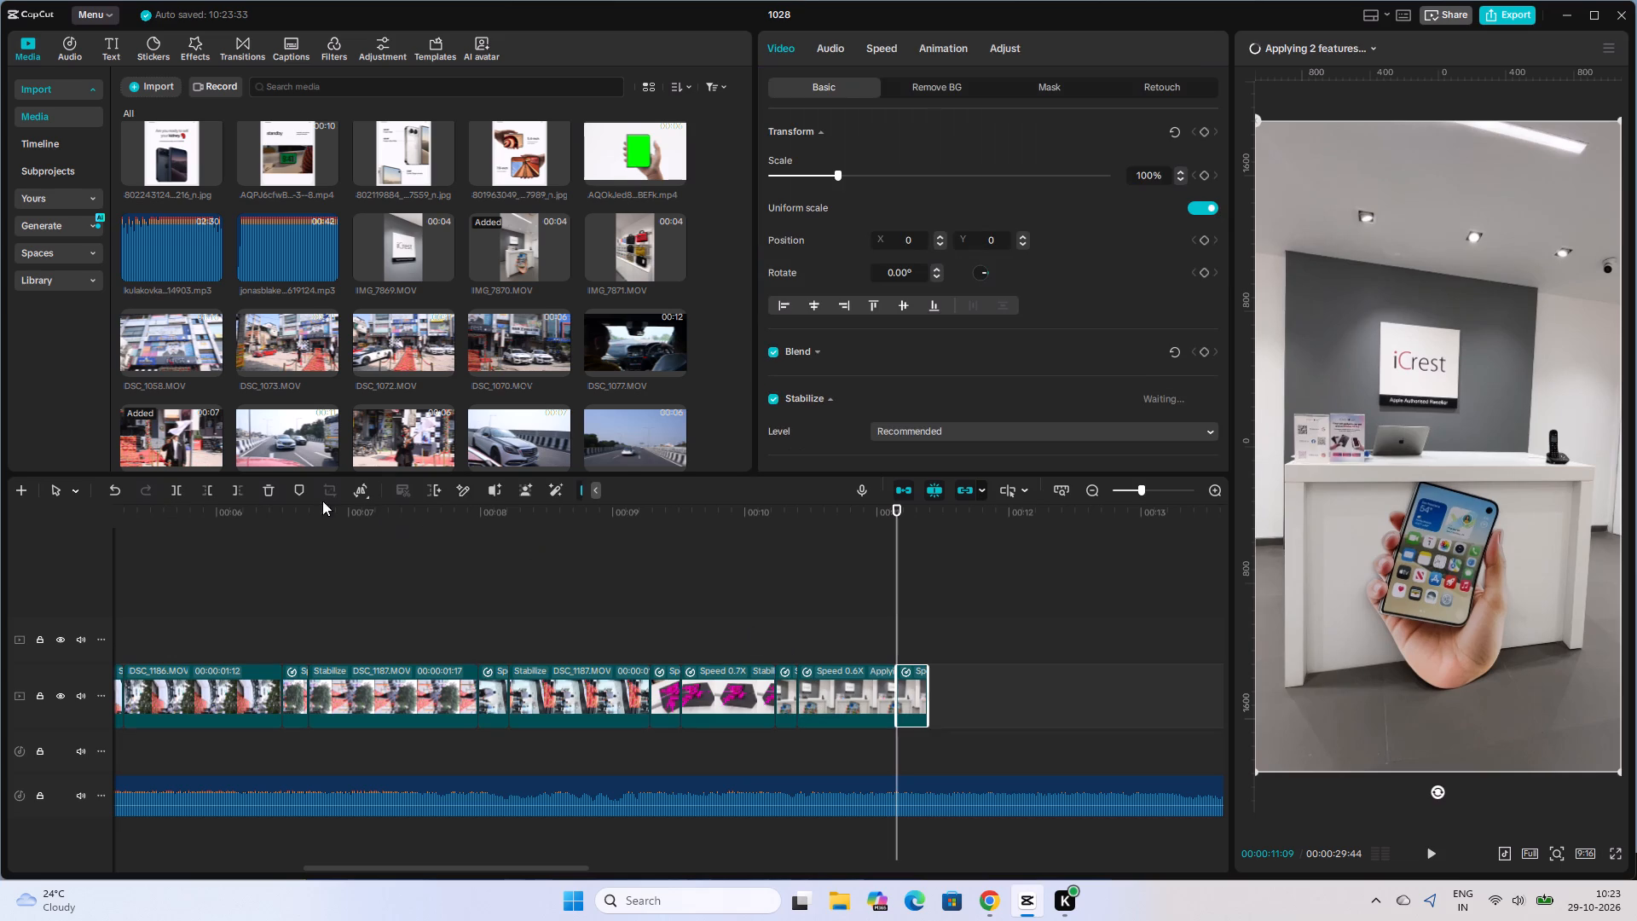
left_click(267, 487)
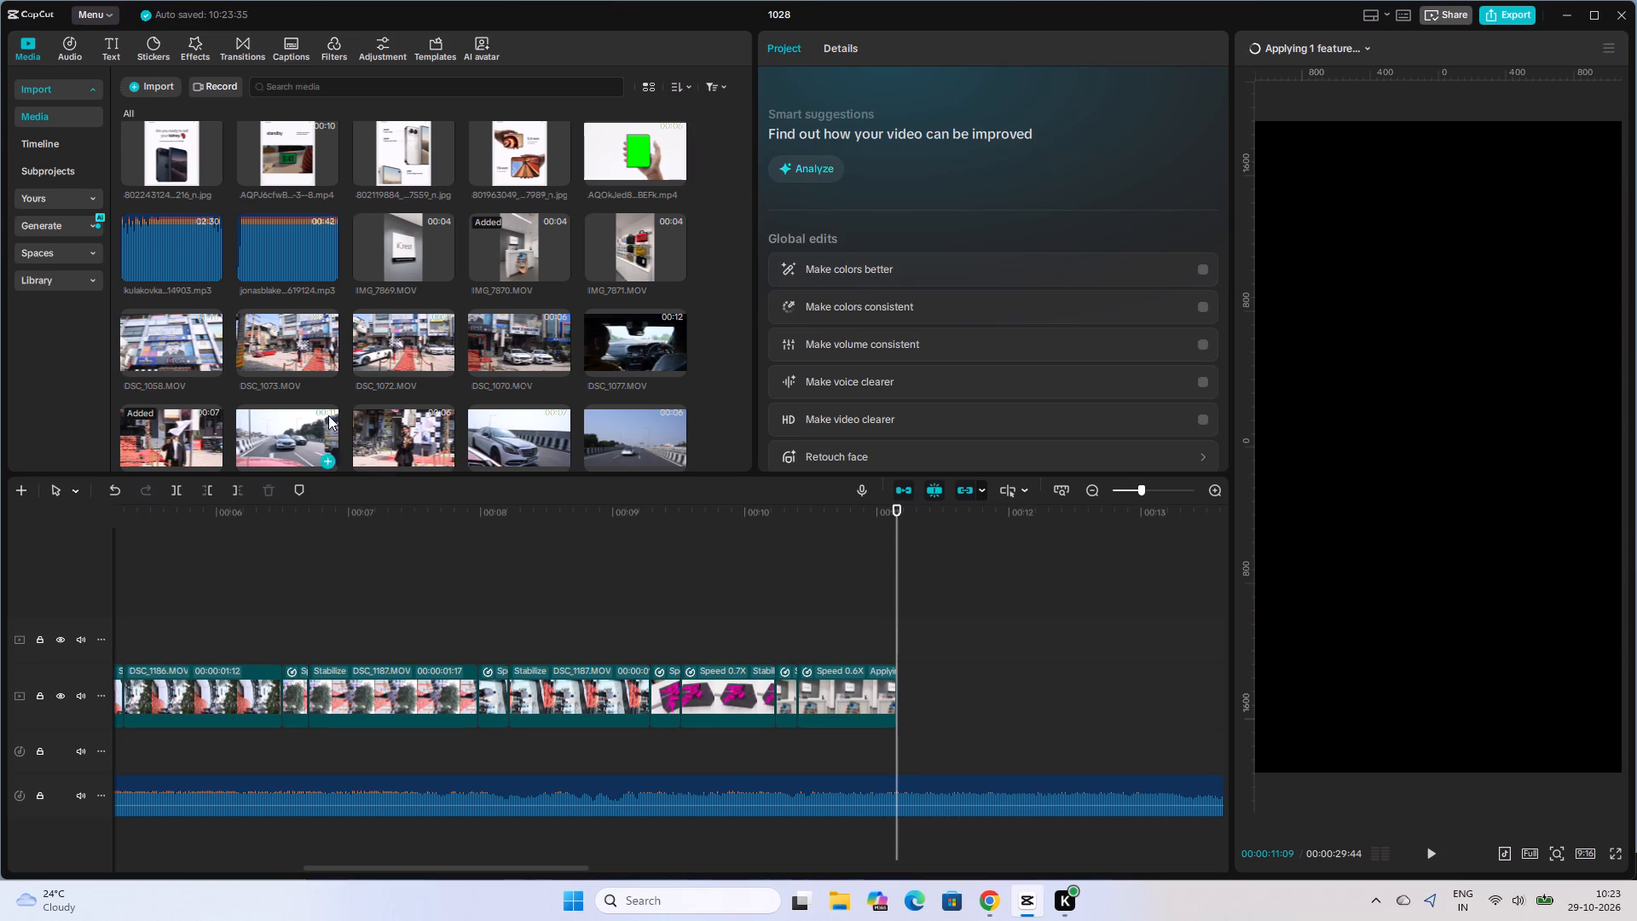
Preview the IMG store clips in the media library and add IMG_7869.MOV, the iCrest sign shot, at the end of the main video track.
scroll(328, 415, "down", 4)
scroll(448, 408, "down", 1)
scroll(456, 405, "up", 3)
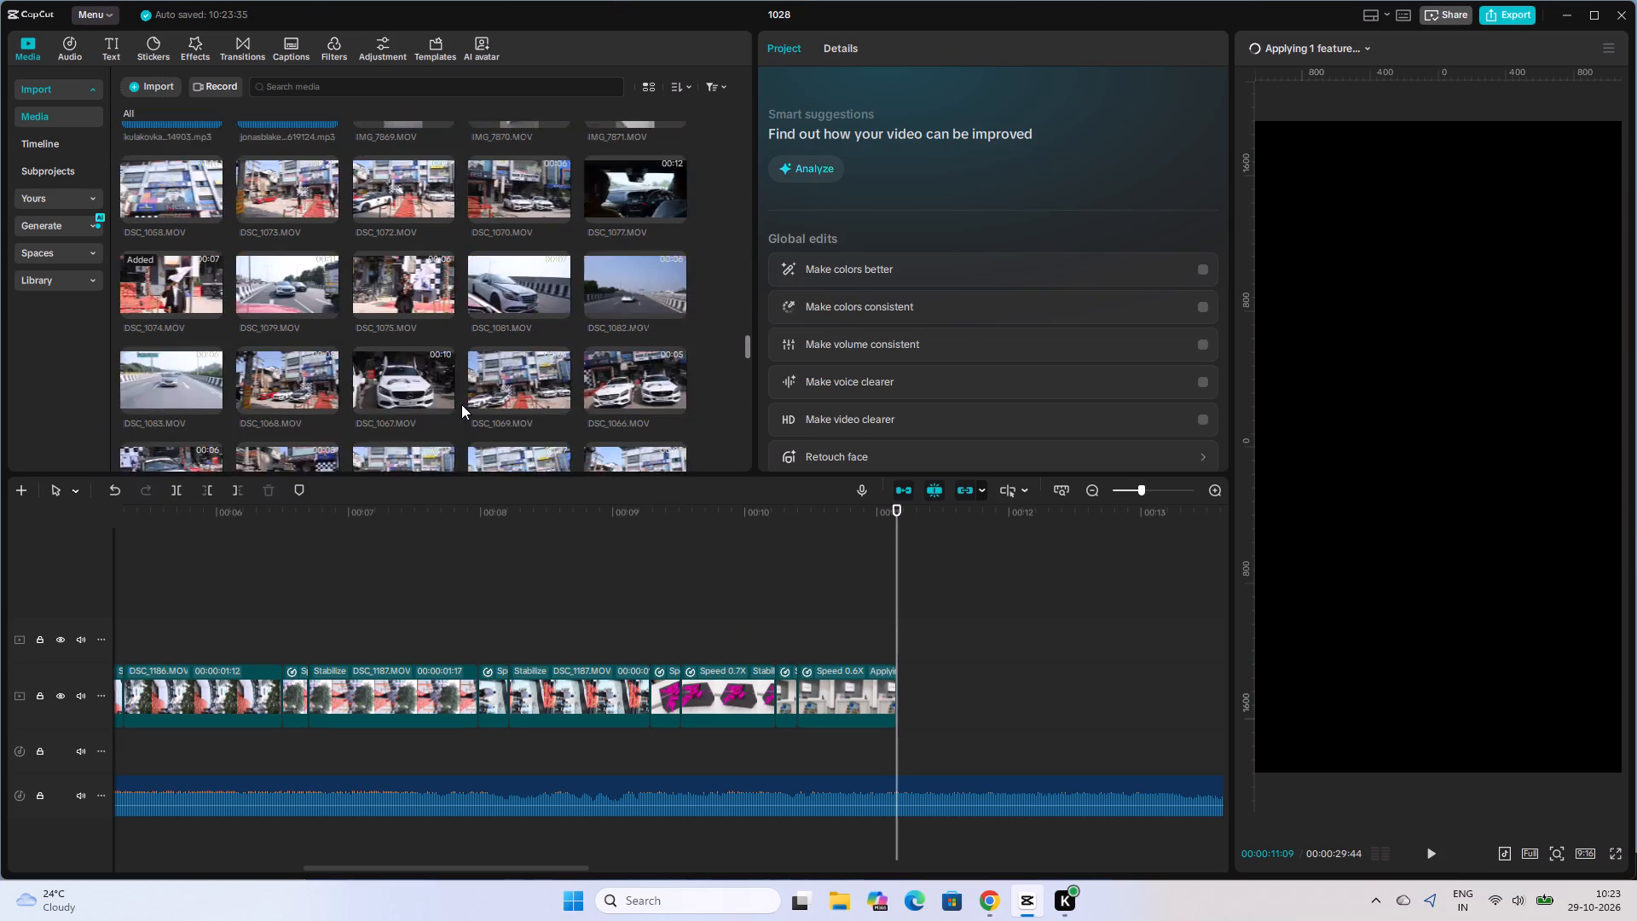
scroll(461, 404, "up", 5)
scroll(462, 402, "down", 2)
left_click(523, 341)
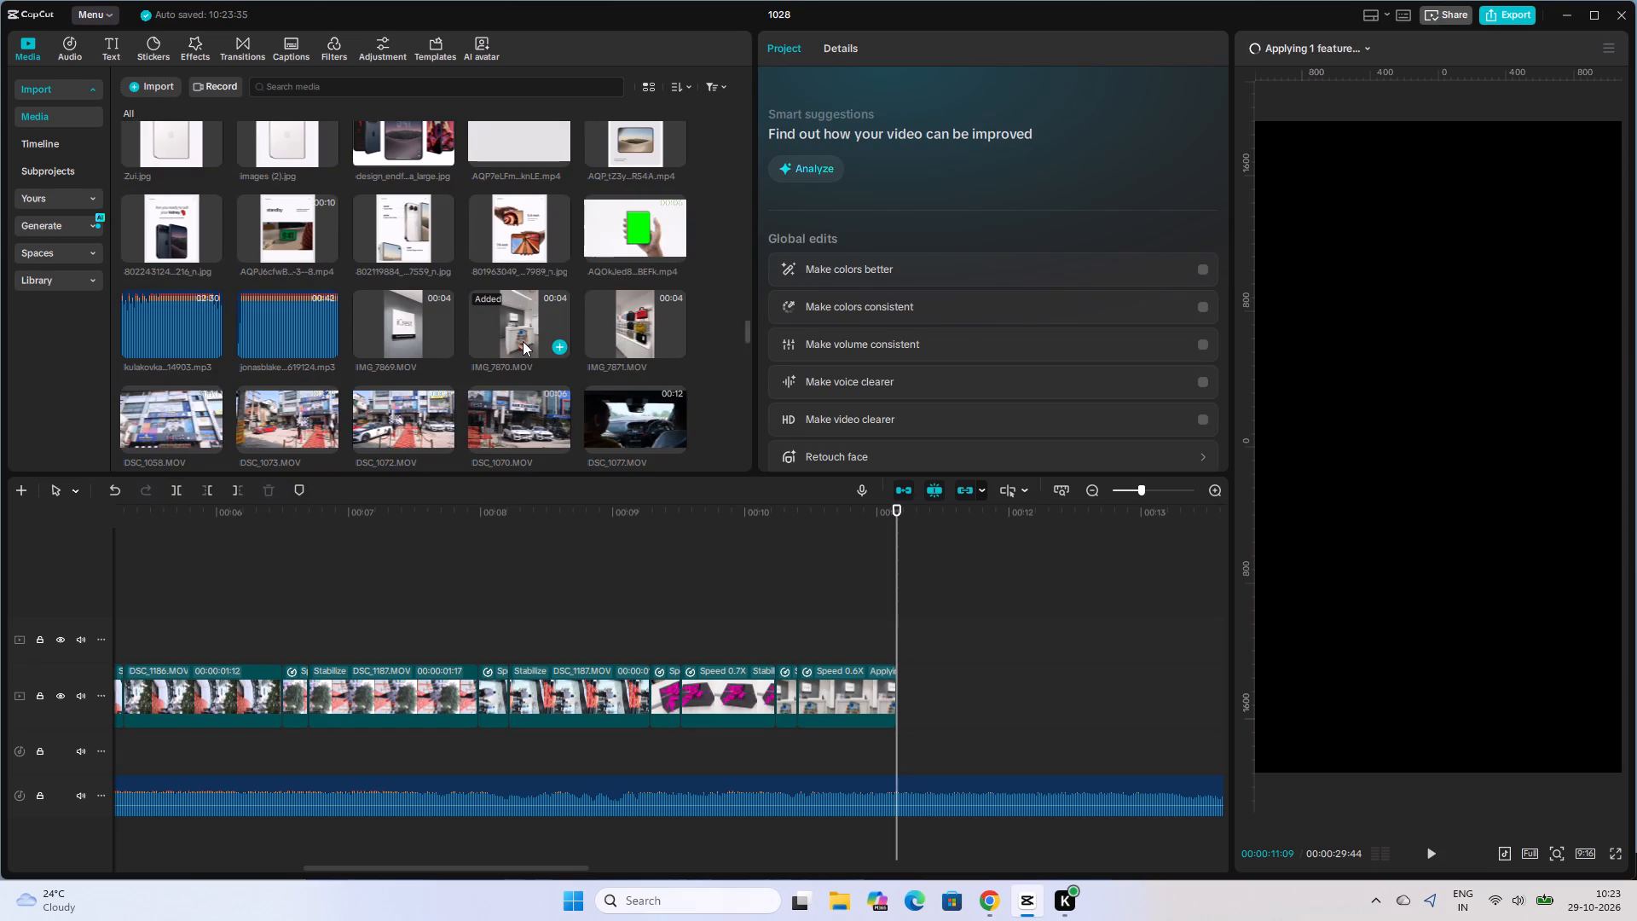
left_click(637, 327)
left_click(373, 330)
left_click(397, 330)
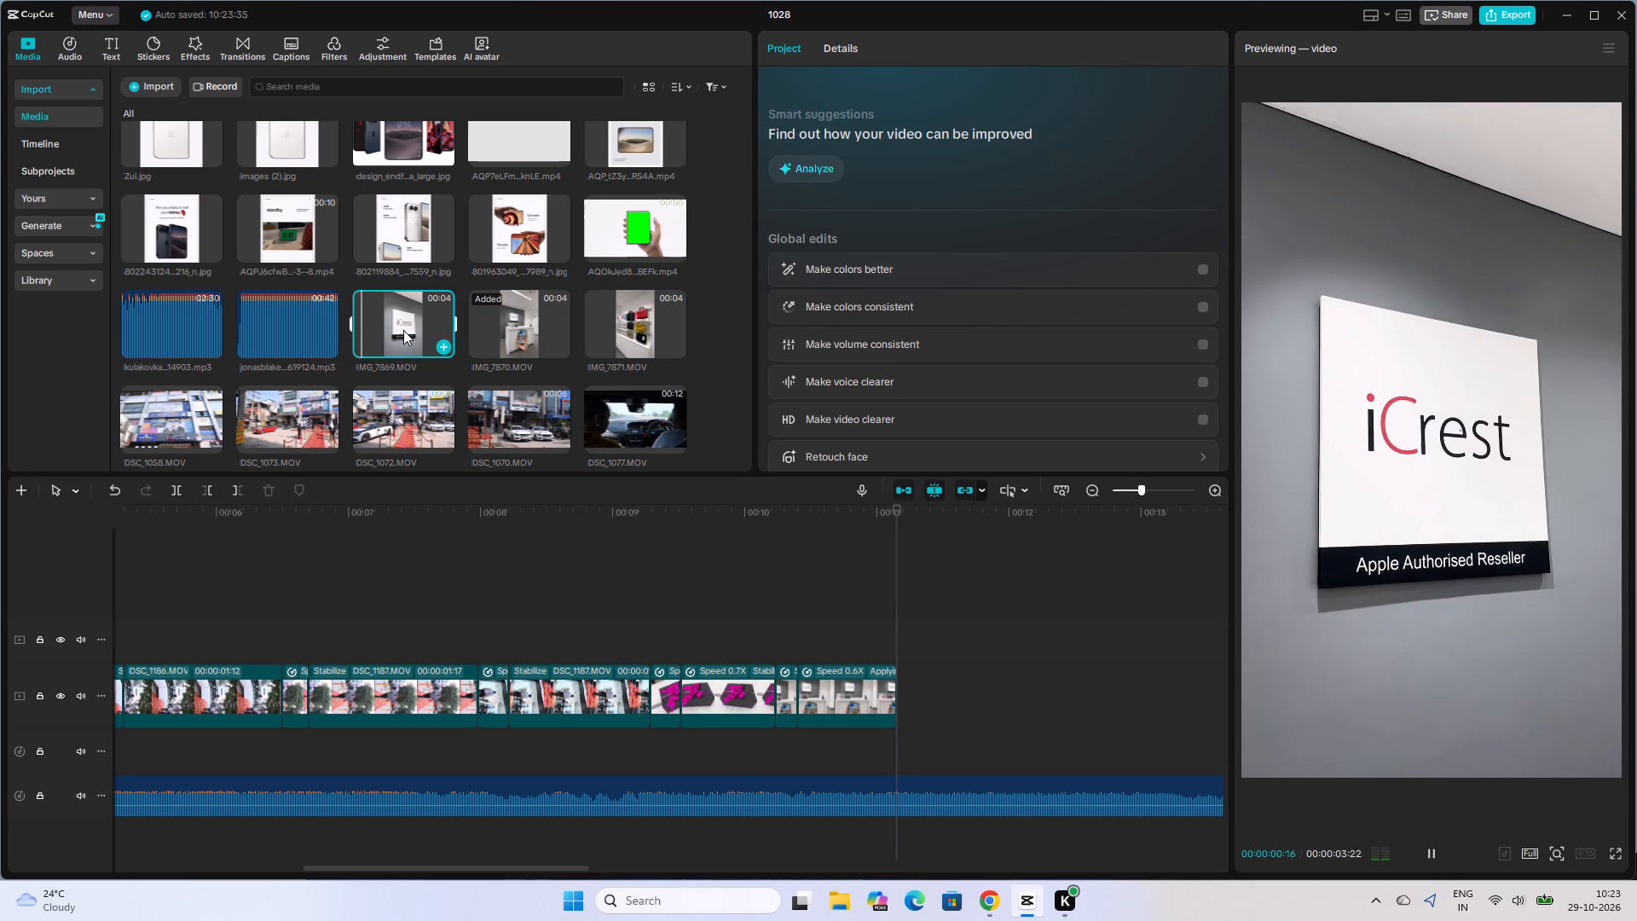
left_click(414, 328)
left_click_drag(408, 328, 909, 699)
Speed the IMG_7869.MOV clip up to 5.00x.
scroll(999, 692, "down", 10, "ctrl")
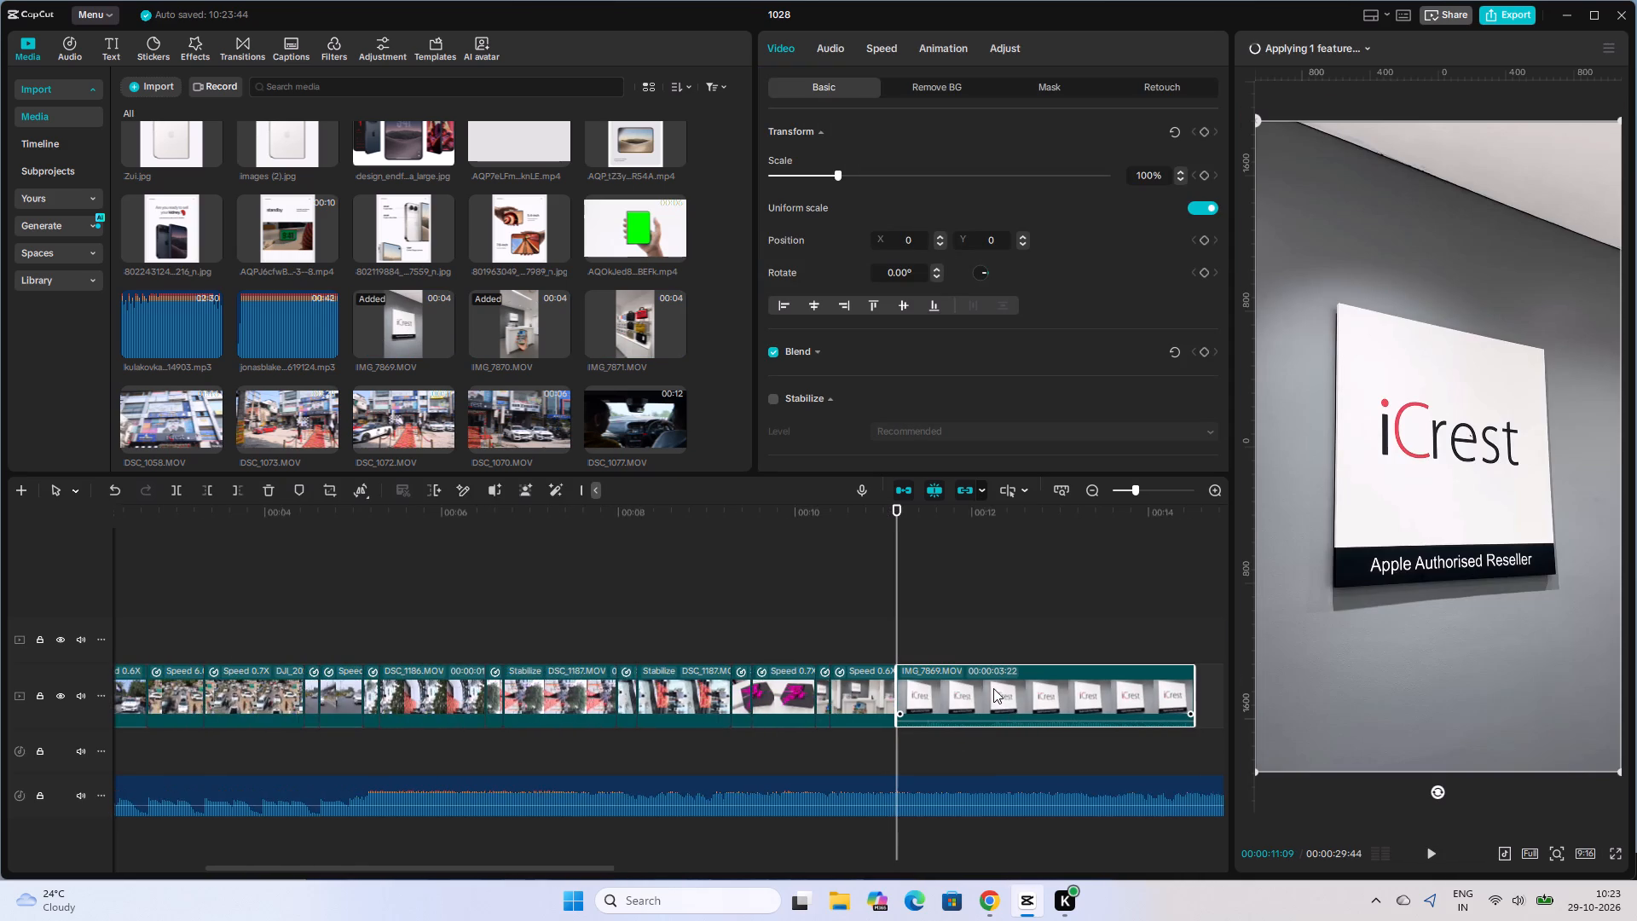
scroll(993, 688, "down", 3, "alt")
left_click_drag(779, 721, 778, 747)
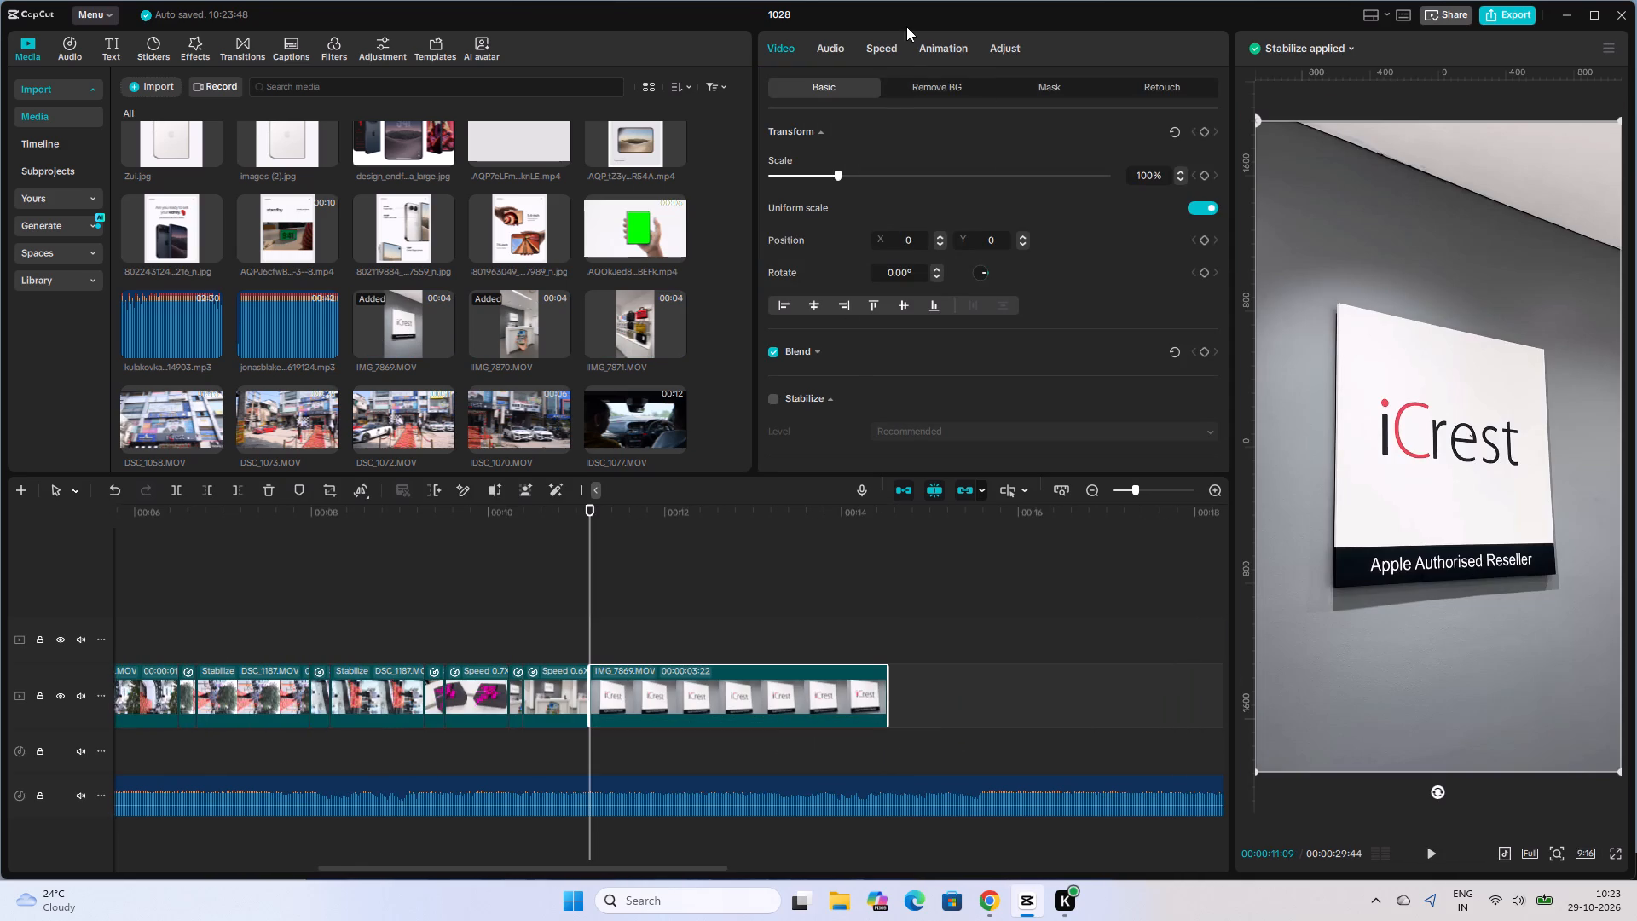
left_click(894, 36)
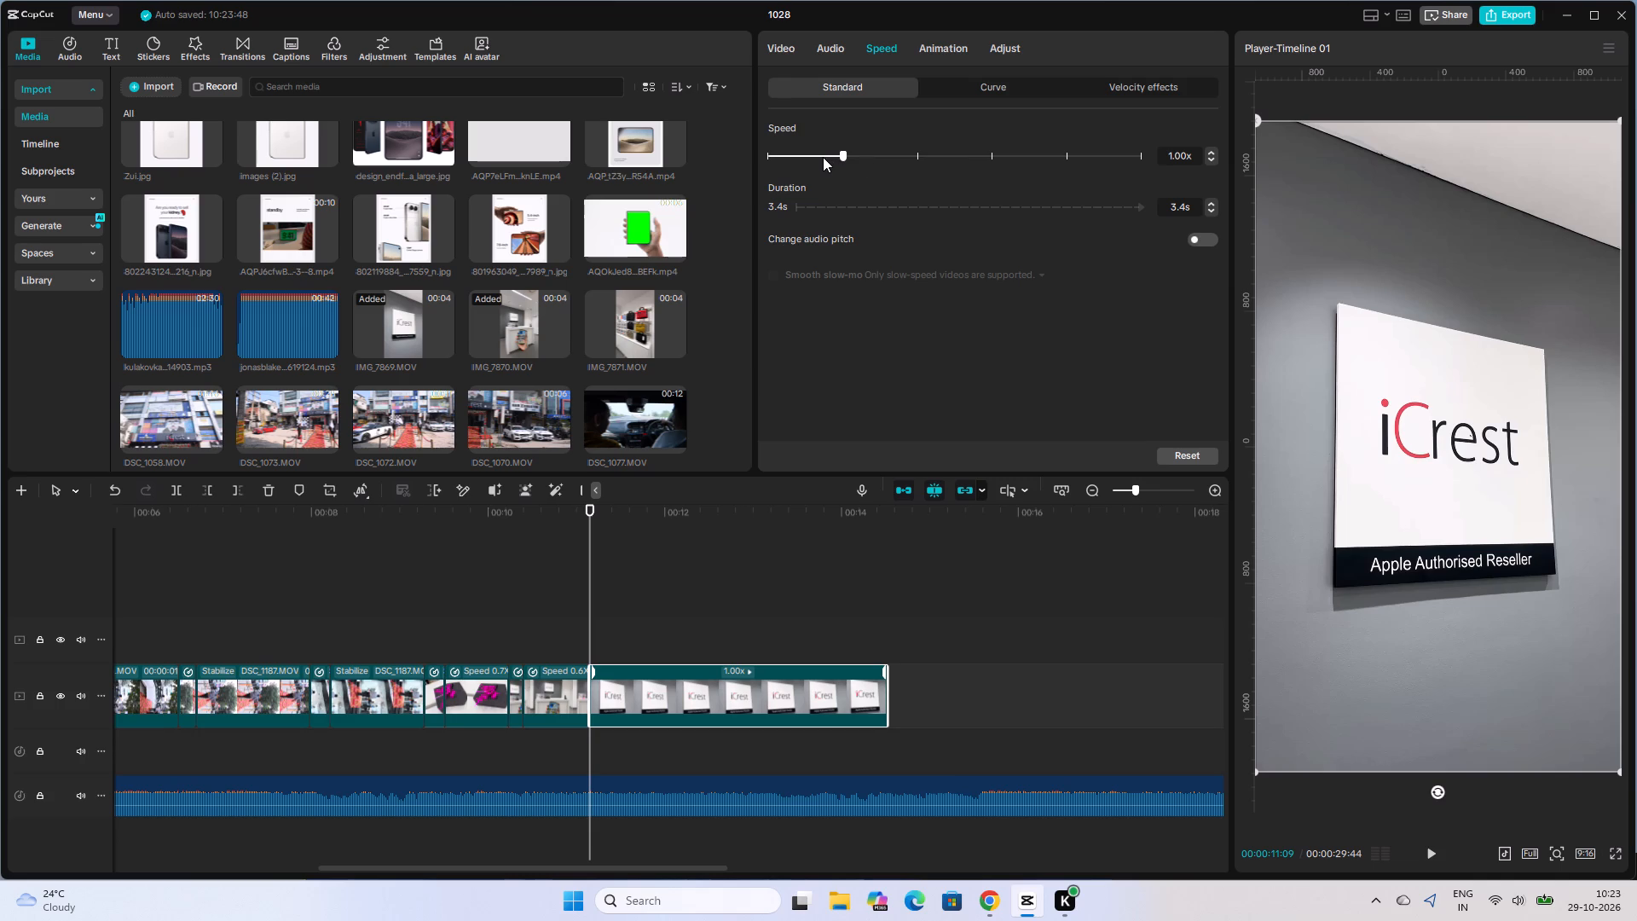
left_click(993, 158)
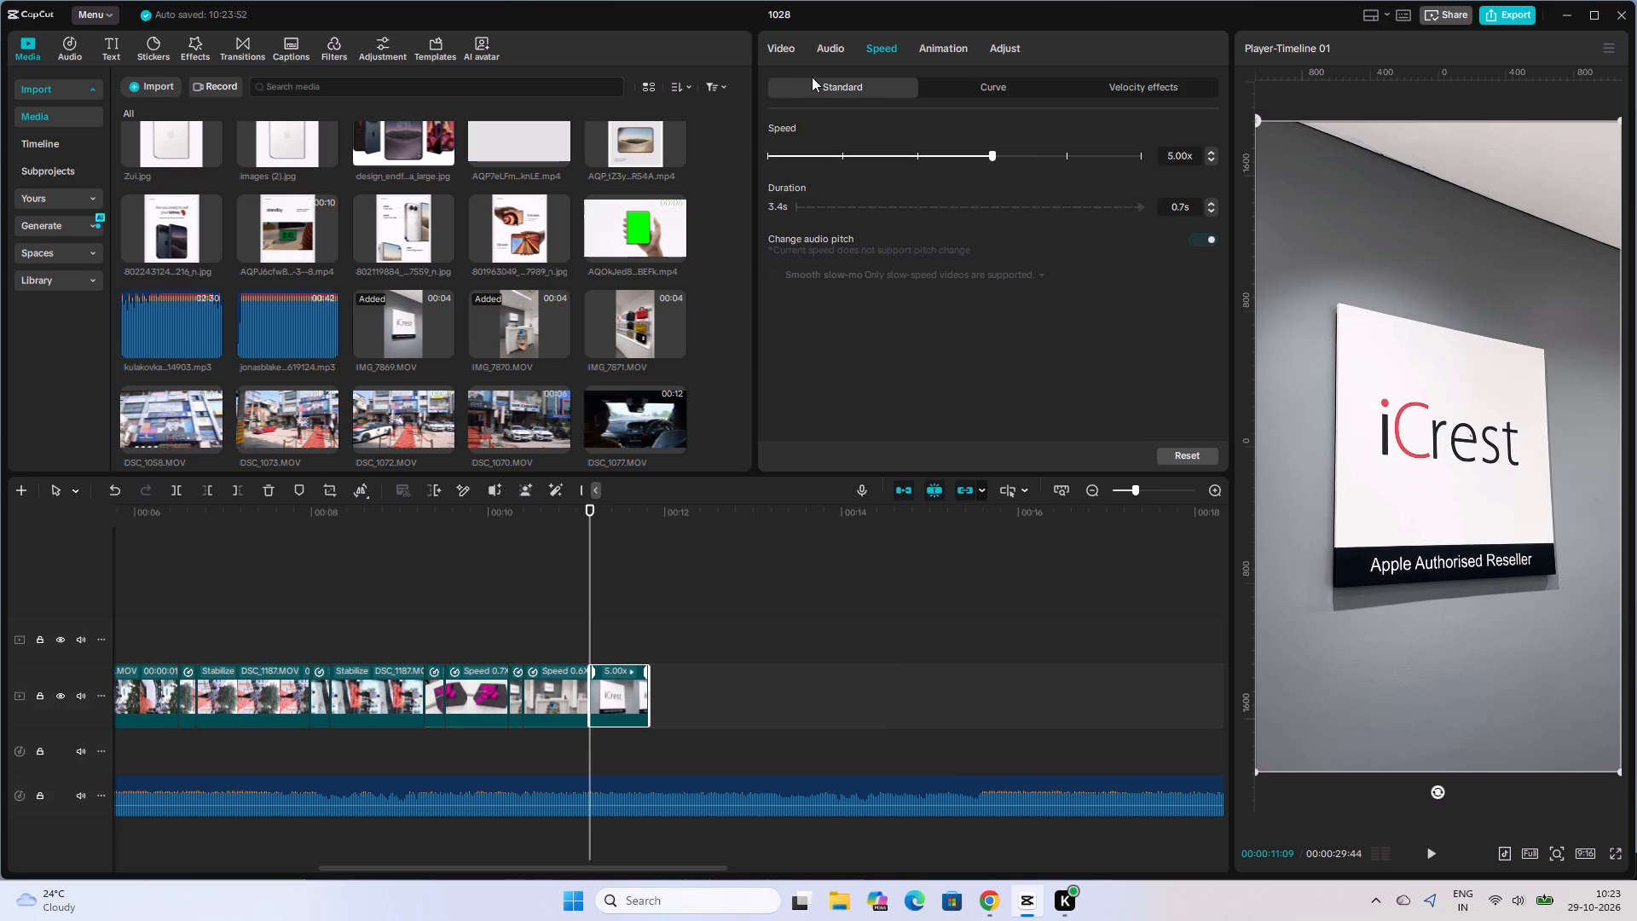
Turn on stabilization at the Recommended level for the IMG_7869.MOV clip.
left_click(778, 53)
left_click(778, 401)
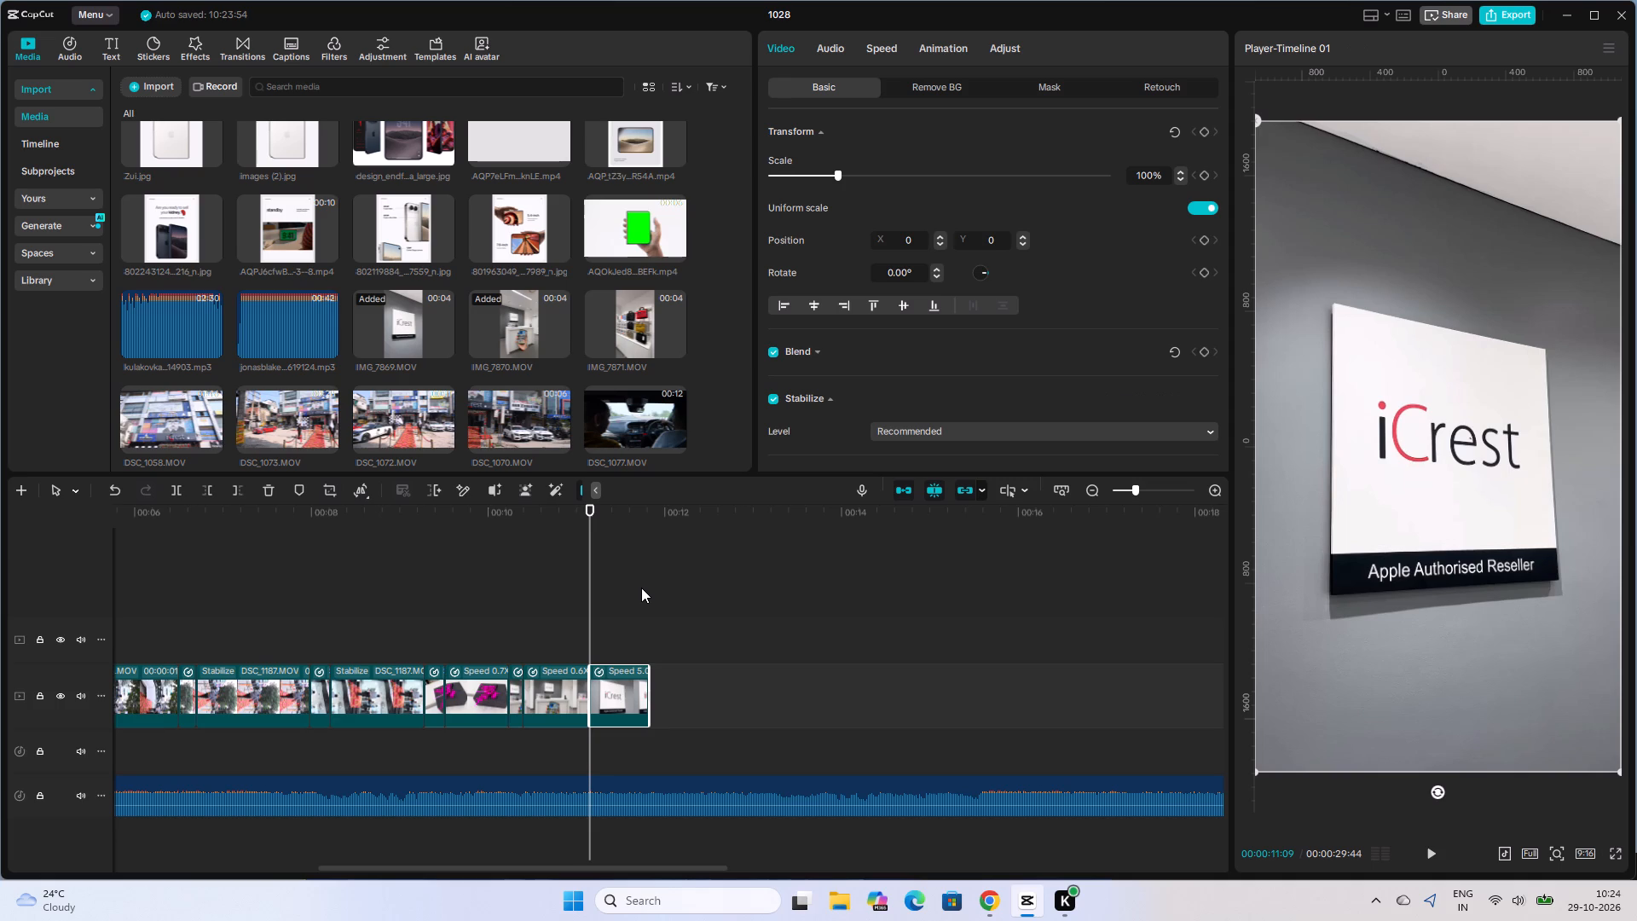
Play back and scrub through the stabilized IMG_7869.MOV clip to judge its pace.
key("space")
key("space")
left_click(624, 678)
key("space")
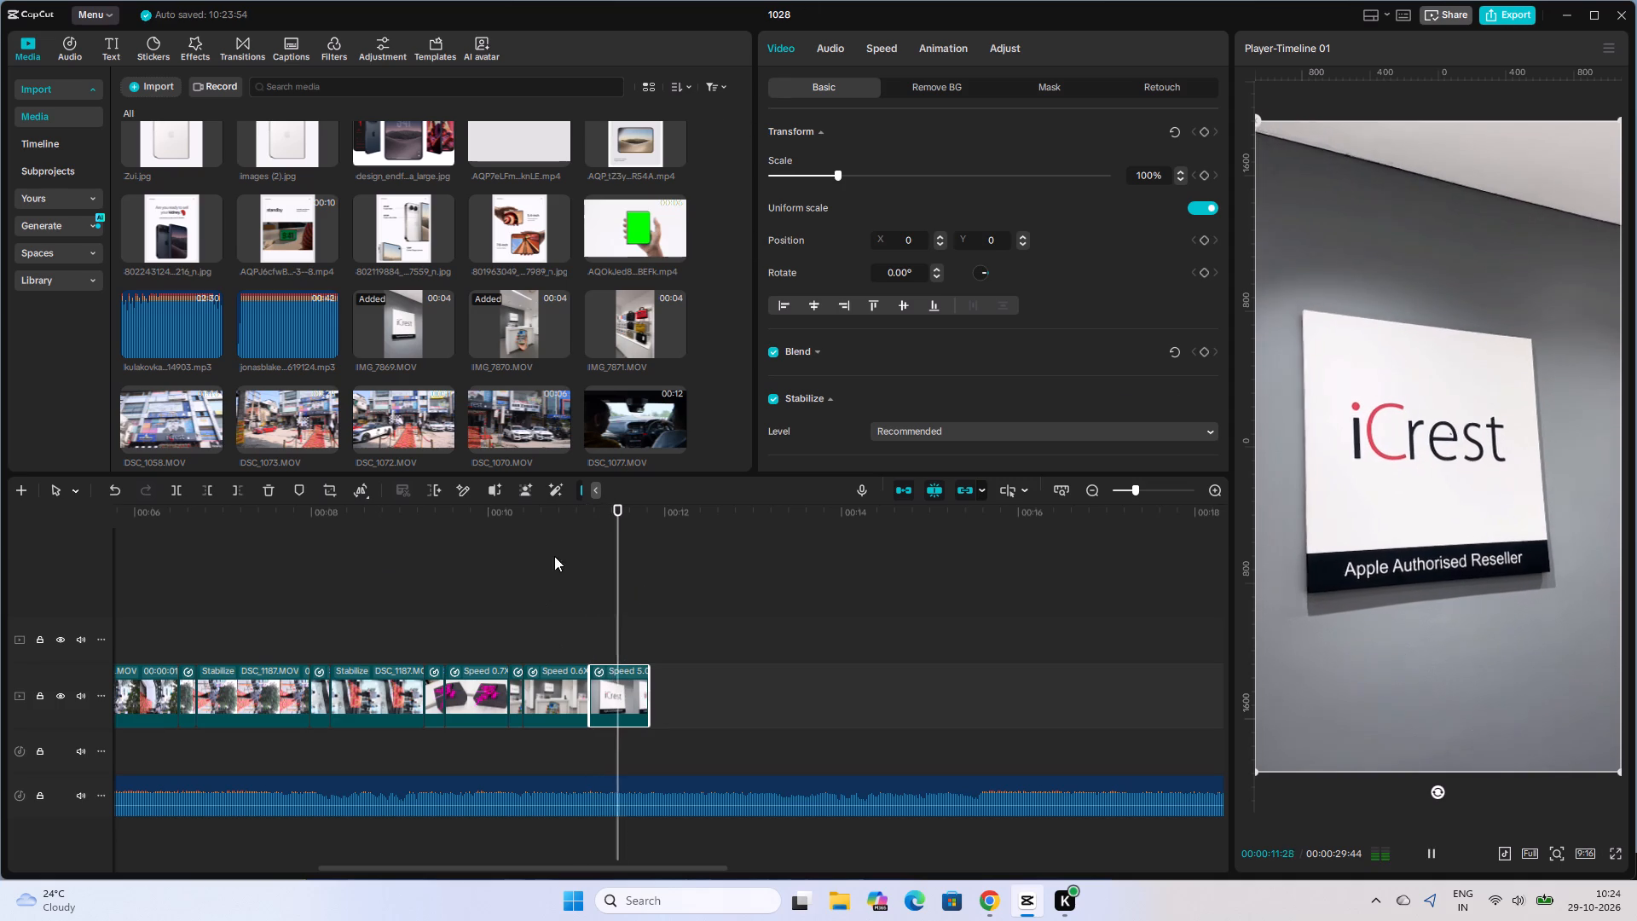
key("space")
left_click(606, 659)
left_click_drag(605, 647, 601, 646)
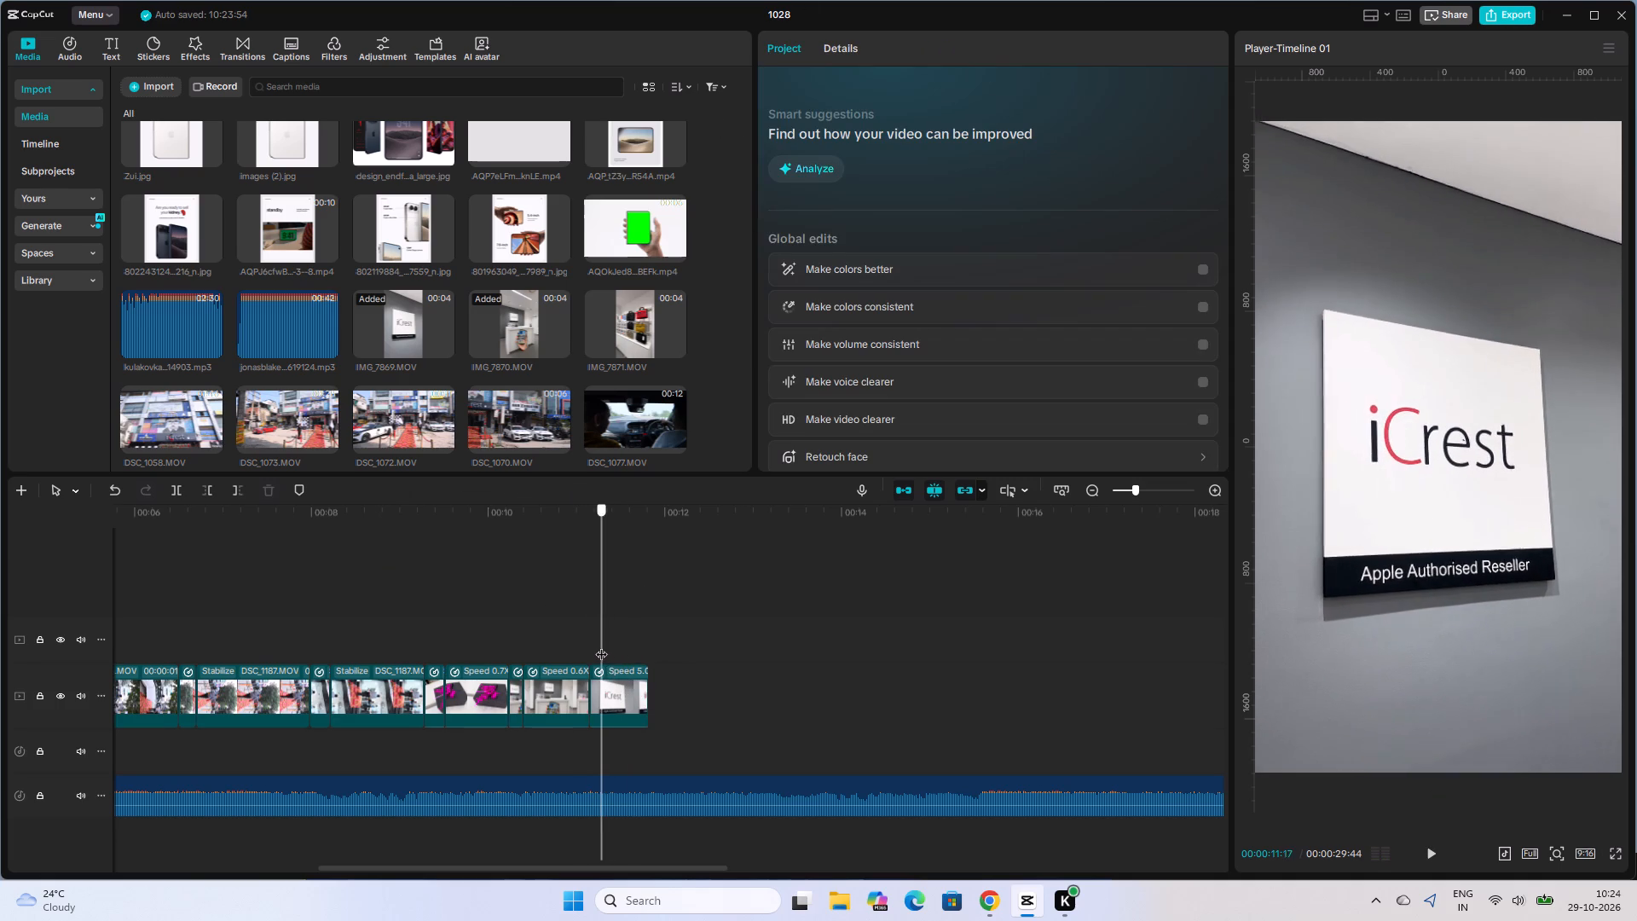
left_click_drag(601, 646, 596, 657)
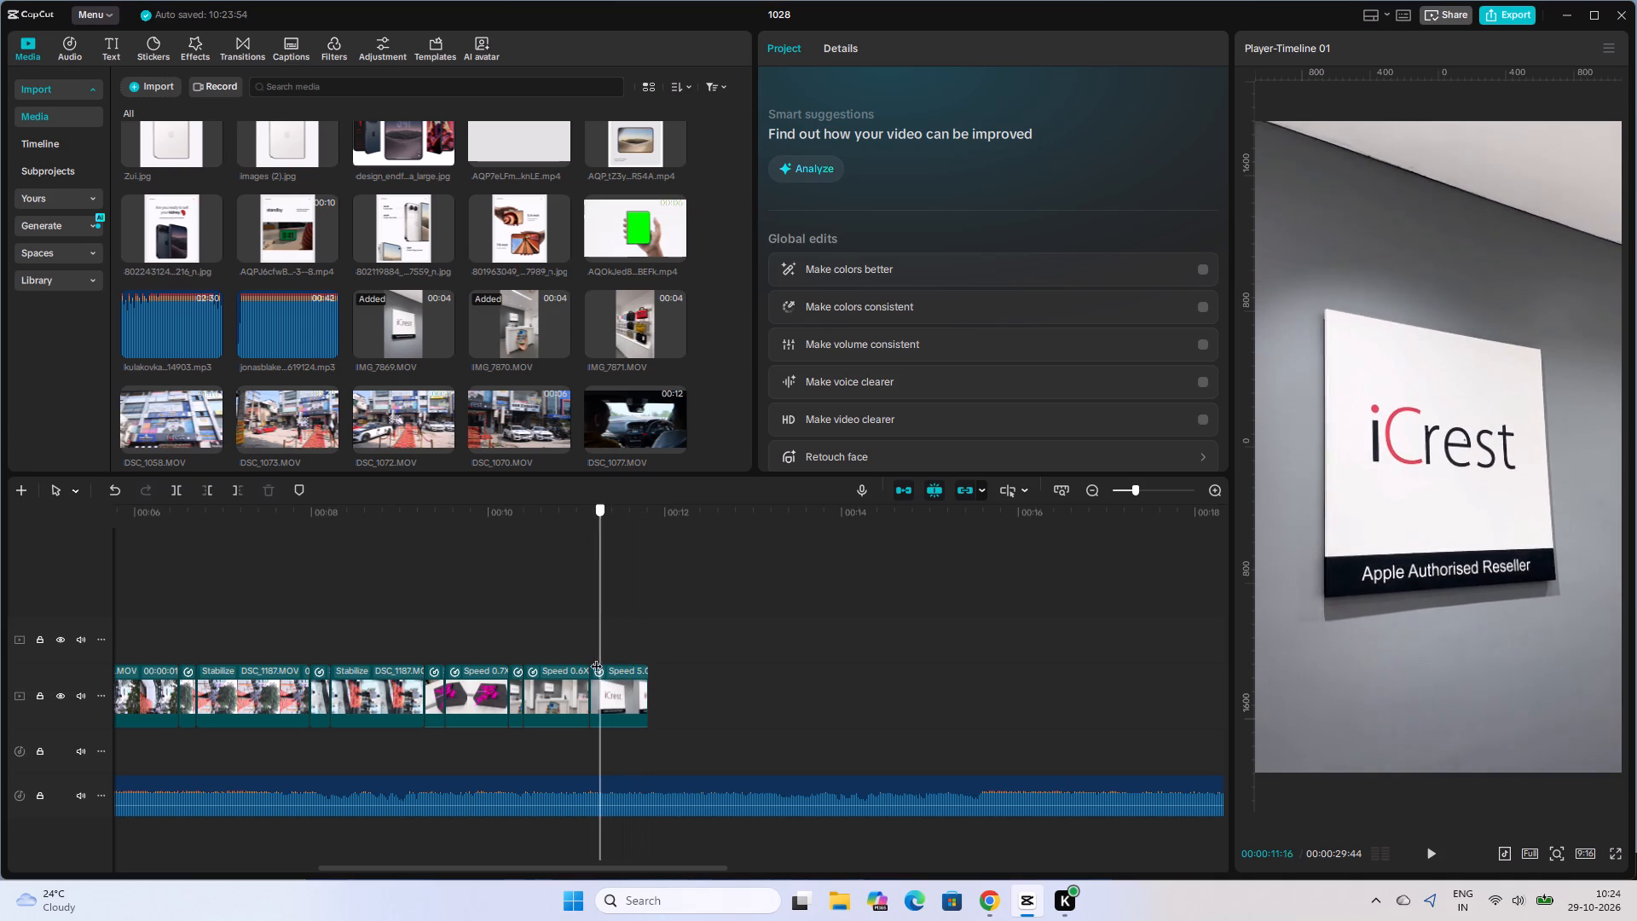
left_click_drag(596, 657, 605, 671)
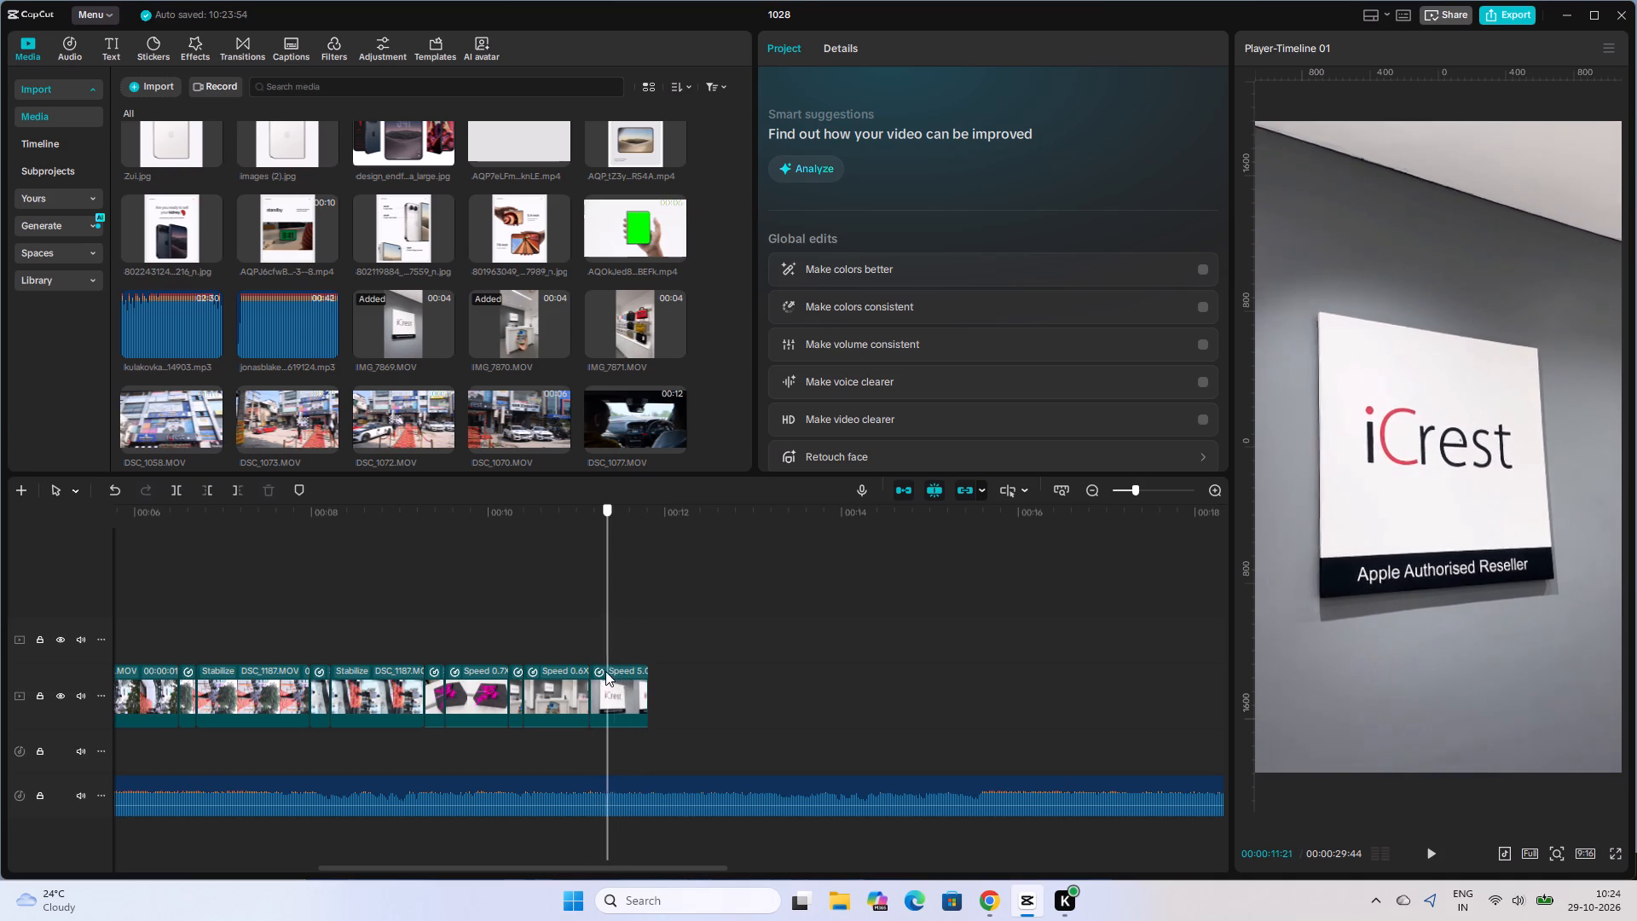
left_click_drag(605, 671, 609, 673)
Set the IMG_7869.MOV clip's speed to 7.75x.
left_click(624, 696)
left_click(888, 52)
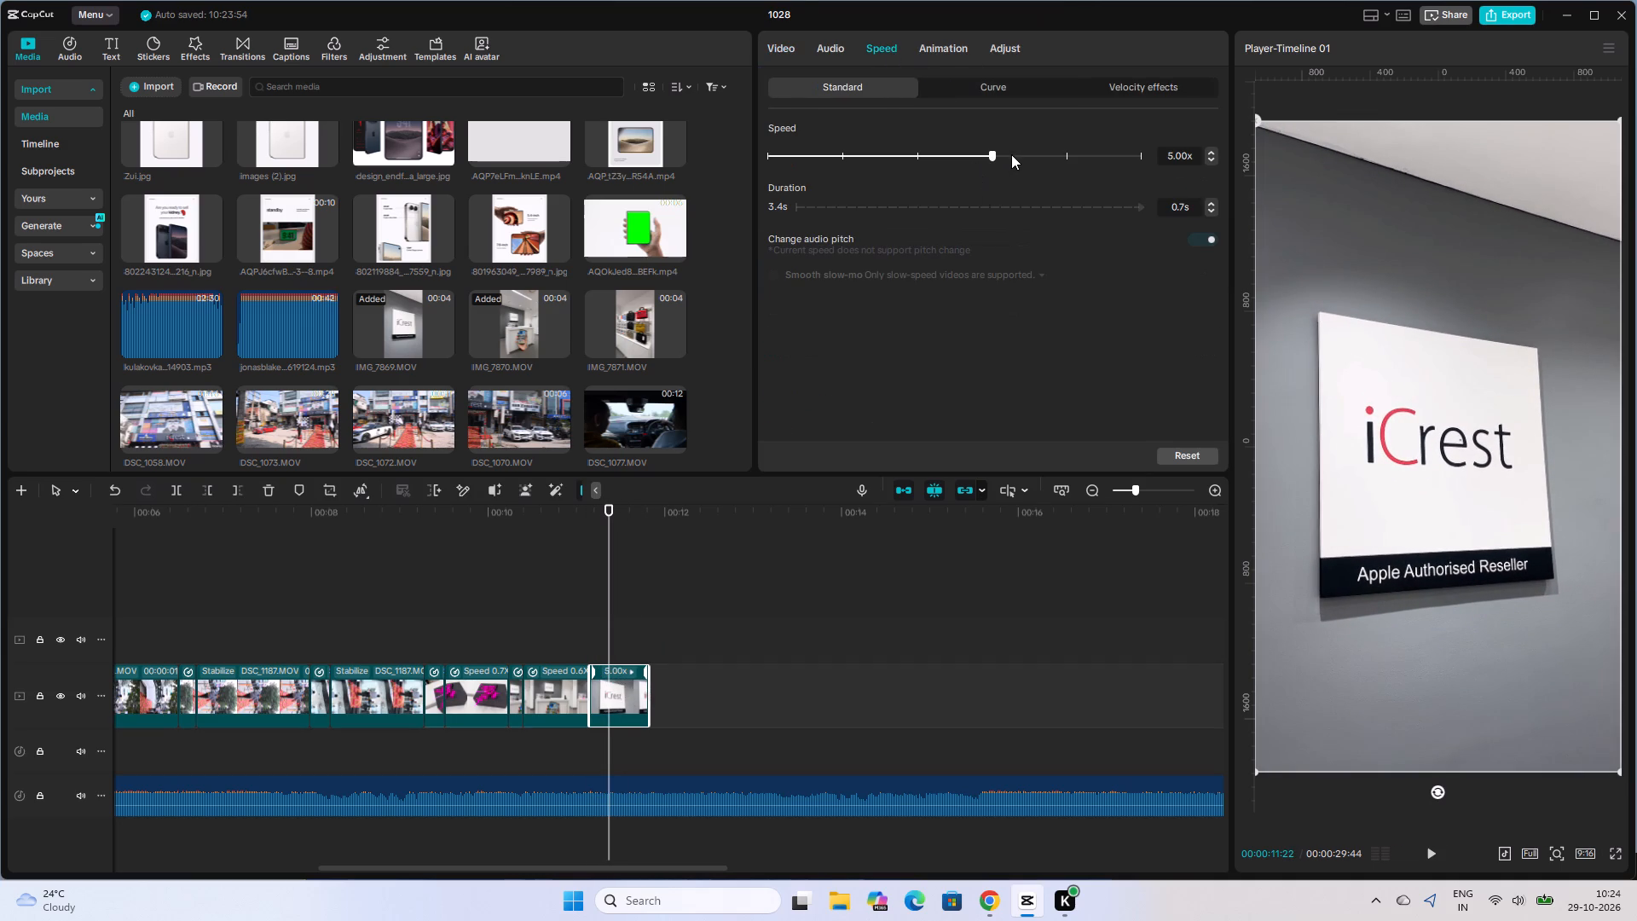
left_click(1013, 154)
left_click(1023, 155)
left_click(1033, 155)
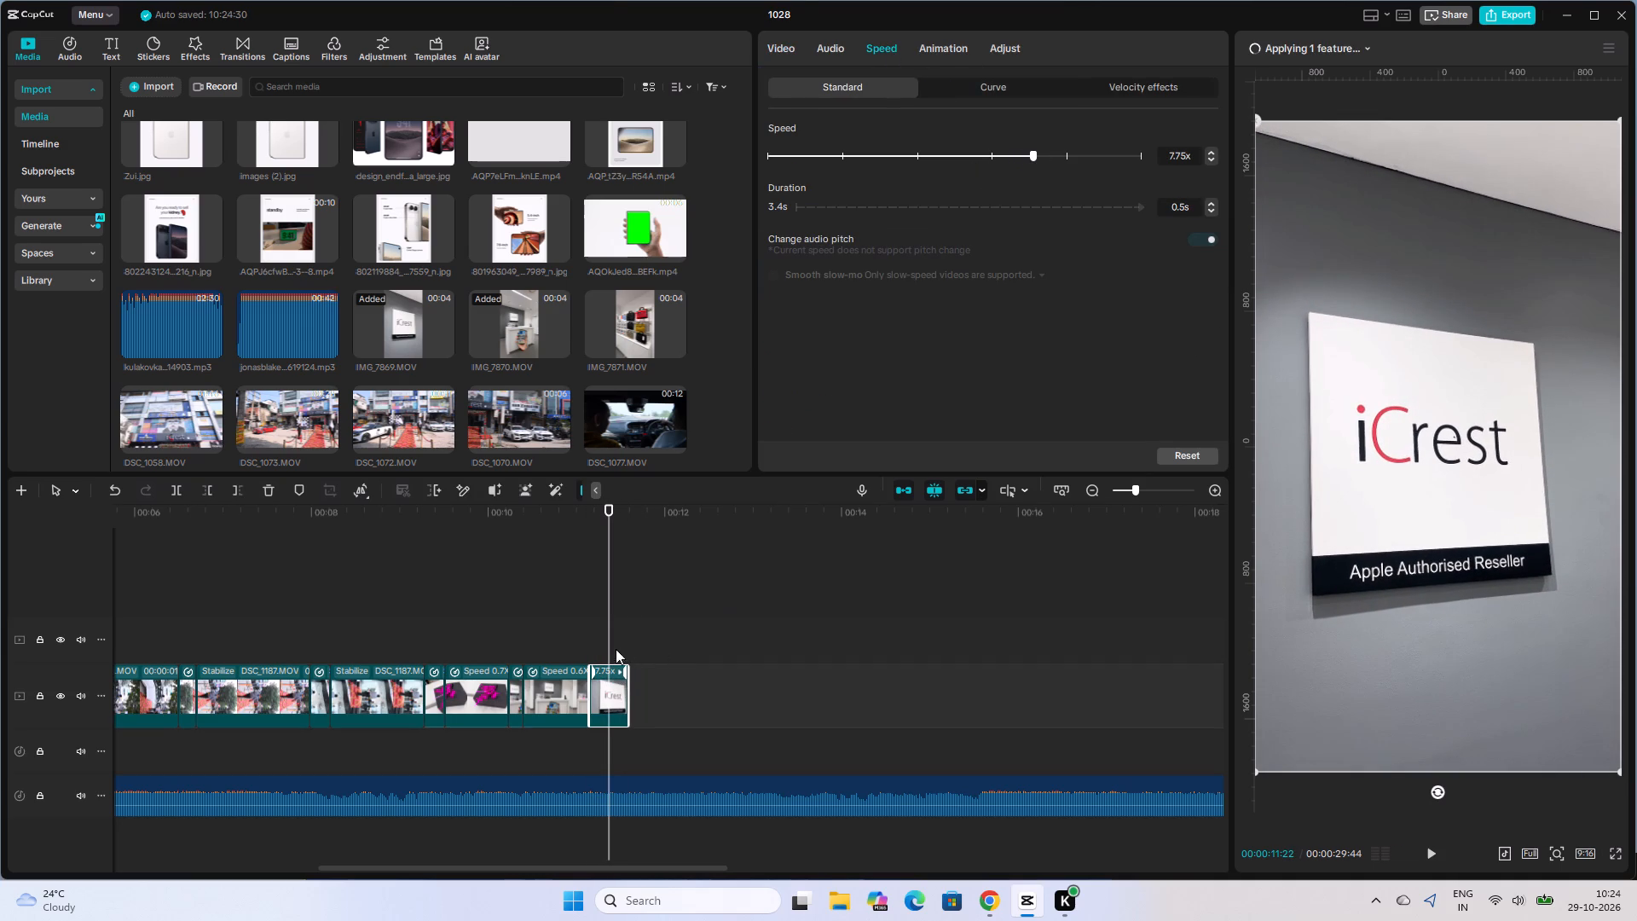
Split the sped-up IMG_7869.MOV clip at 00:00:11:21.
left_click(591, 652)
left_click_drag(593, 656, 609, 657)
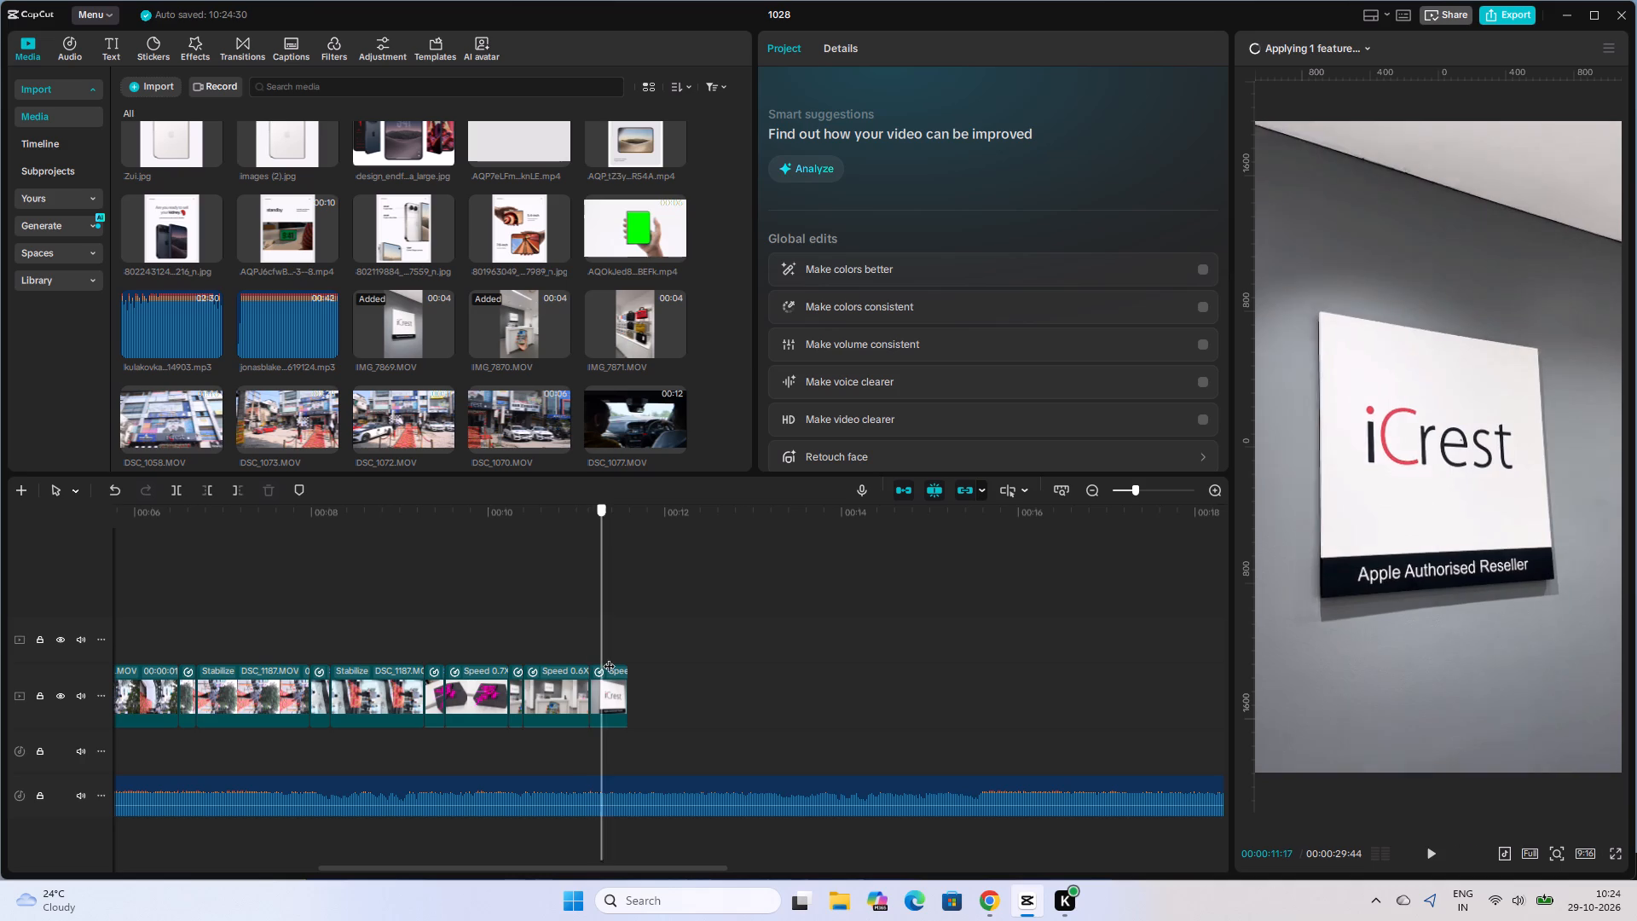
left_click_drag(609, 657, 608, 662)
left_click(609, 679)
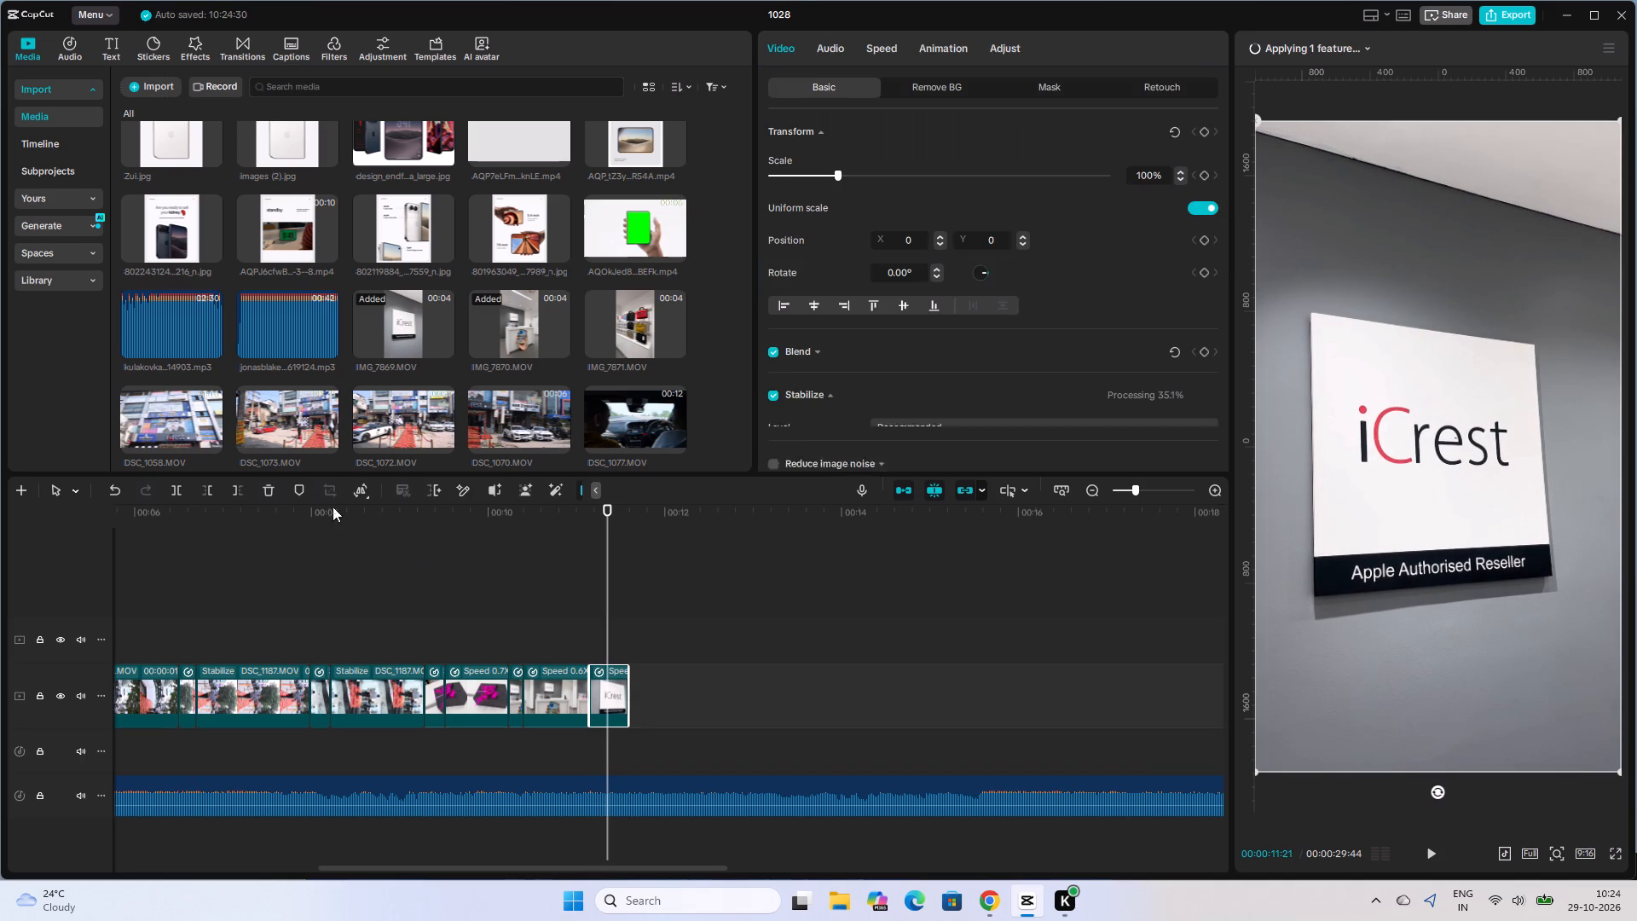
left_click(171, 495)
Split the second IMG_7869.MOV piece at 00:00:11:27 and delete the part after the cut.
left_click_drag(604, 619, 615, 624)
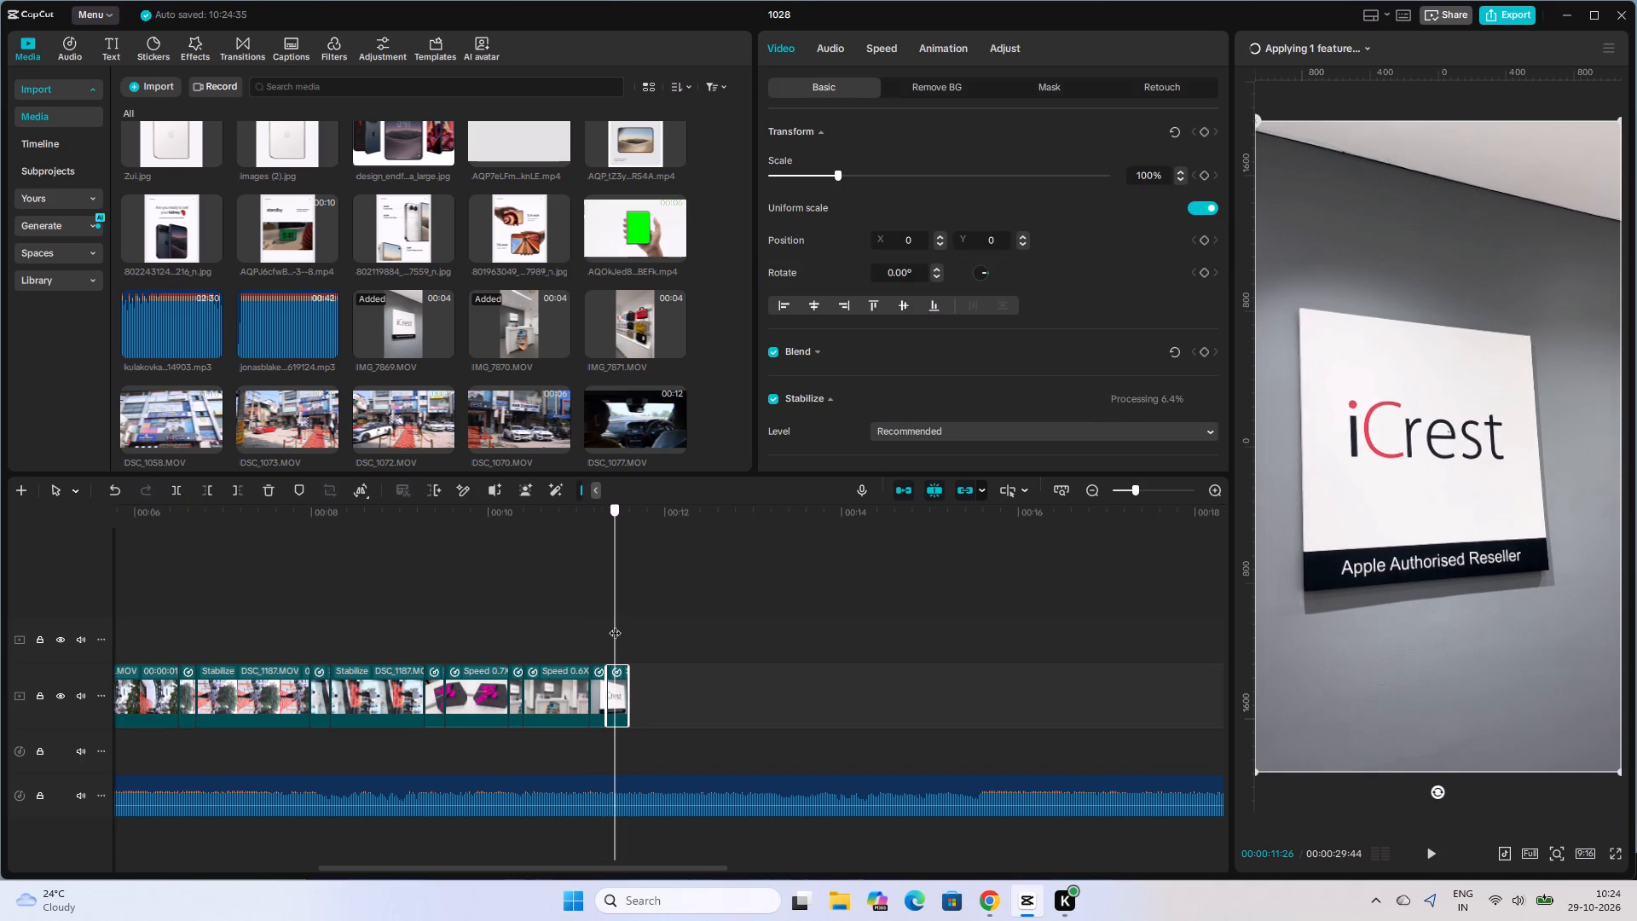
left_click_drag(615, 624, 616, 628)
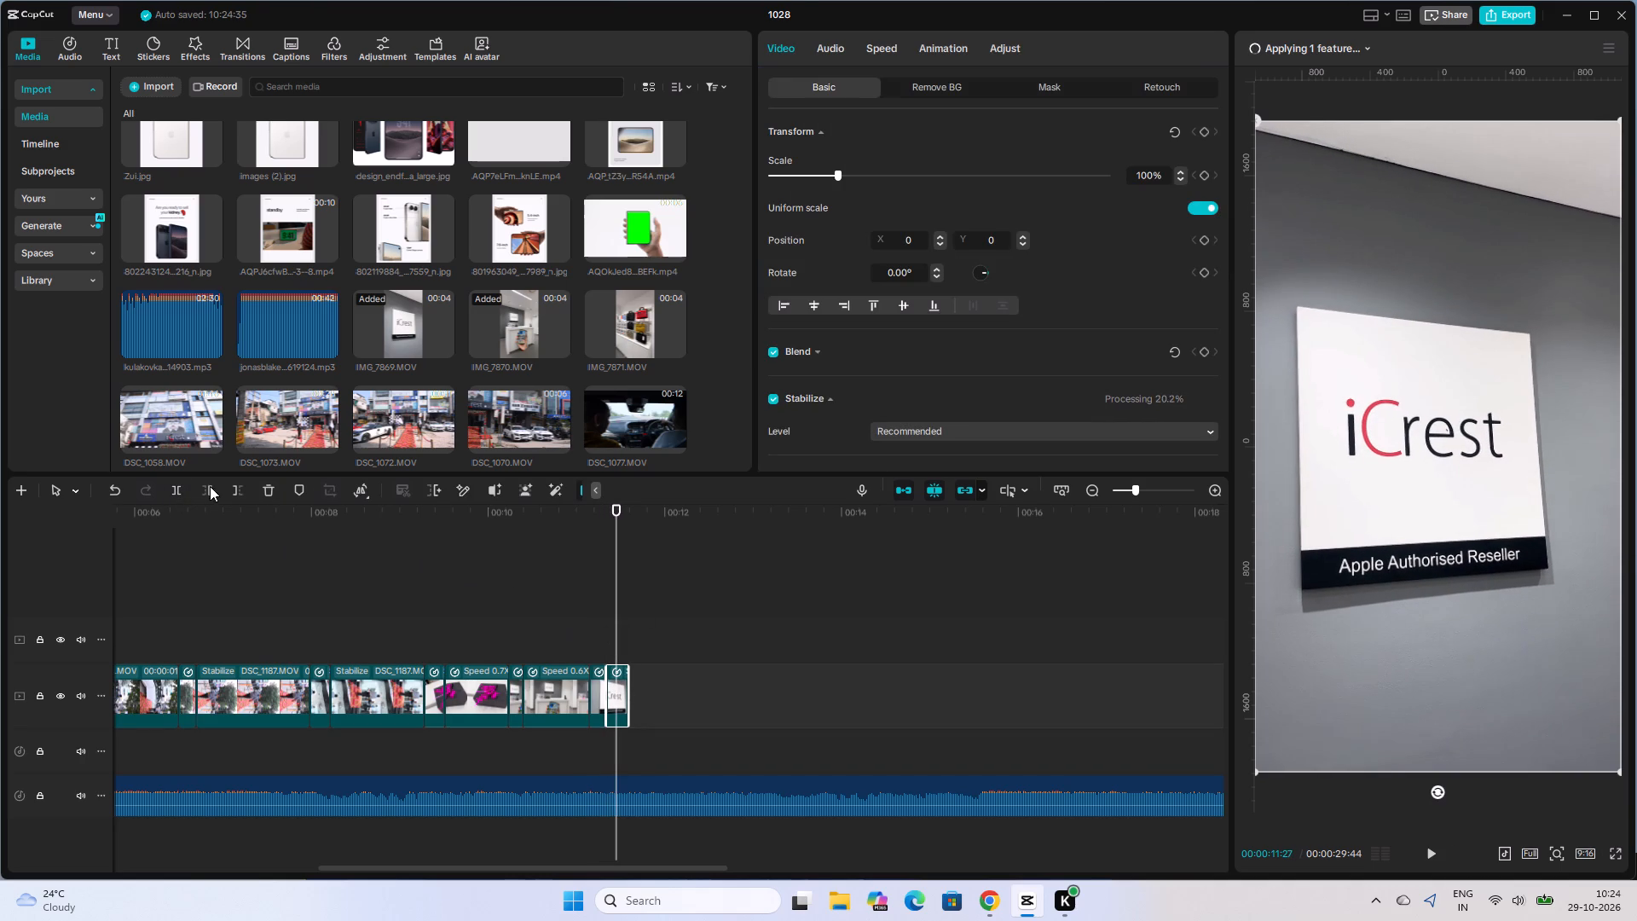
left_click(174, 499)
left_click(273, 495)
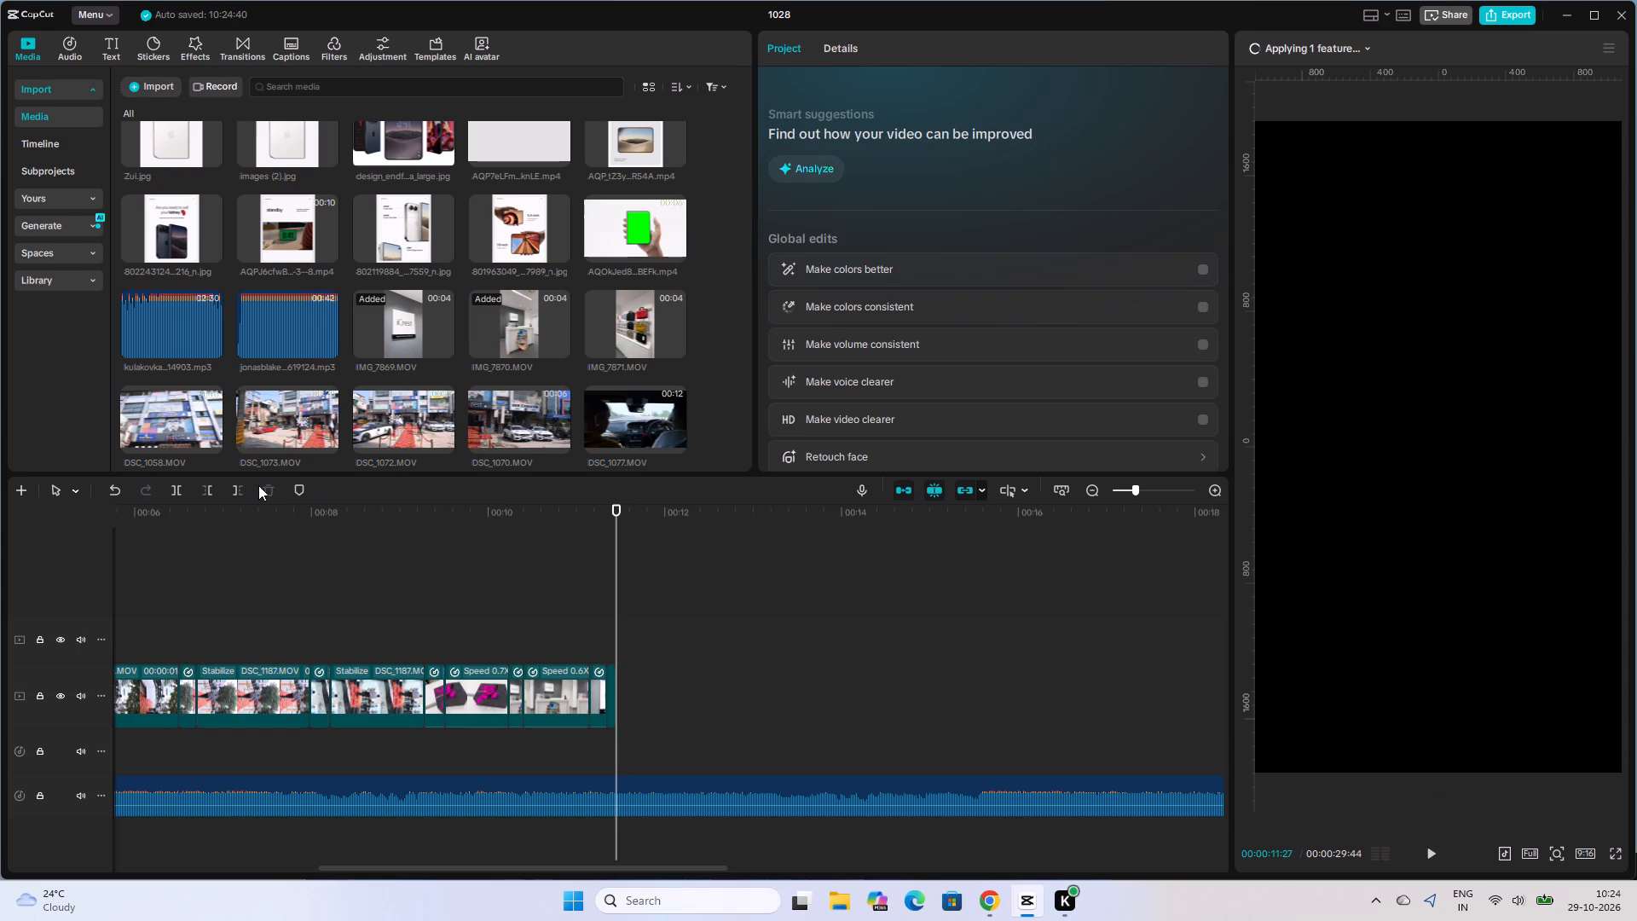
Slow the last IMG_7869.MOV piece down to 0.65x speed.
left_click(611, 704)
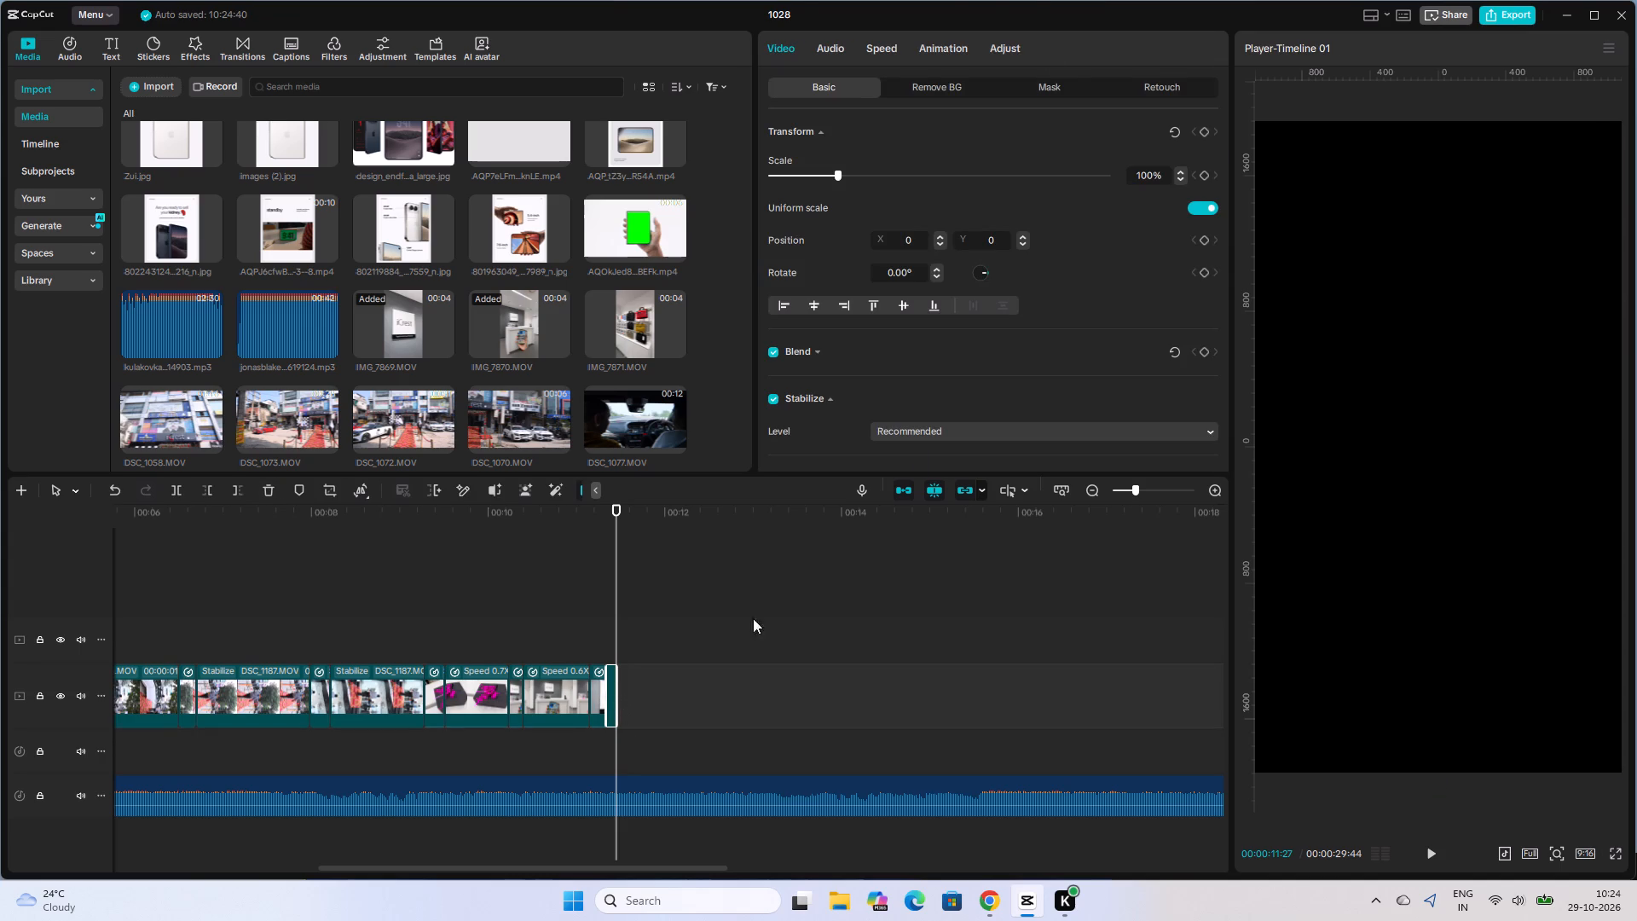
left_click(873, 52)
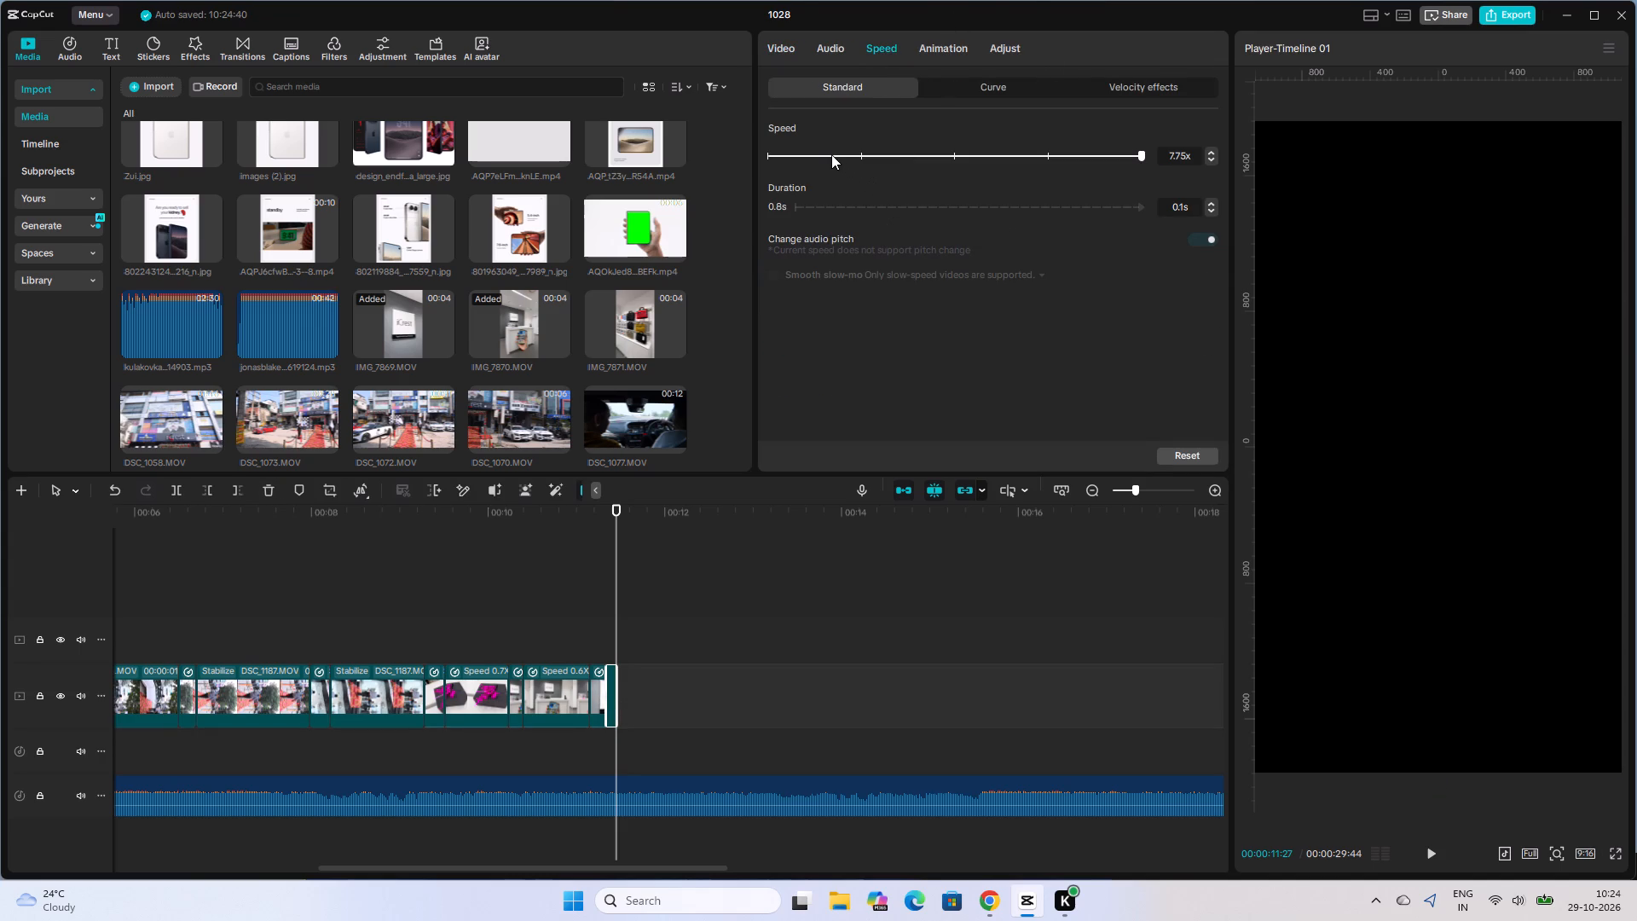
left_click(831, 154)
left_click(831, 154)
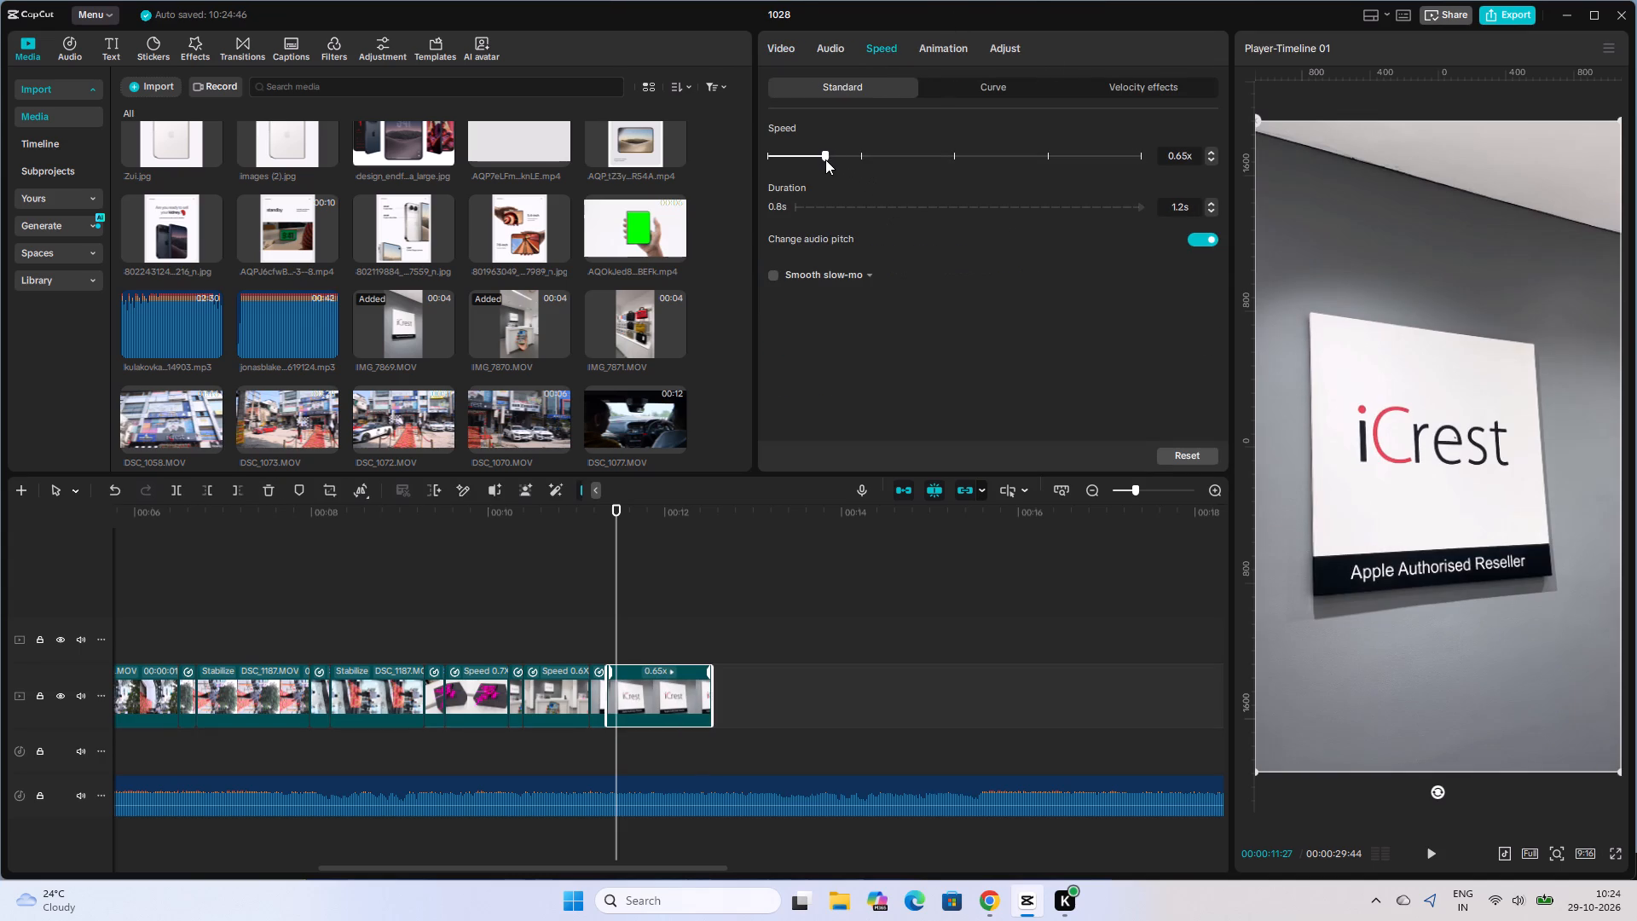
Split the slowed IMG_7869.MOV piece at 00:00:12:06 and delete the part after the cut.
left_click(594, 666)
left_click(590, 652)
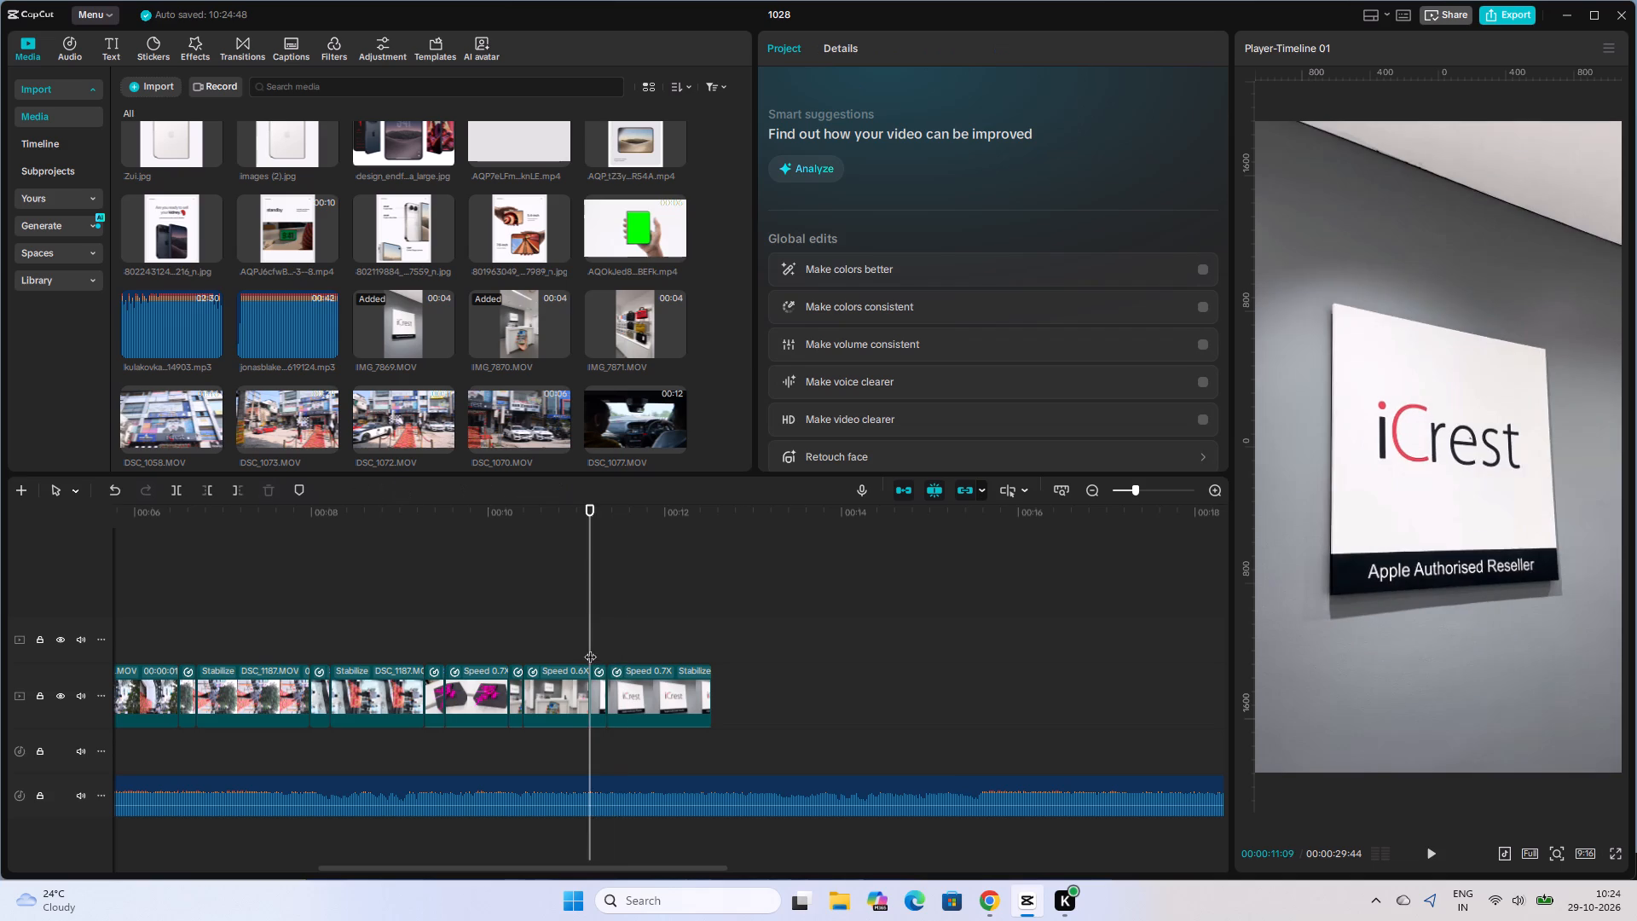
left_click_drag(590, 647, 659, 668)
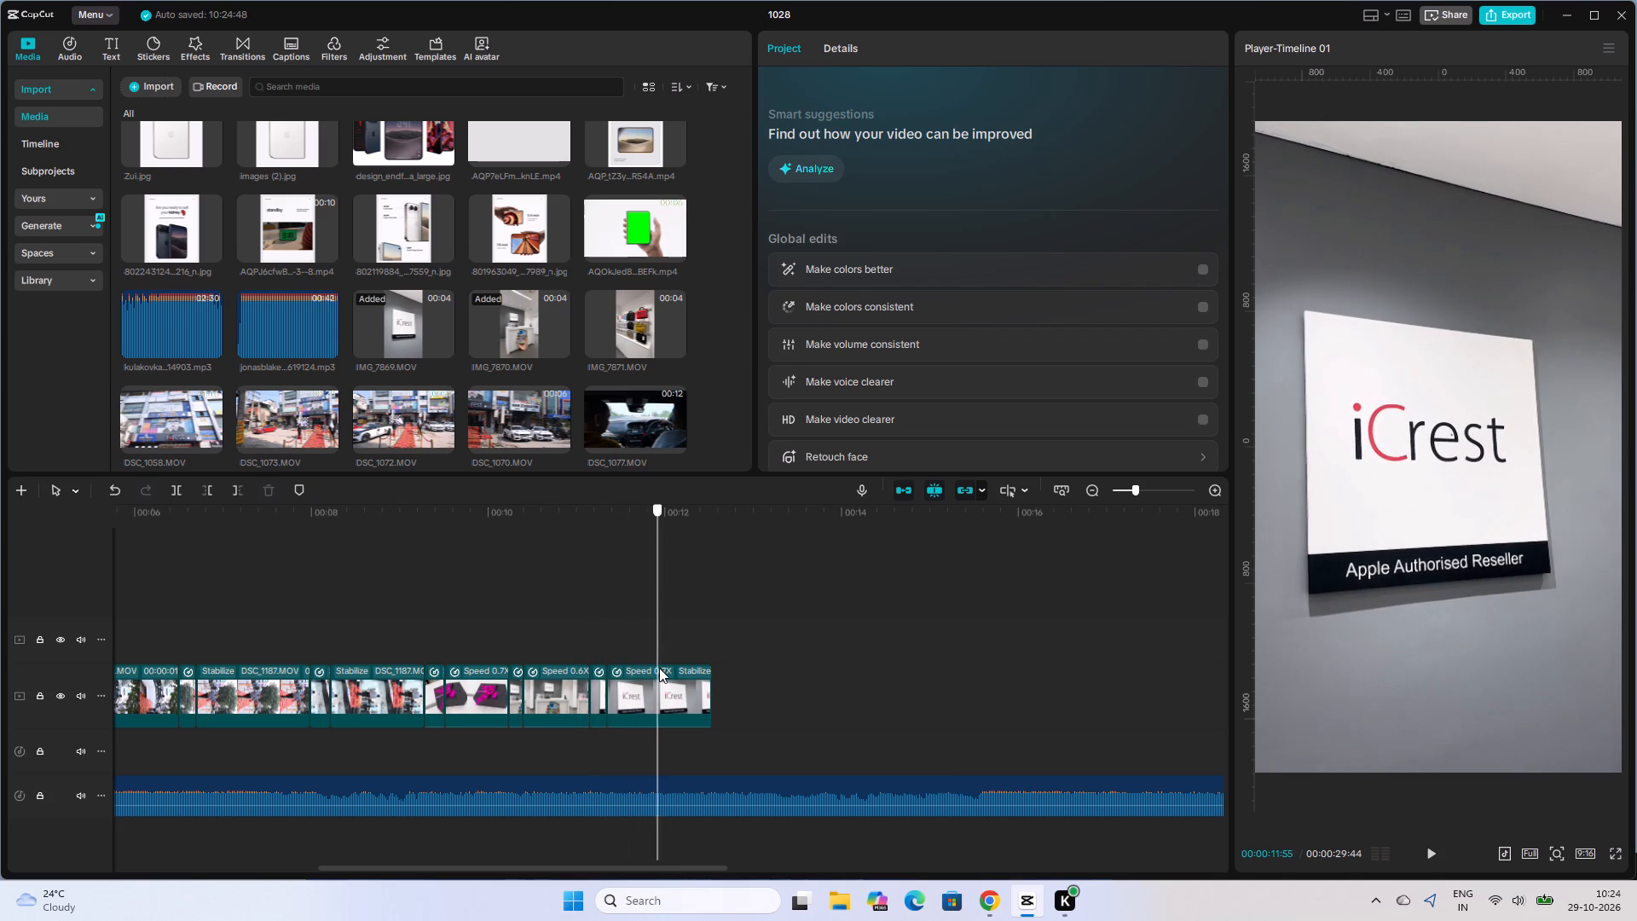
left_click_drag(659, 668, 675, 683)
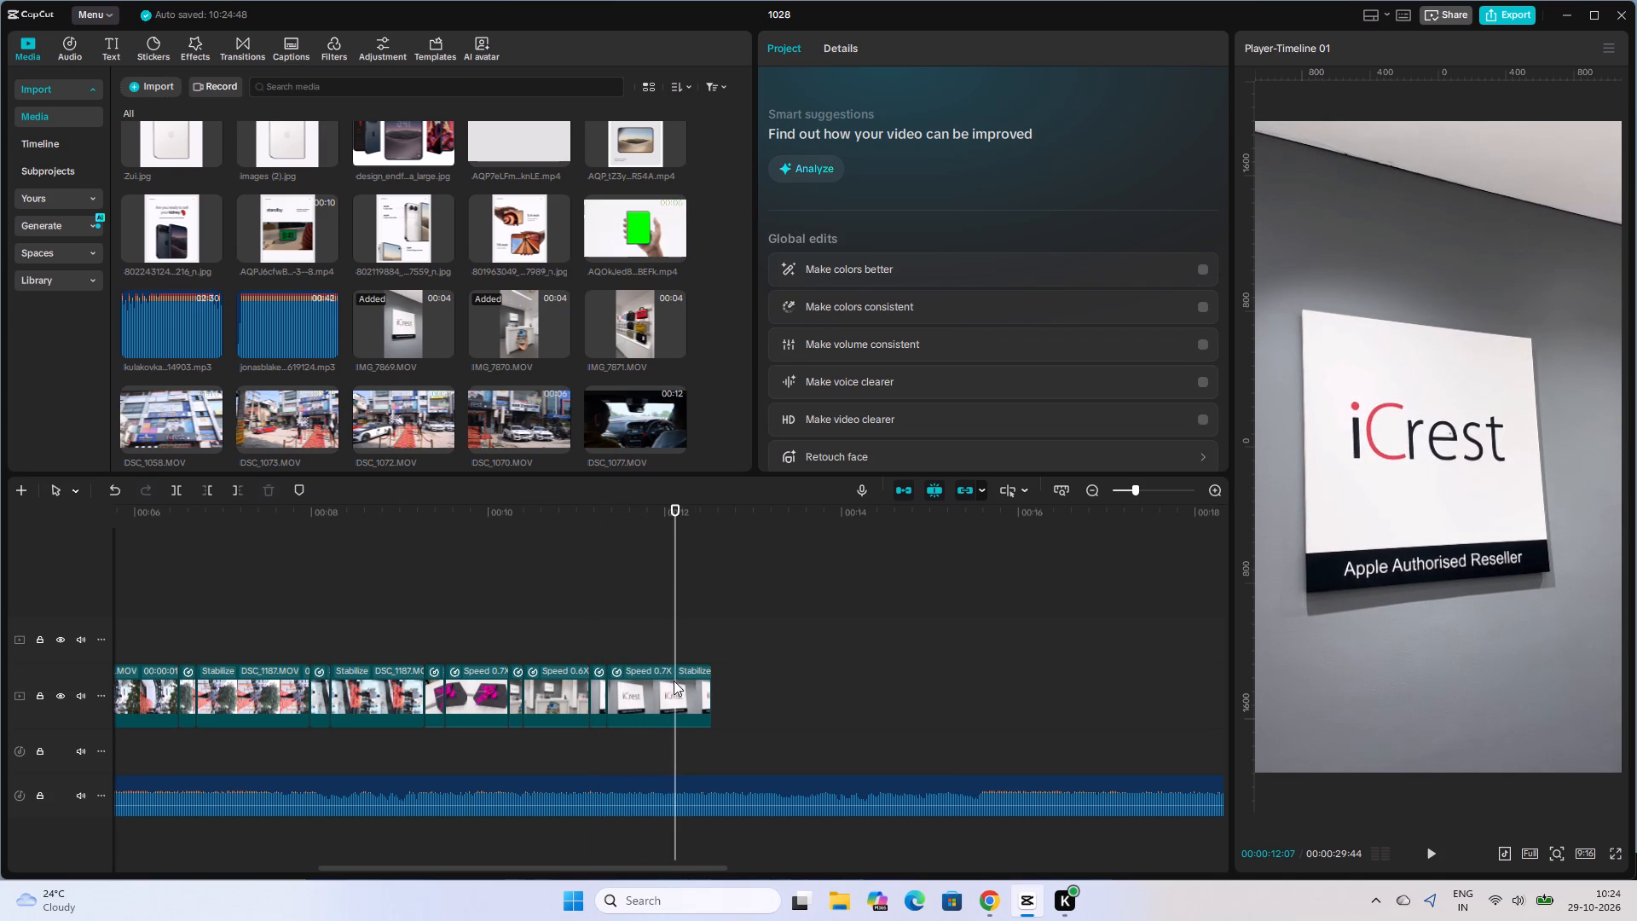
left_click(672, 652)
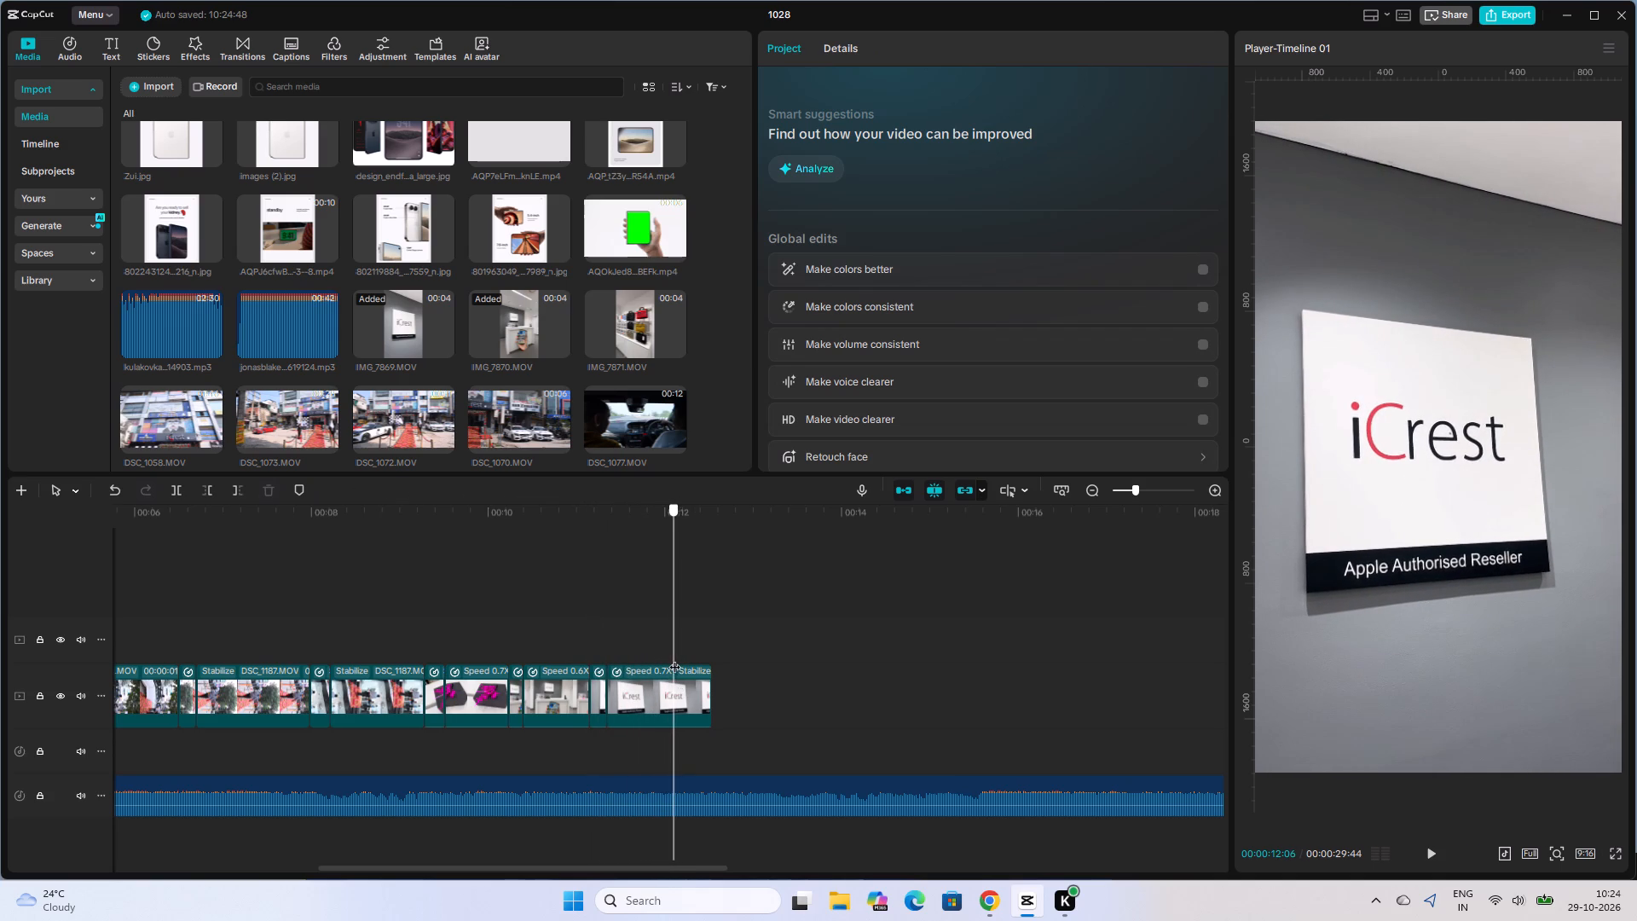
left_click(686, 685)
left_click(175, 489)
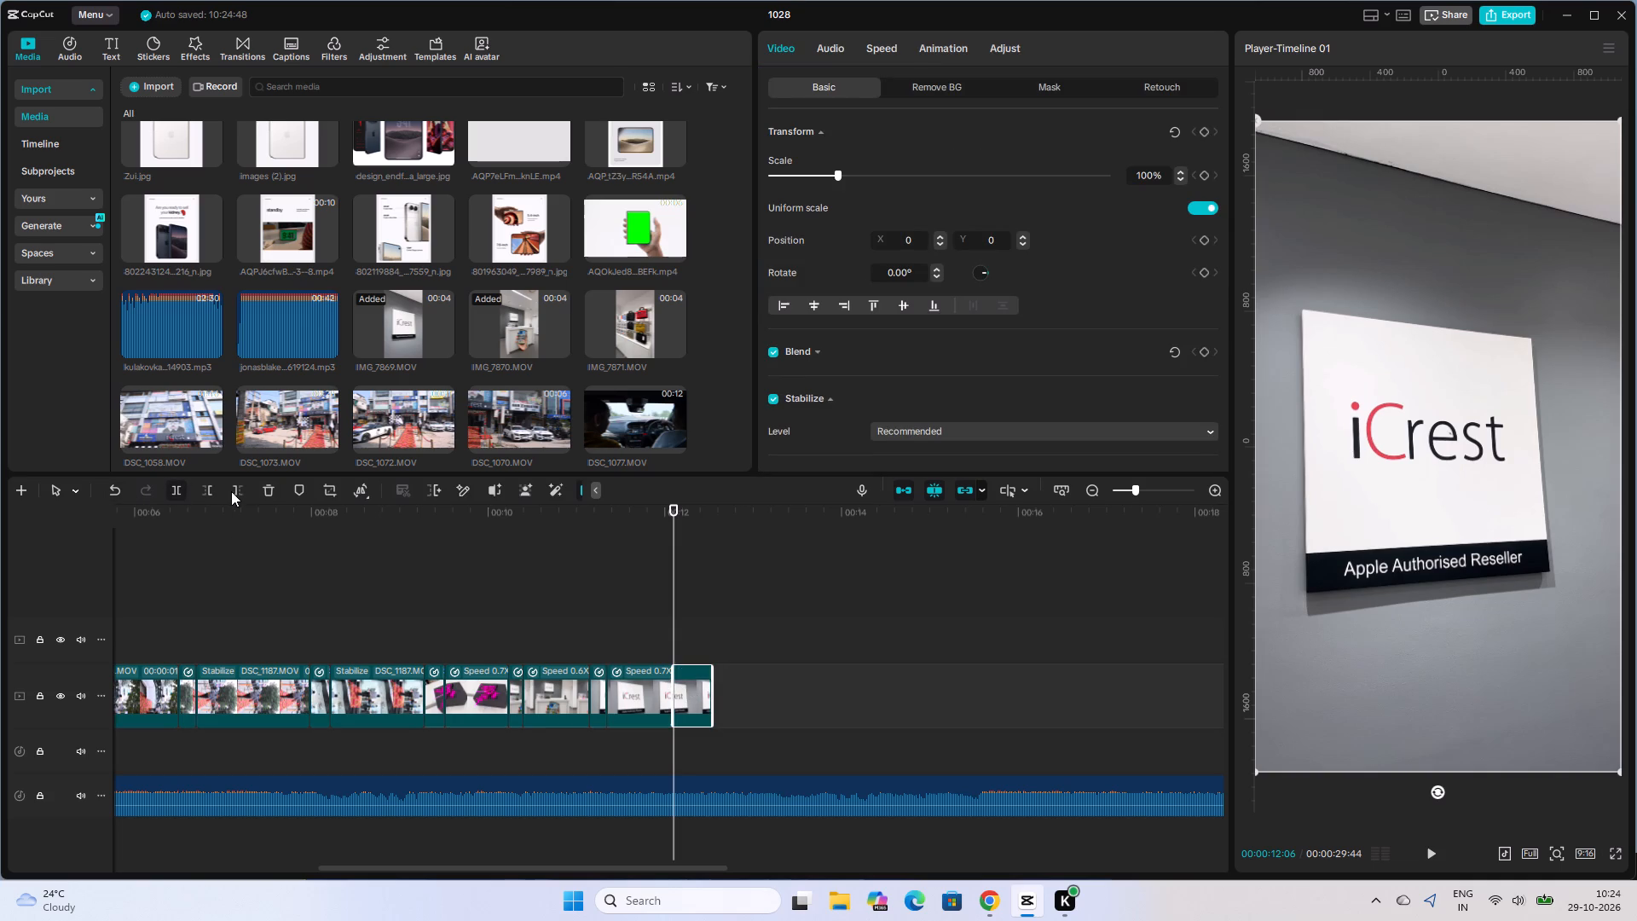
left_click(264, 488)
Scrub through the speed-ramped IMG_7869.MOV pieces from their start to the end of the track.
left_click(622, 648)
left_click(598, 641)
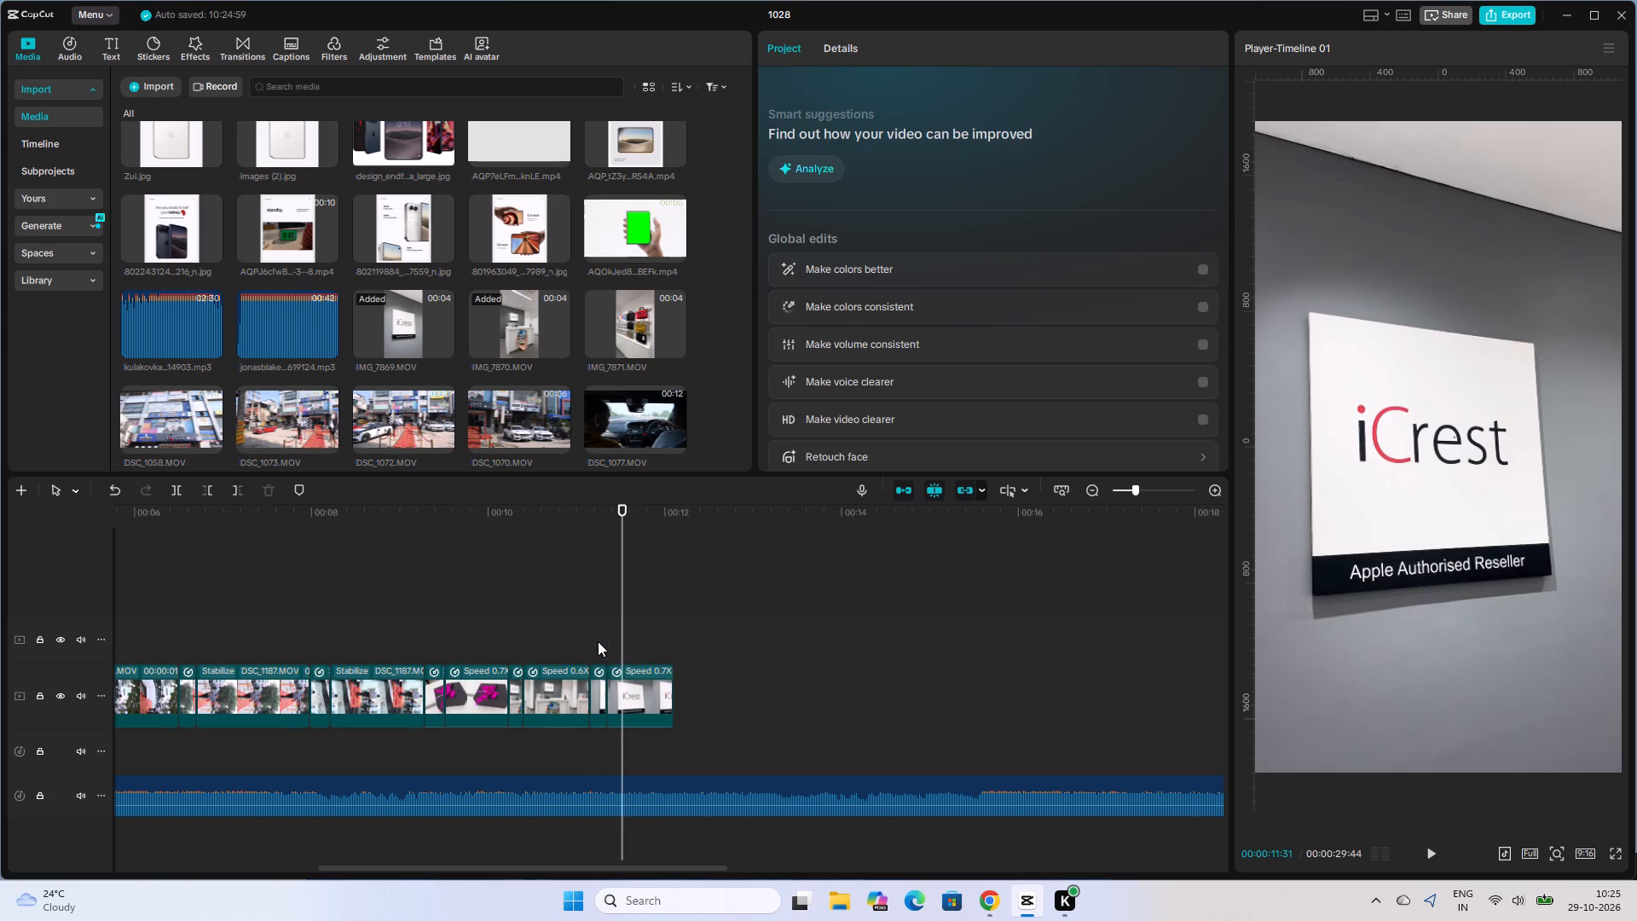
left_click(590, 641)
left_click_drag(588, 640, 612, 649)
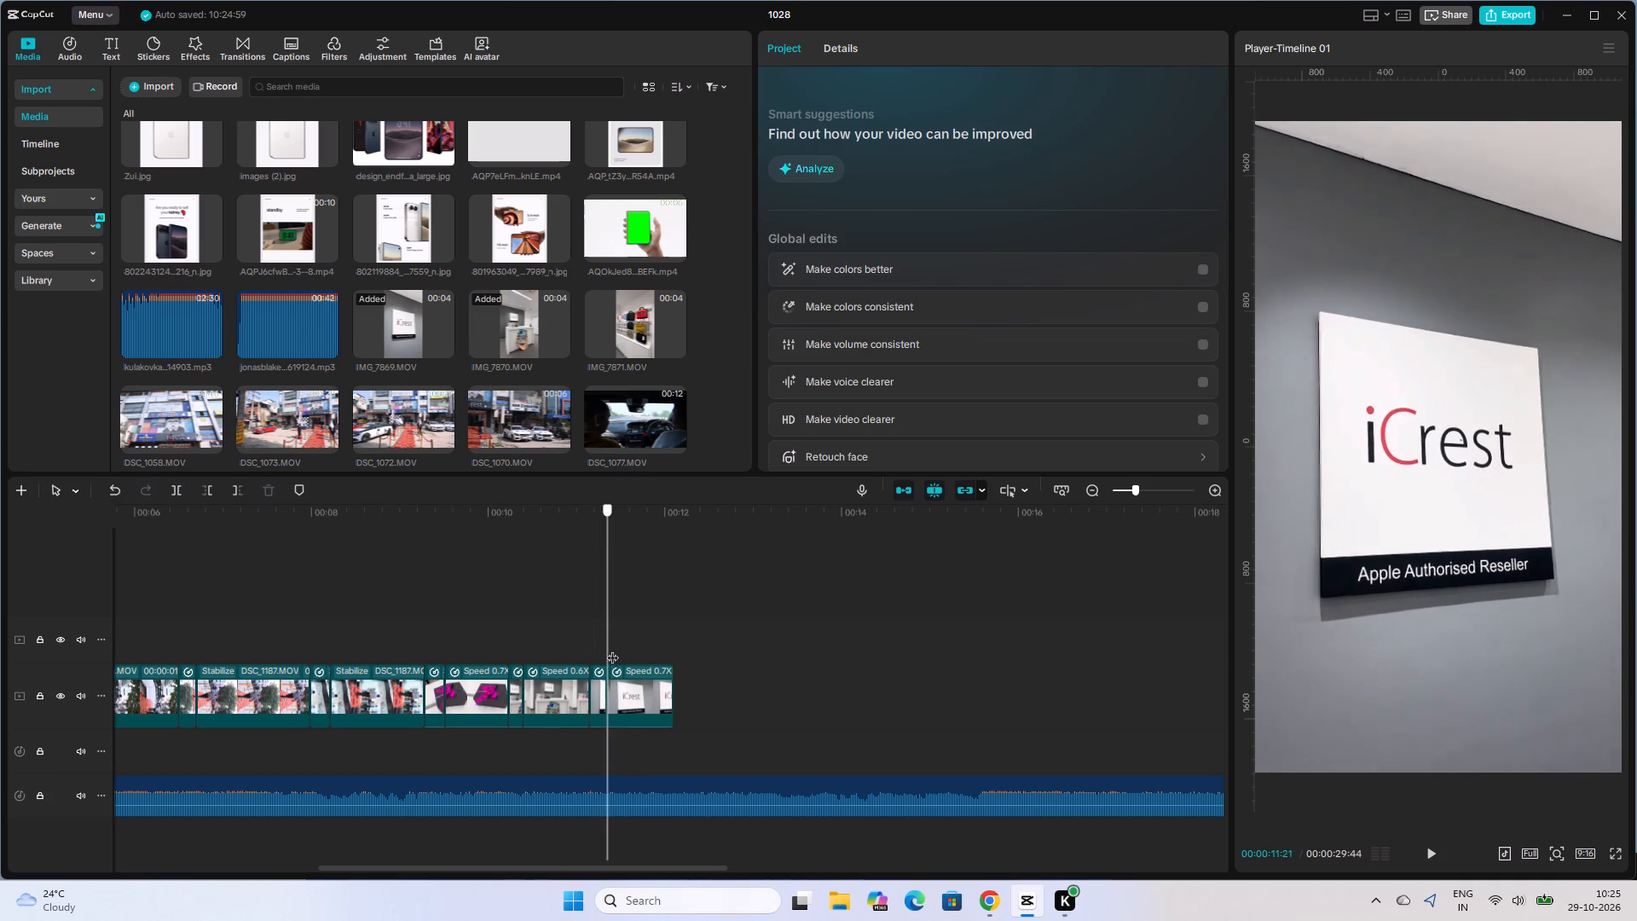
left_click_drag(612, 649, 673, 663)
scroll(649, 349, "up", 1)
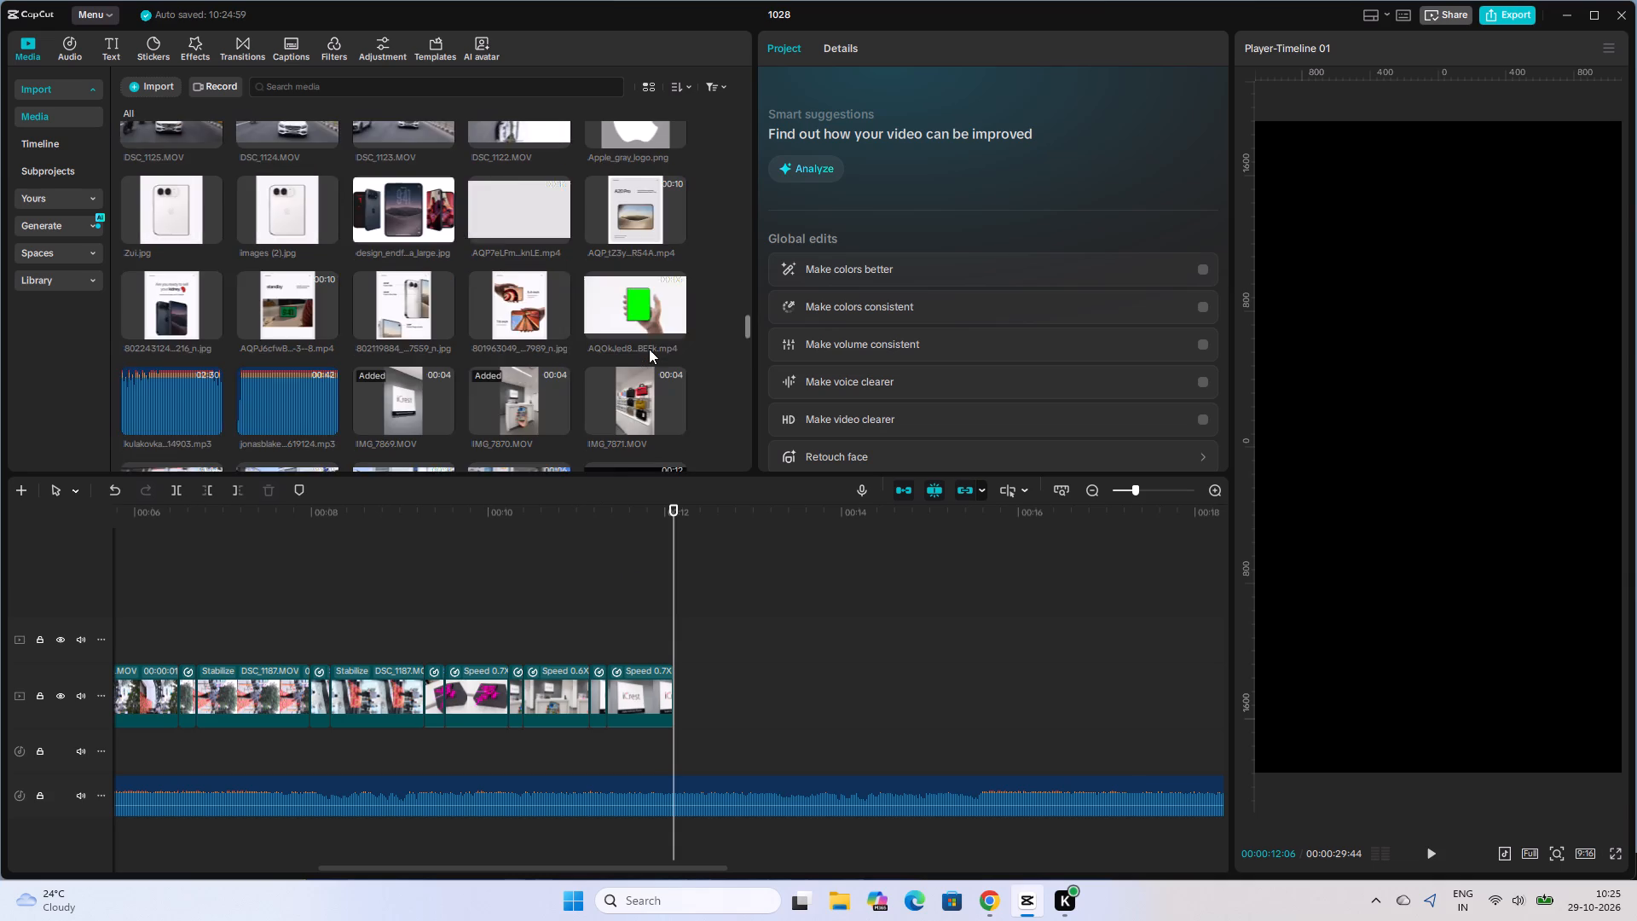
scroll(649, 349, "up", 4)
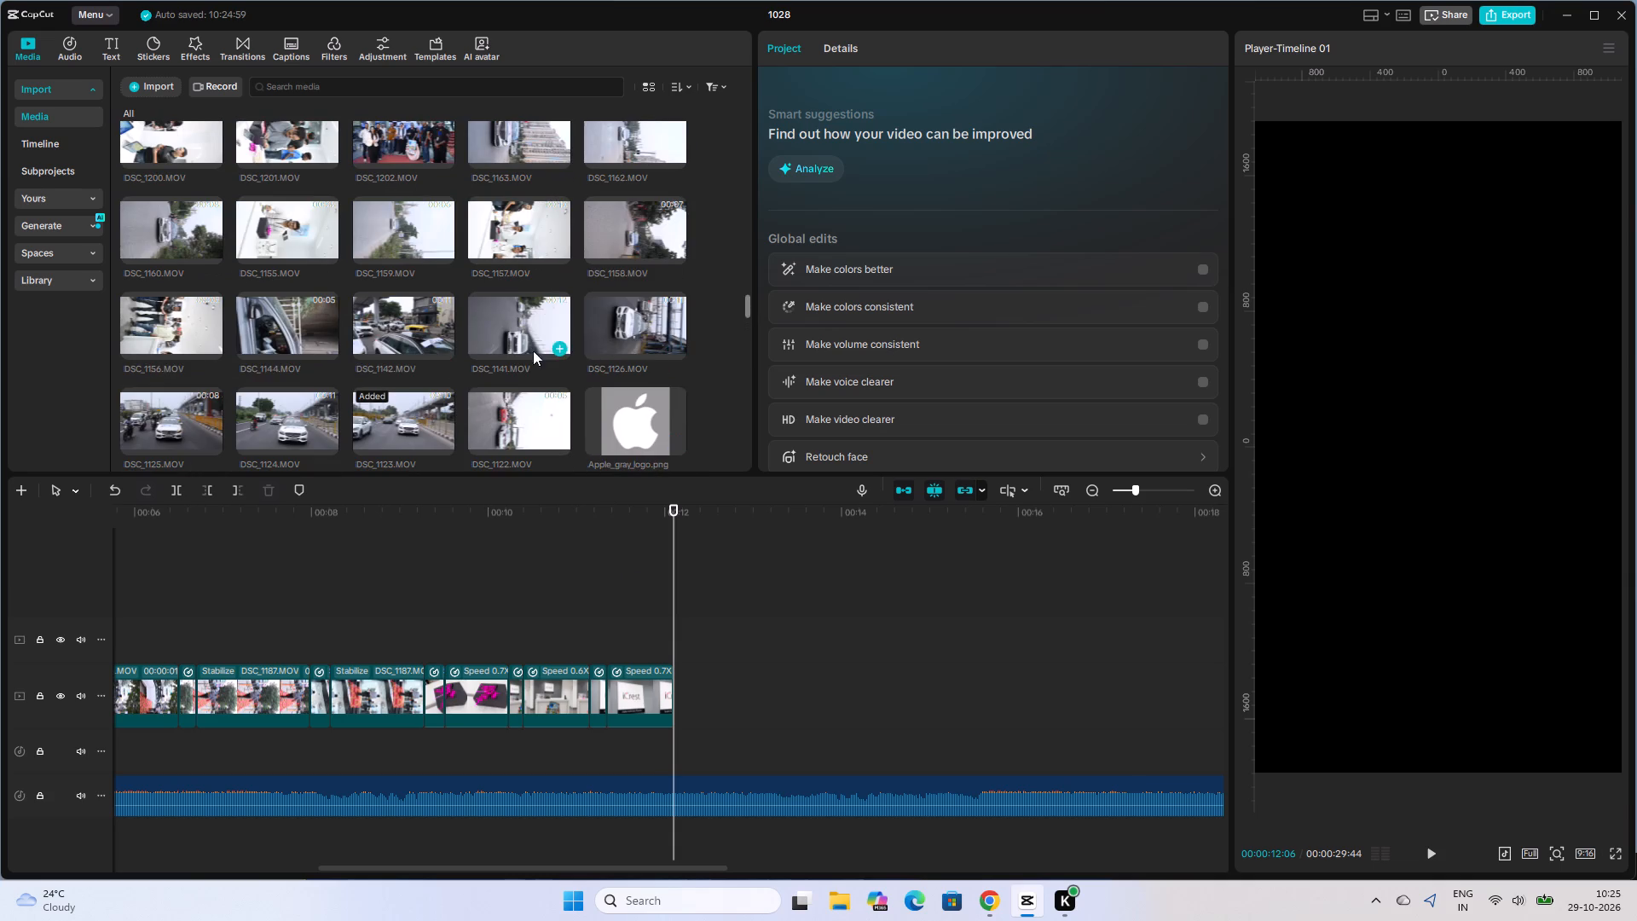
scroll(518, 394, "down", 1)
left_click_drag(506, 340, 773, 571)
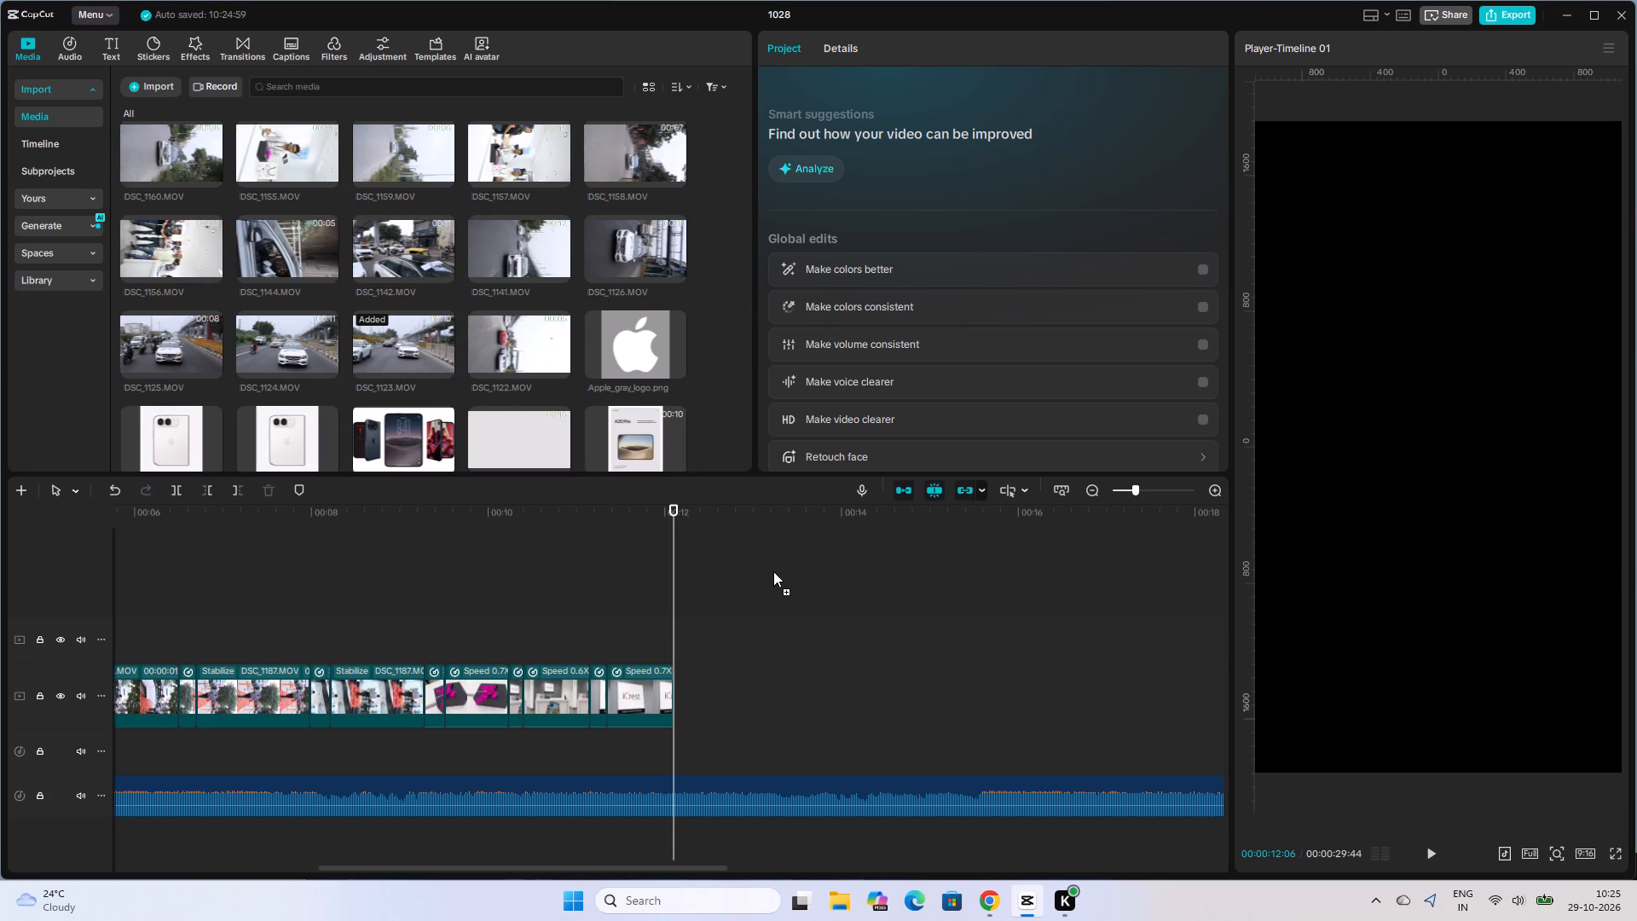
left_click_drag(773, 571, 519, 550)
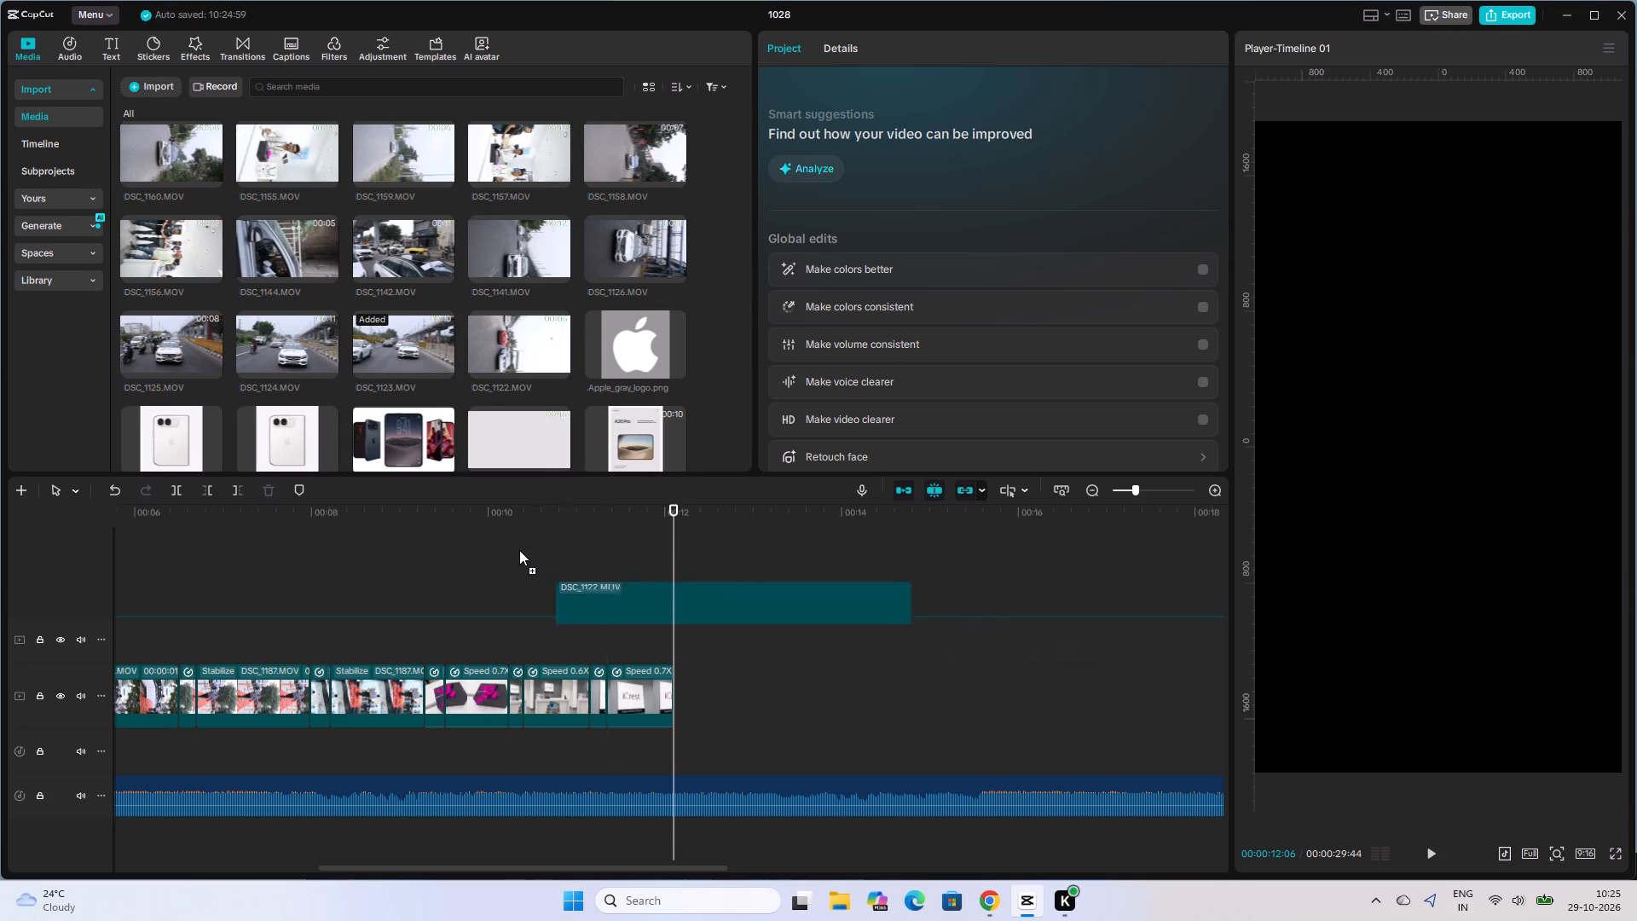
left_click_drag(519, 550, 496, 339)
Browse the imported media for the next shot and preview IMG_1492.MOV.
scroll(537, 275, "up", 3)
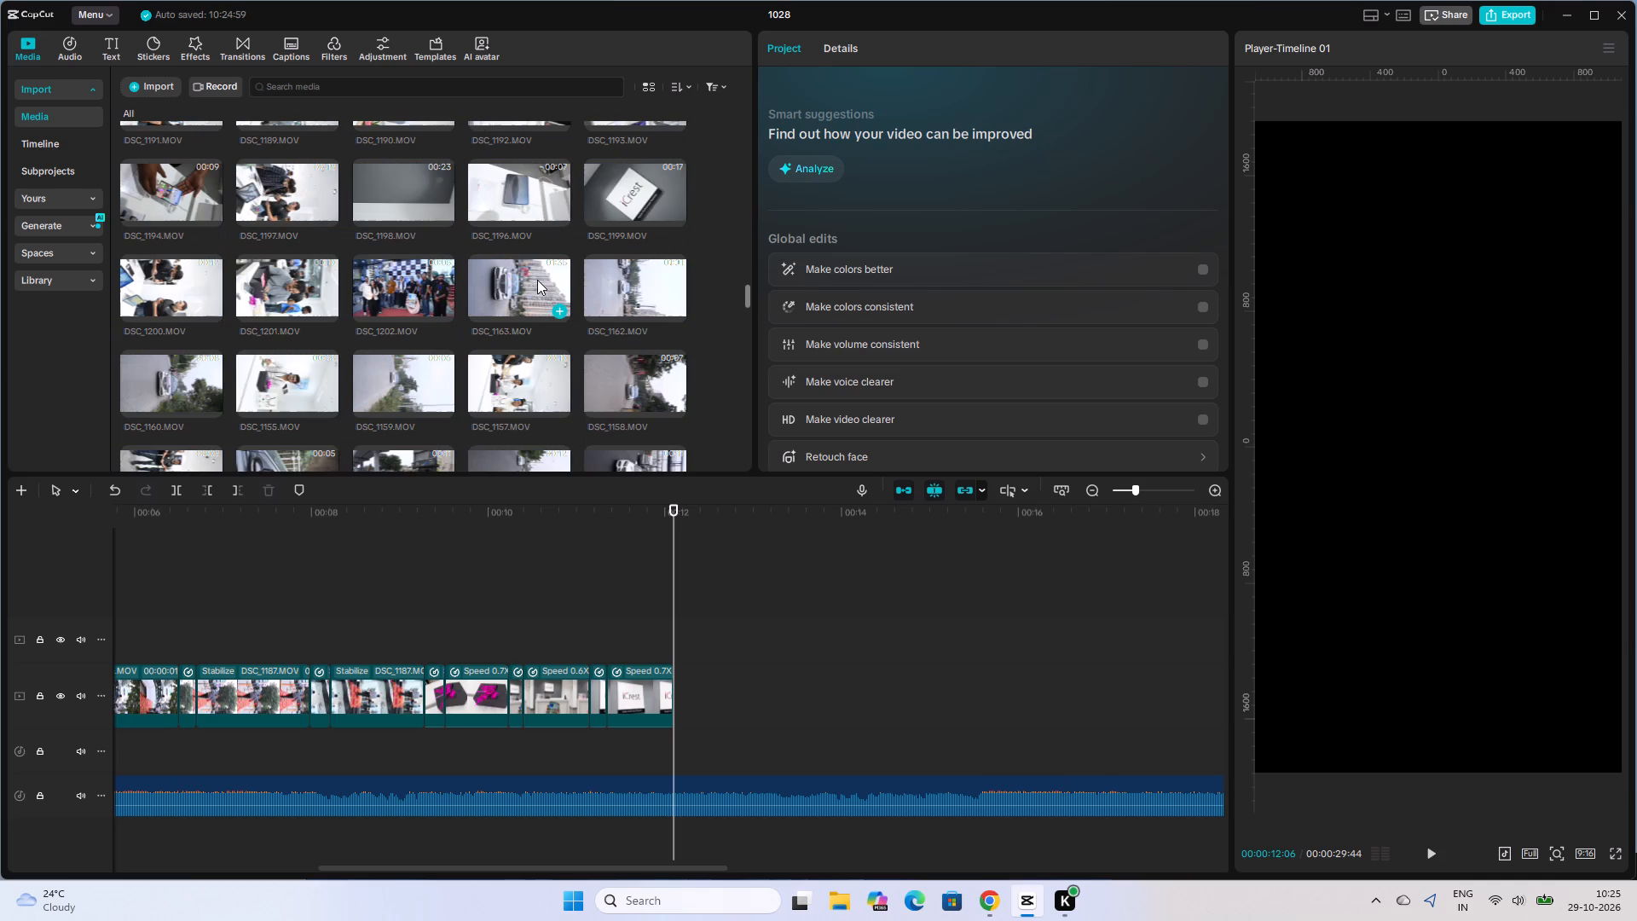
scroll(473, 341, "up", 1)
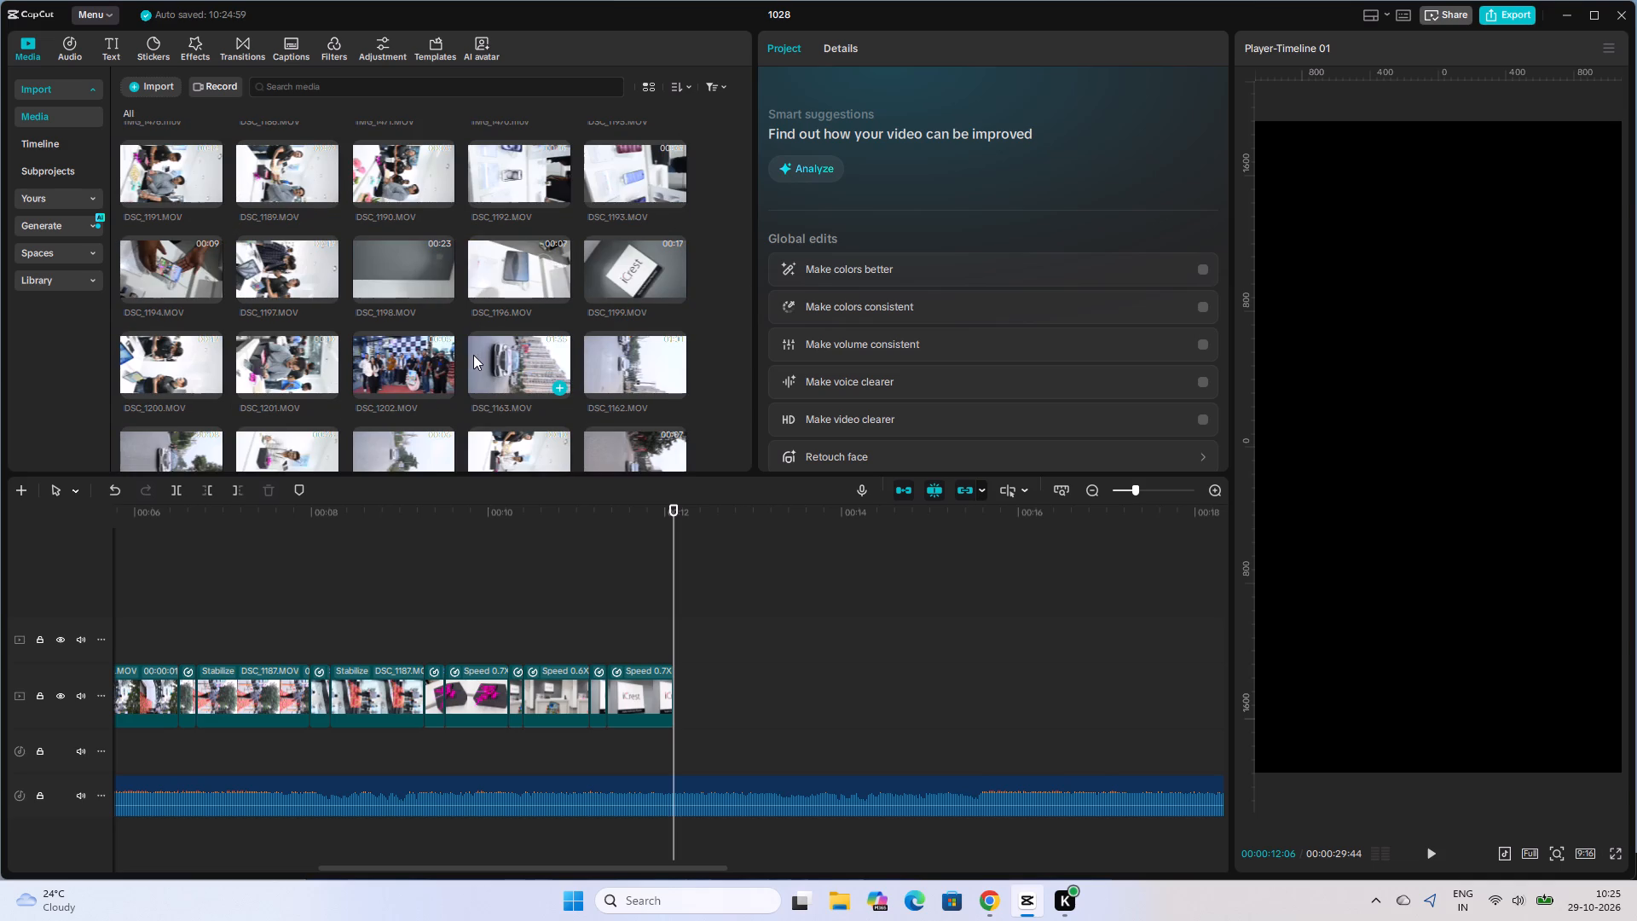
scroll(473, 355, "up", 11)
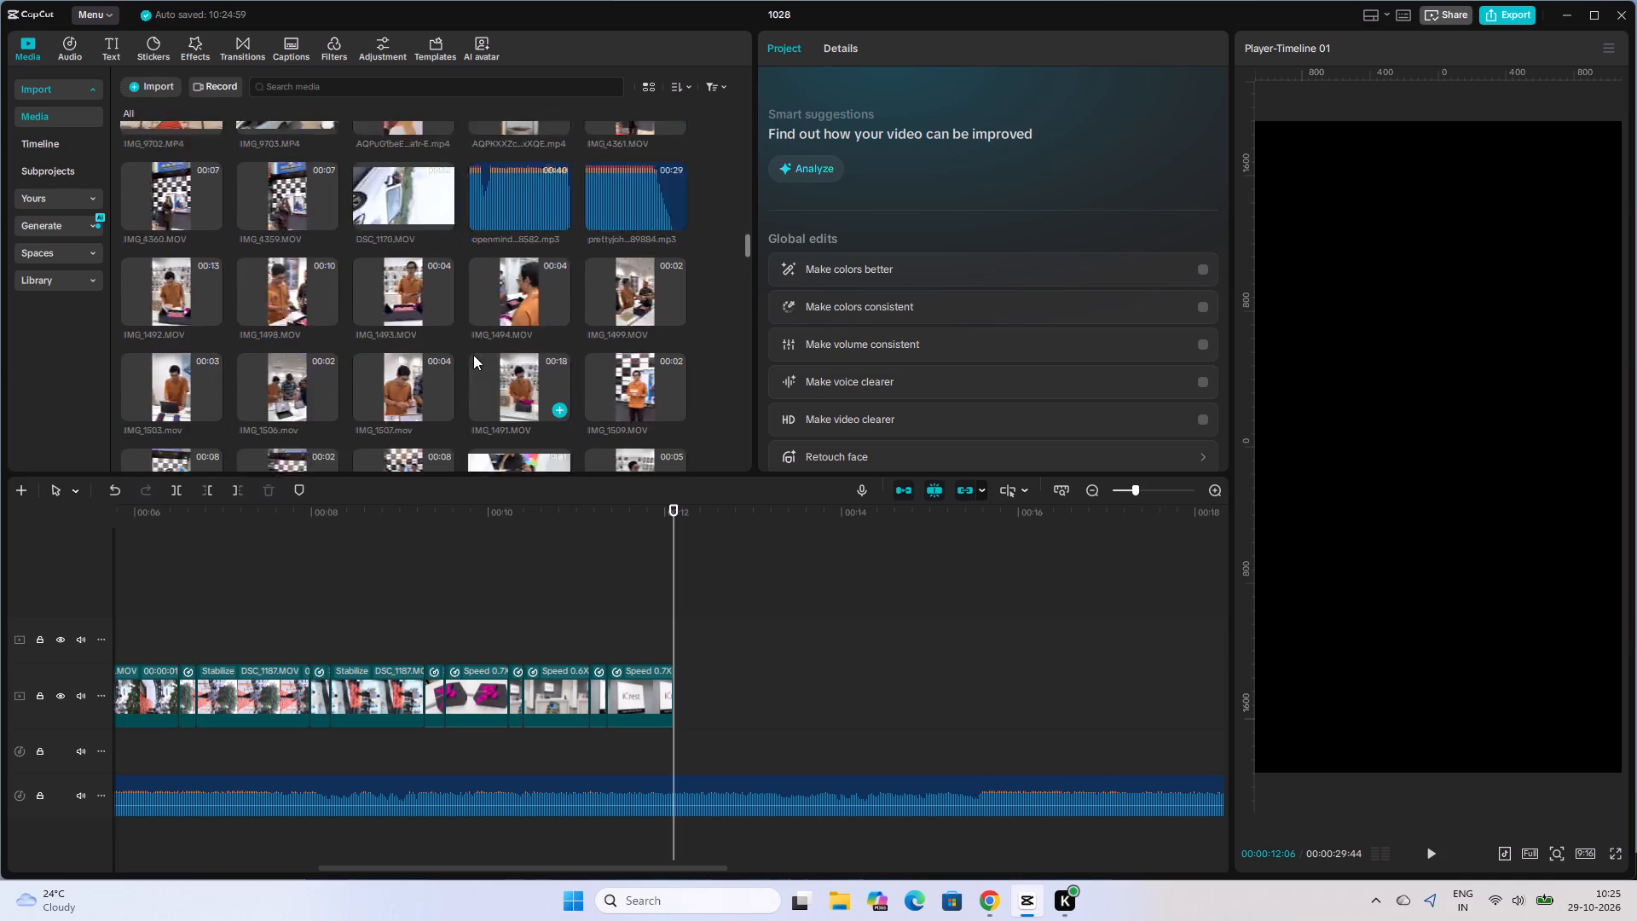
scroll(474, 353, "down", 1)
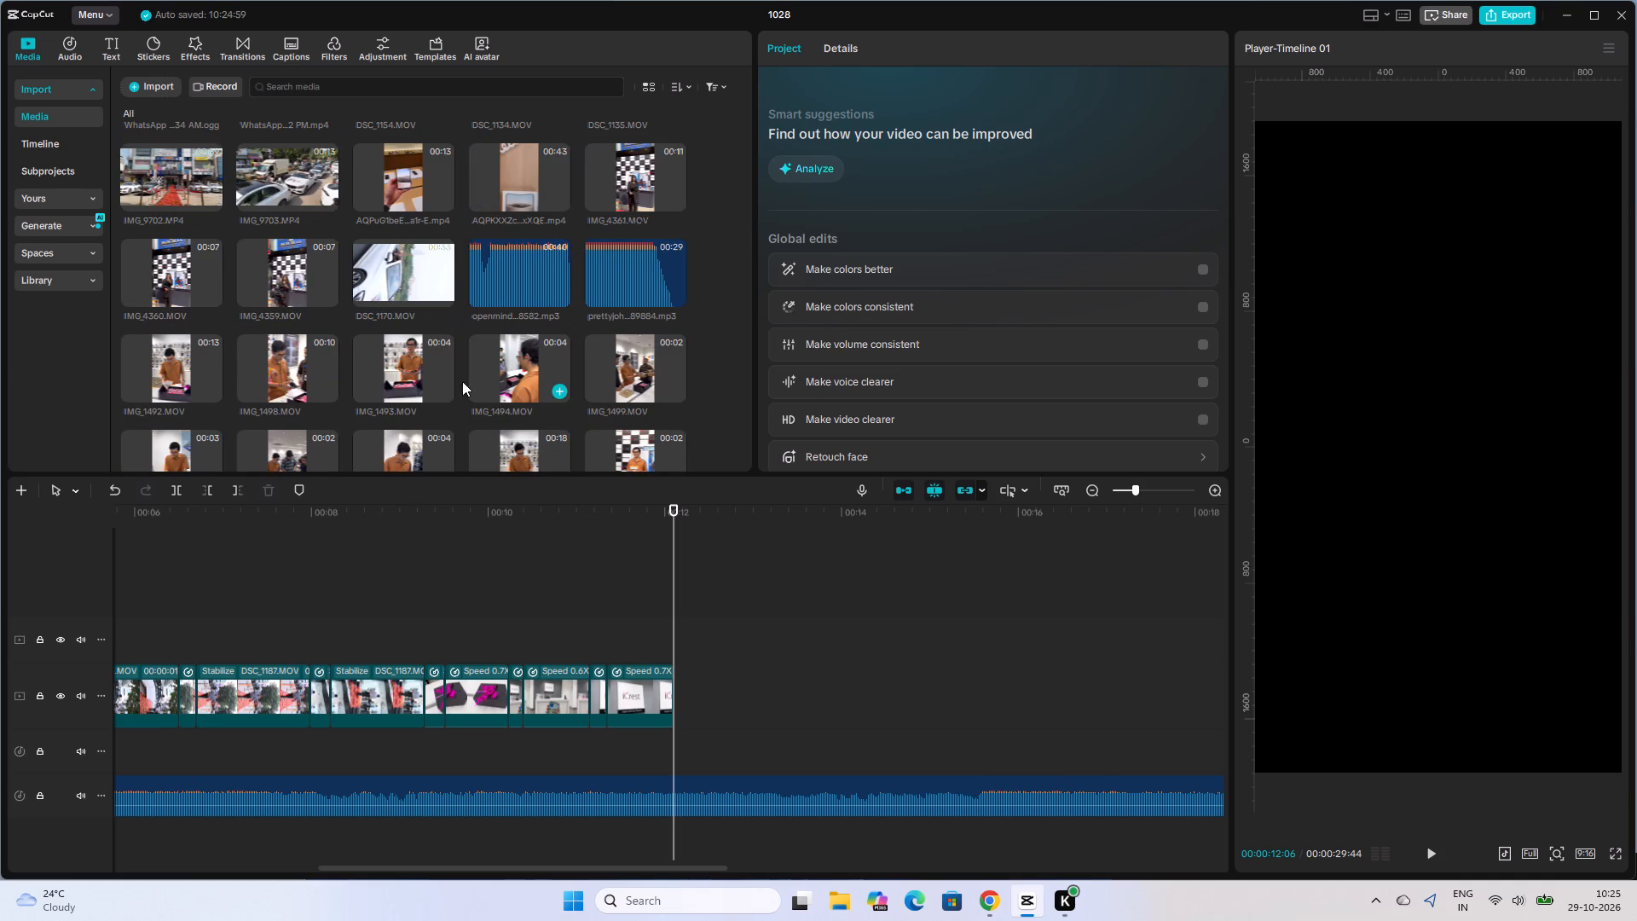
left_click(162, 372)
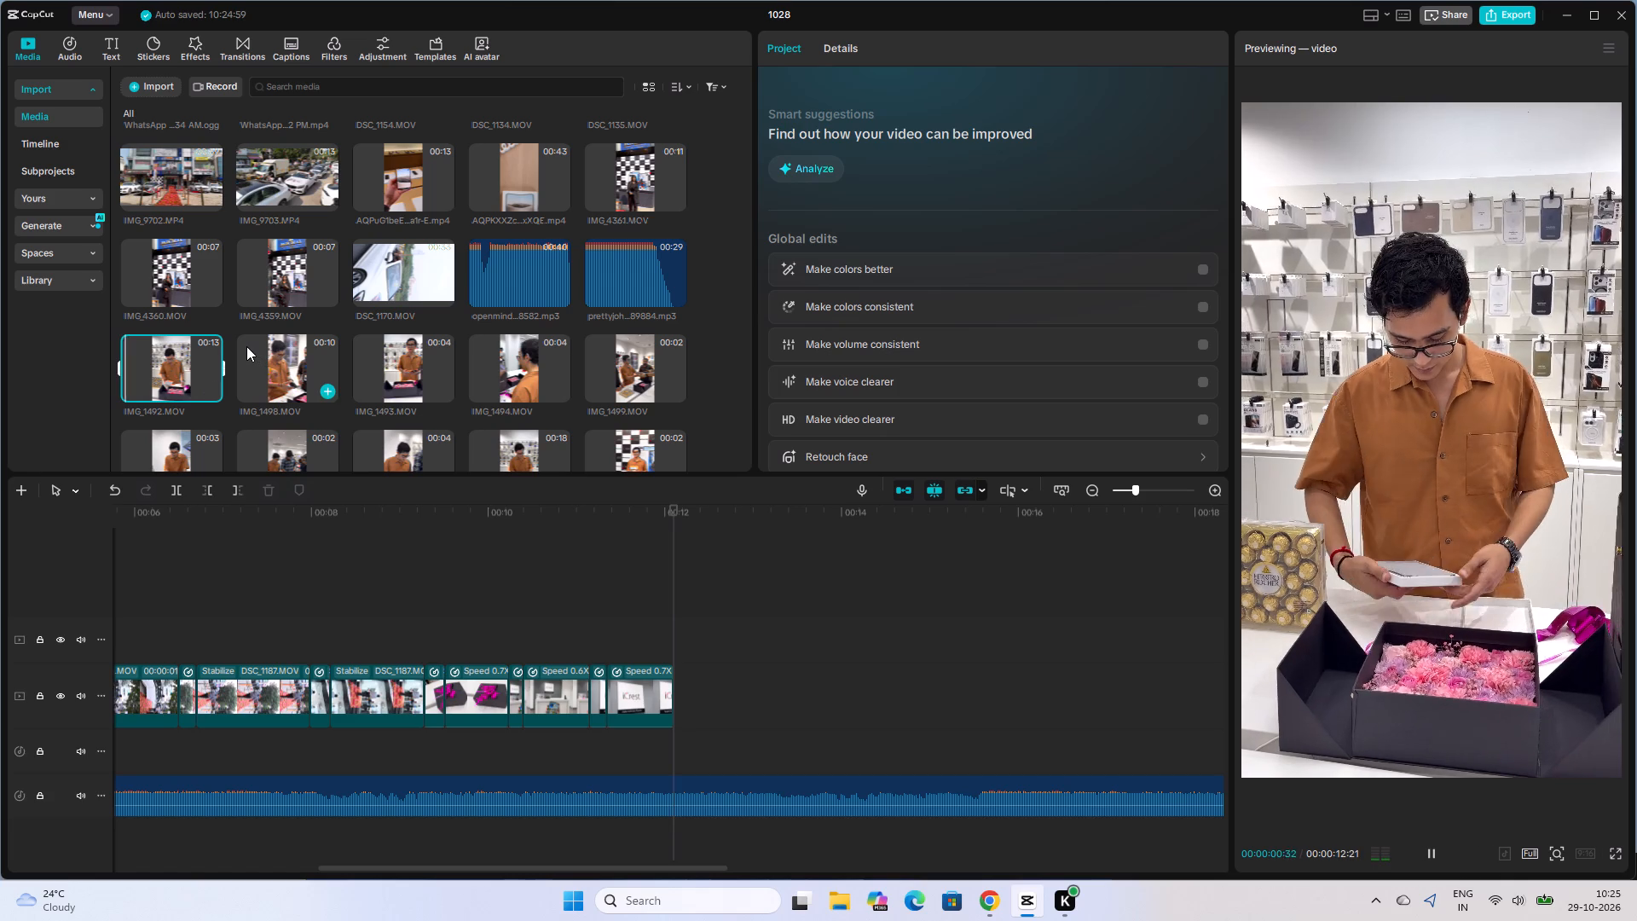
scroll(296, 360, "down", 3)
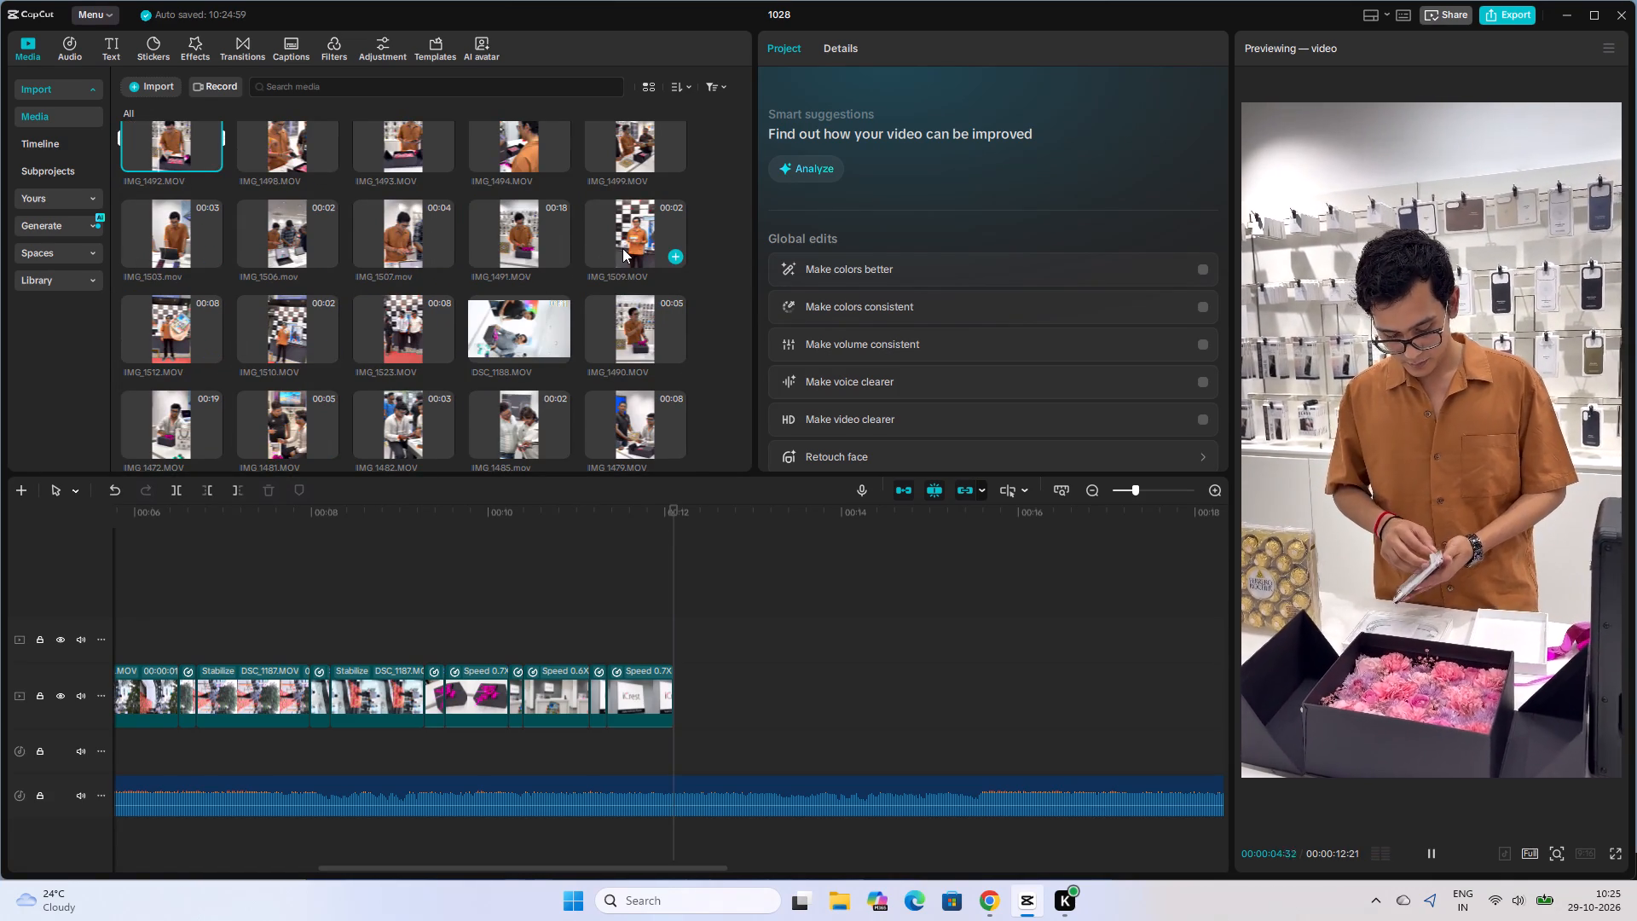
scroll(250, 255, "up", 1)
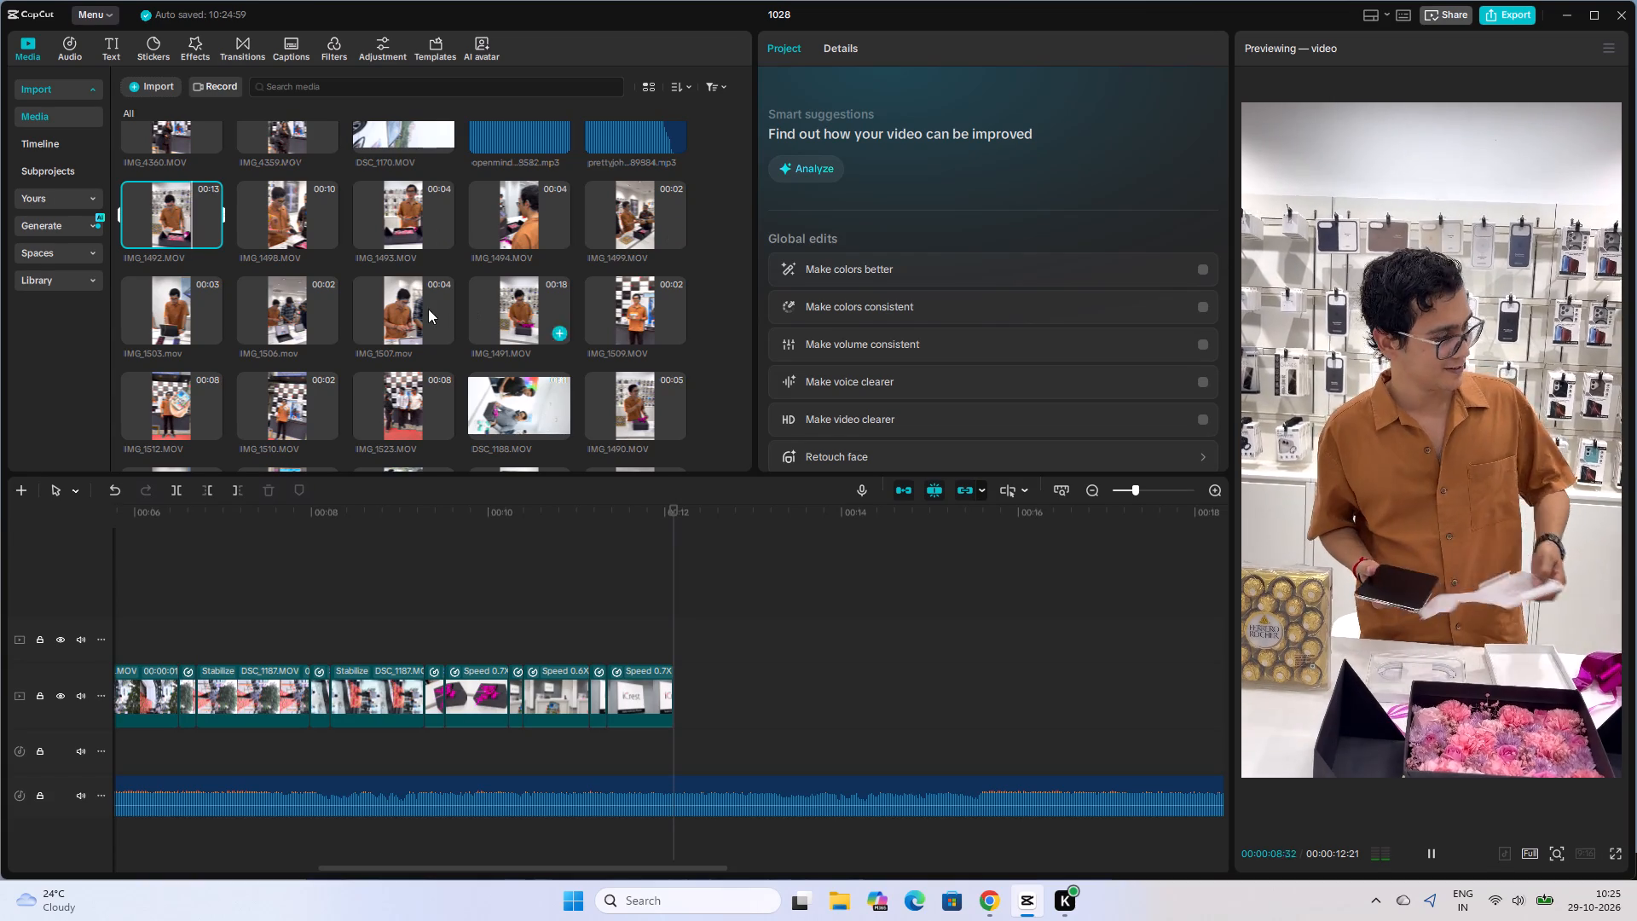
scroll(419, 309, "down", 1)
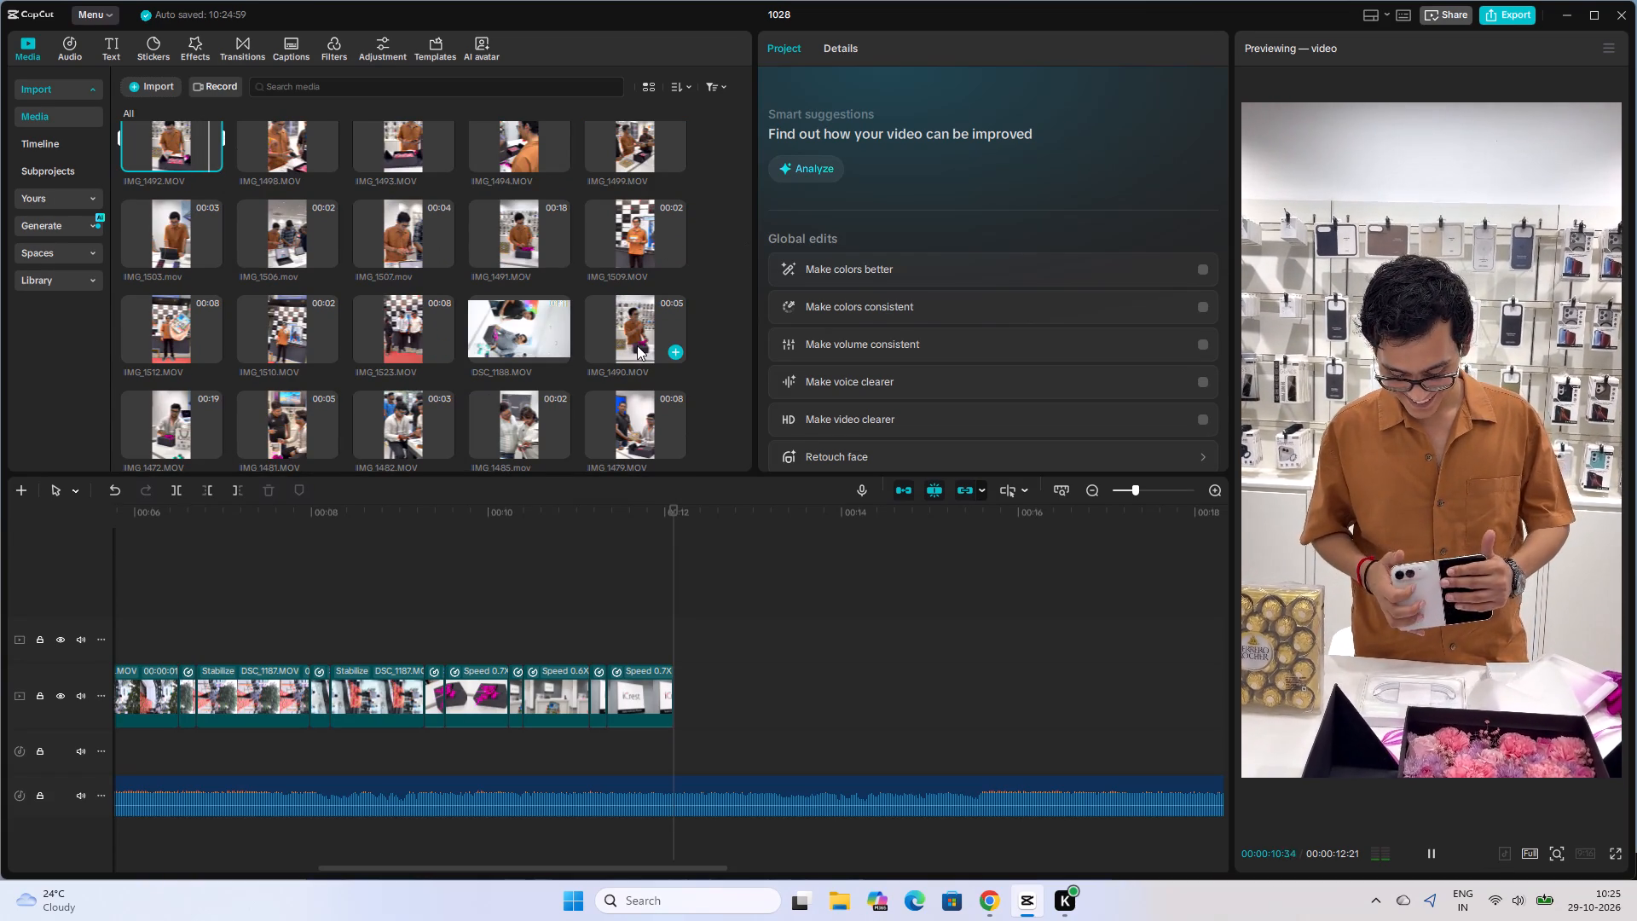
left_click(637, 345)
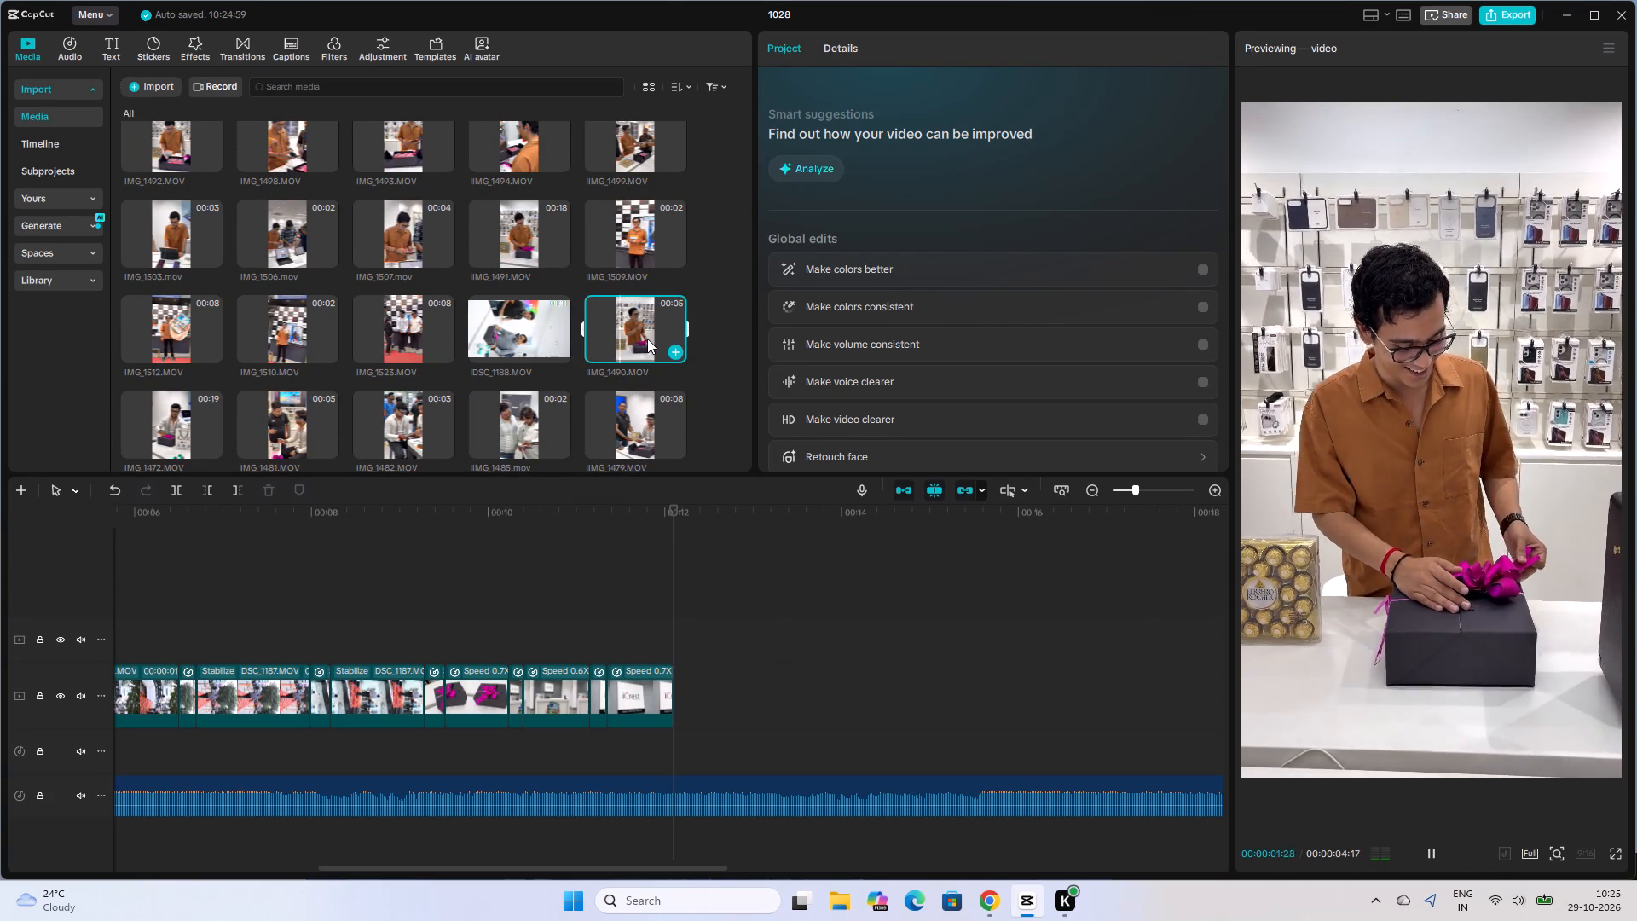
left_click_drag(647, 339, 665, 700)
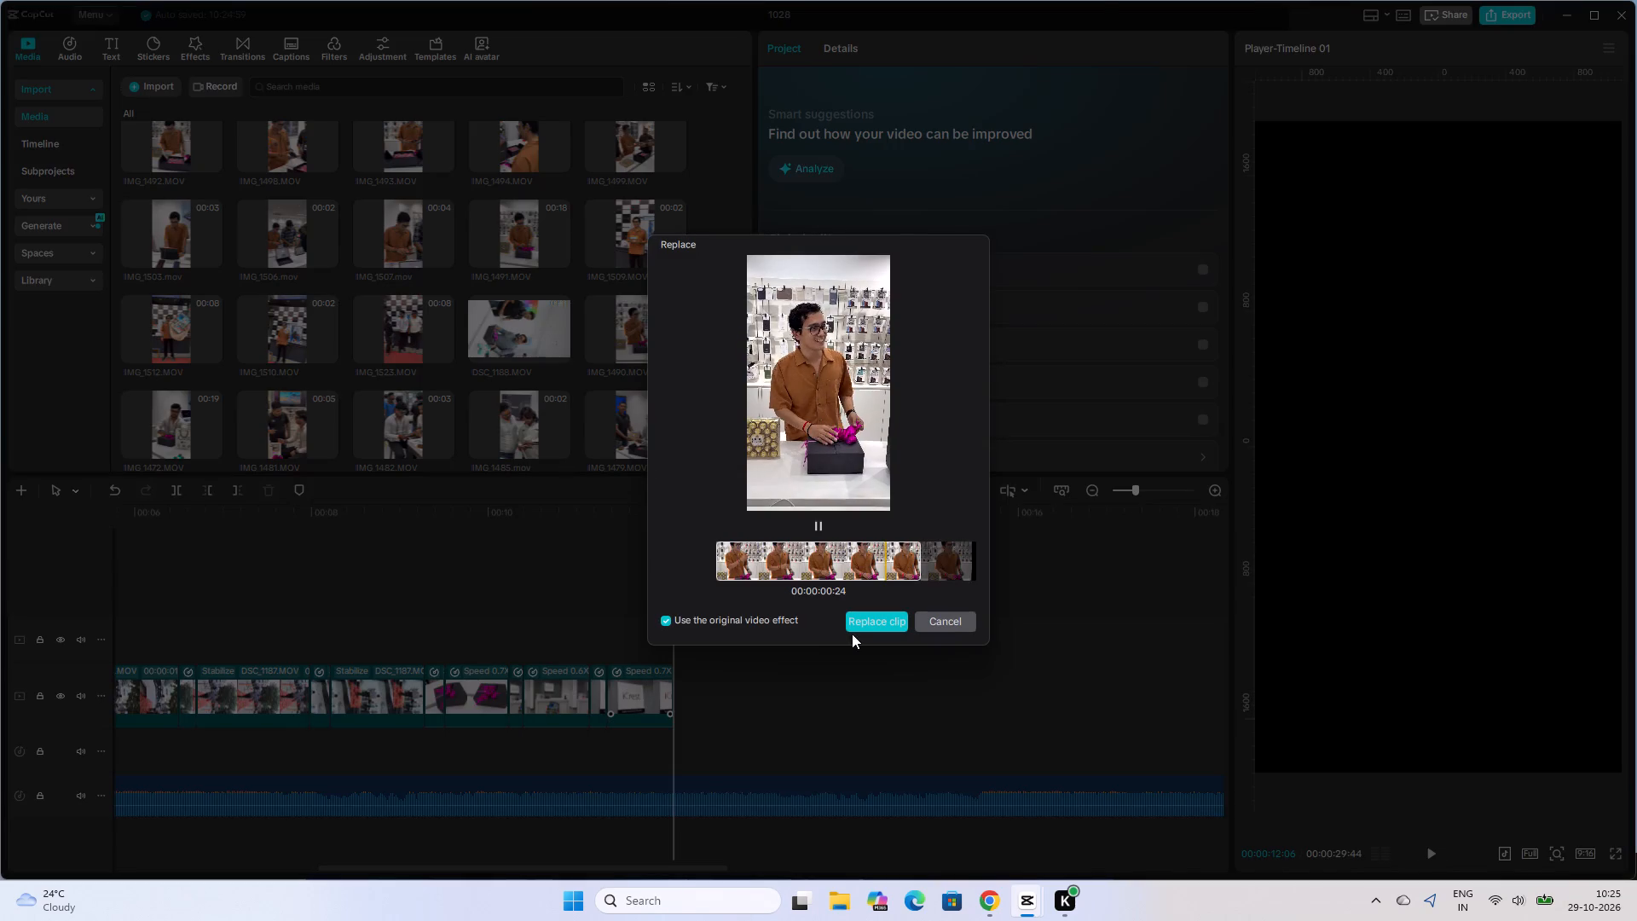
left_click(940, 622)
Add IMG_1472.MOV, the gift-box unboxing shot, to the end of the main track at 00:00:12:06.
left_click(169, 426)
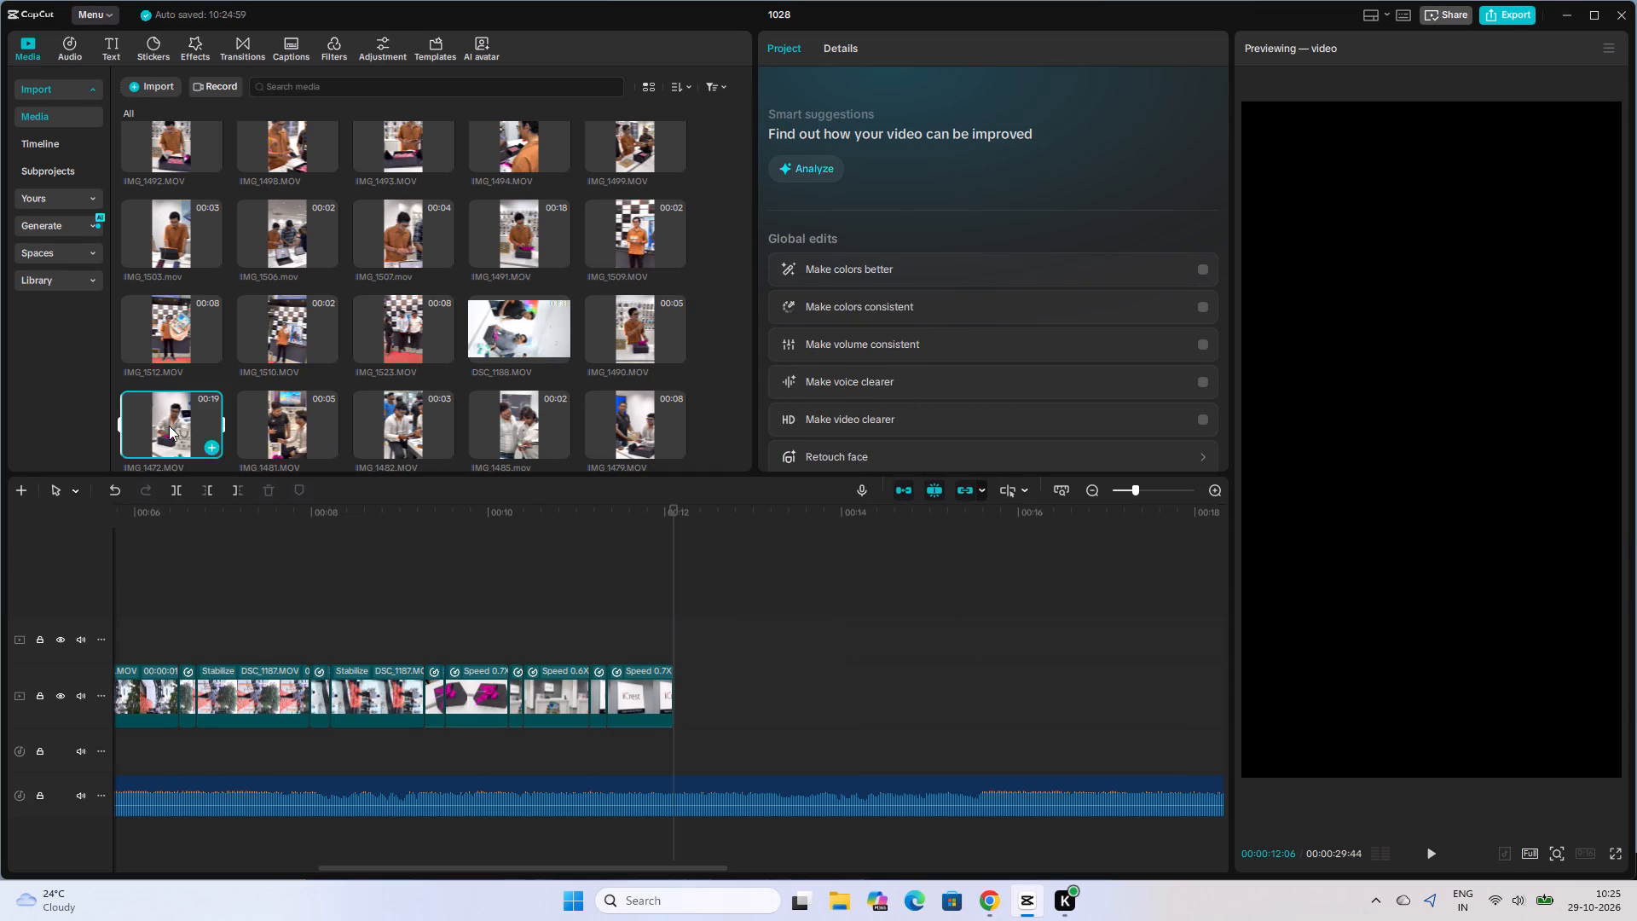
left_click_drag(181, 426, 689, 710)
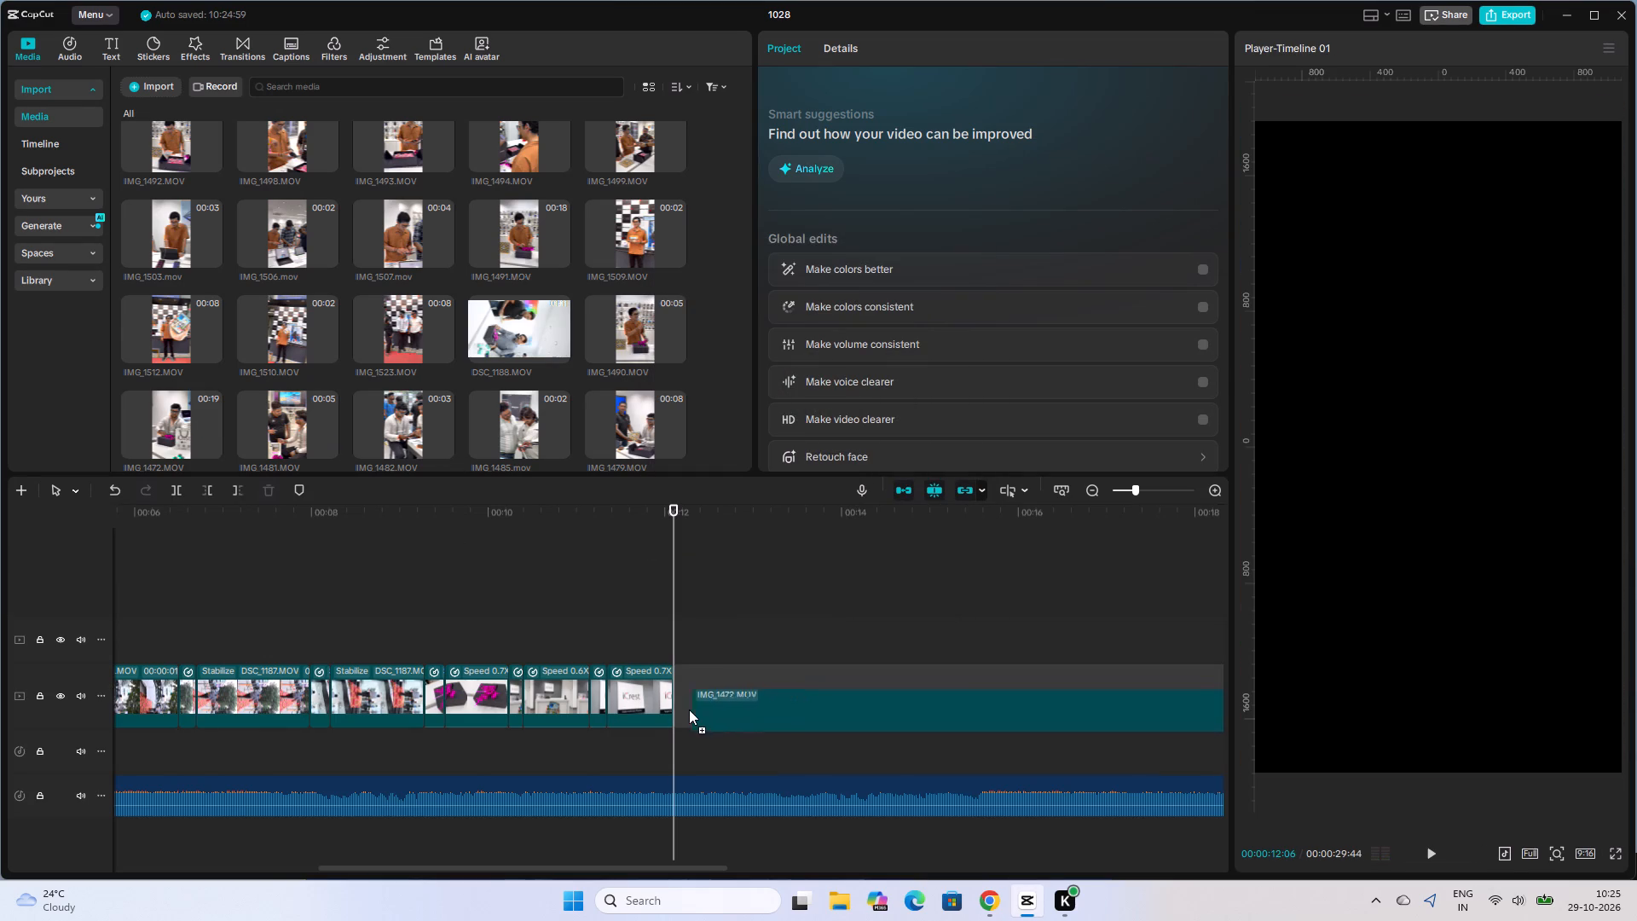
left_click_drag(689, 710, 679, 704)
left_click(818, 507)
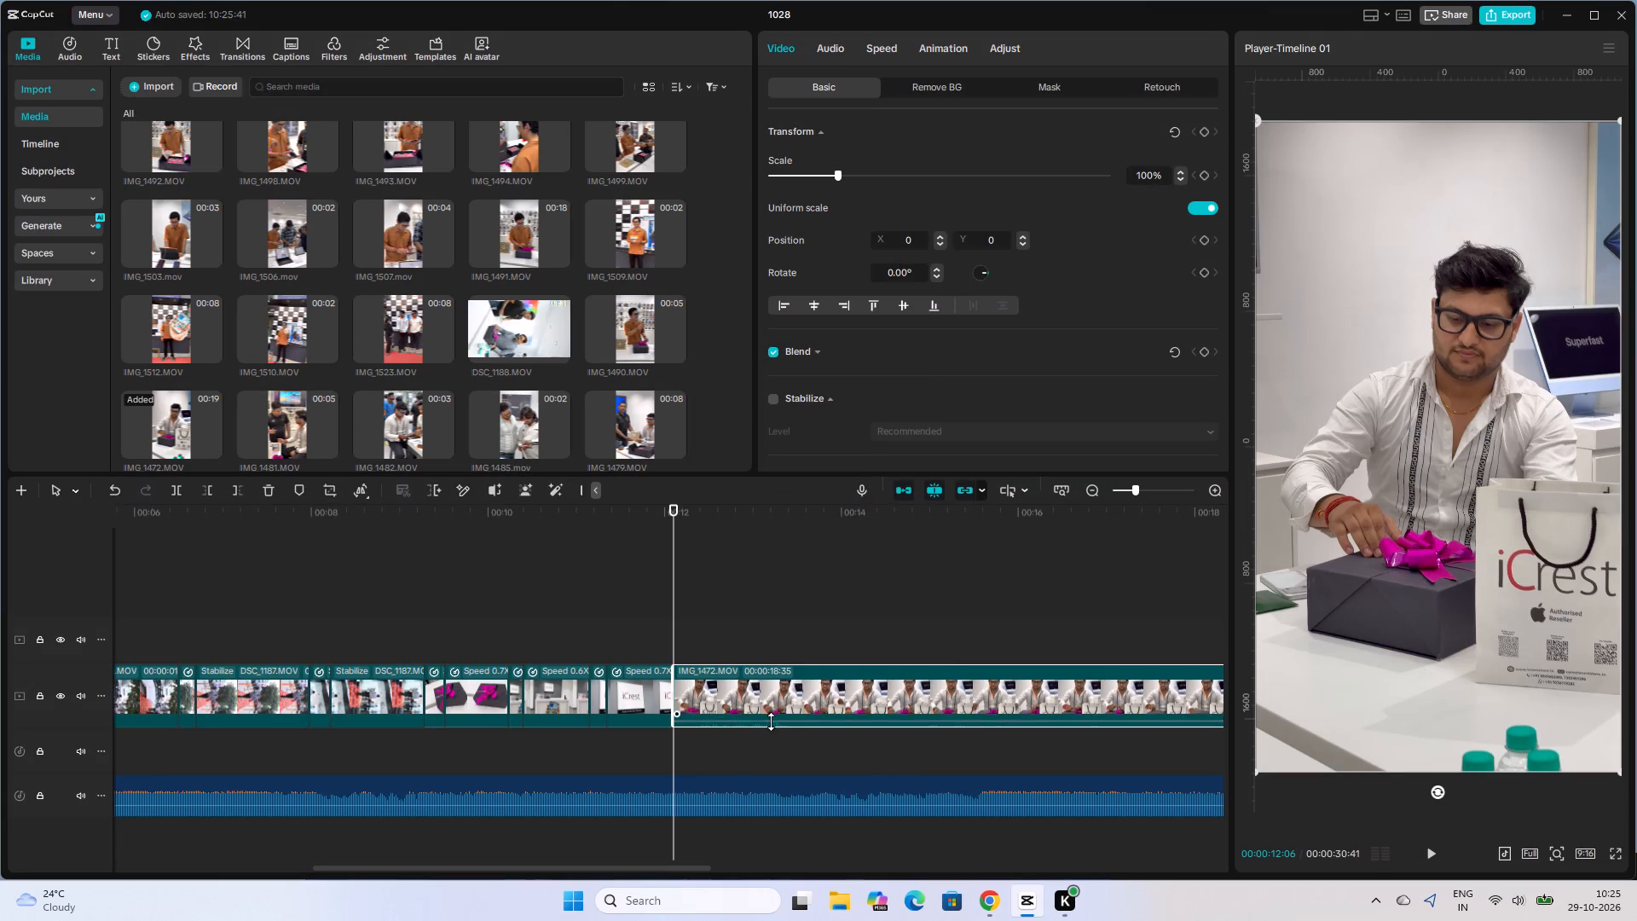
Split IMG_1472.MOV at 00:00:19:21, as the box is about to open, and delete the part before the cut.
left_click_drag(780, 721, 783, 742)
scroll(793, 625, "down", 5, "ctrl")
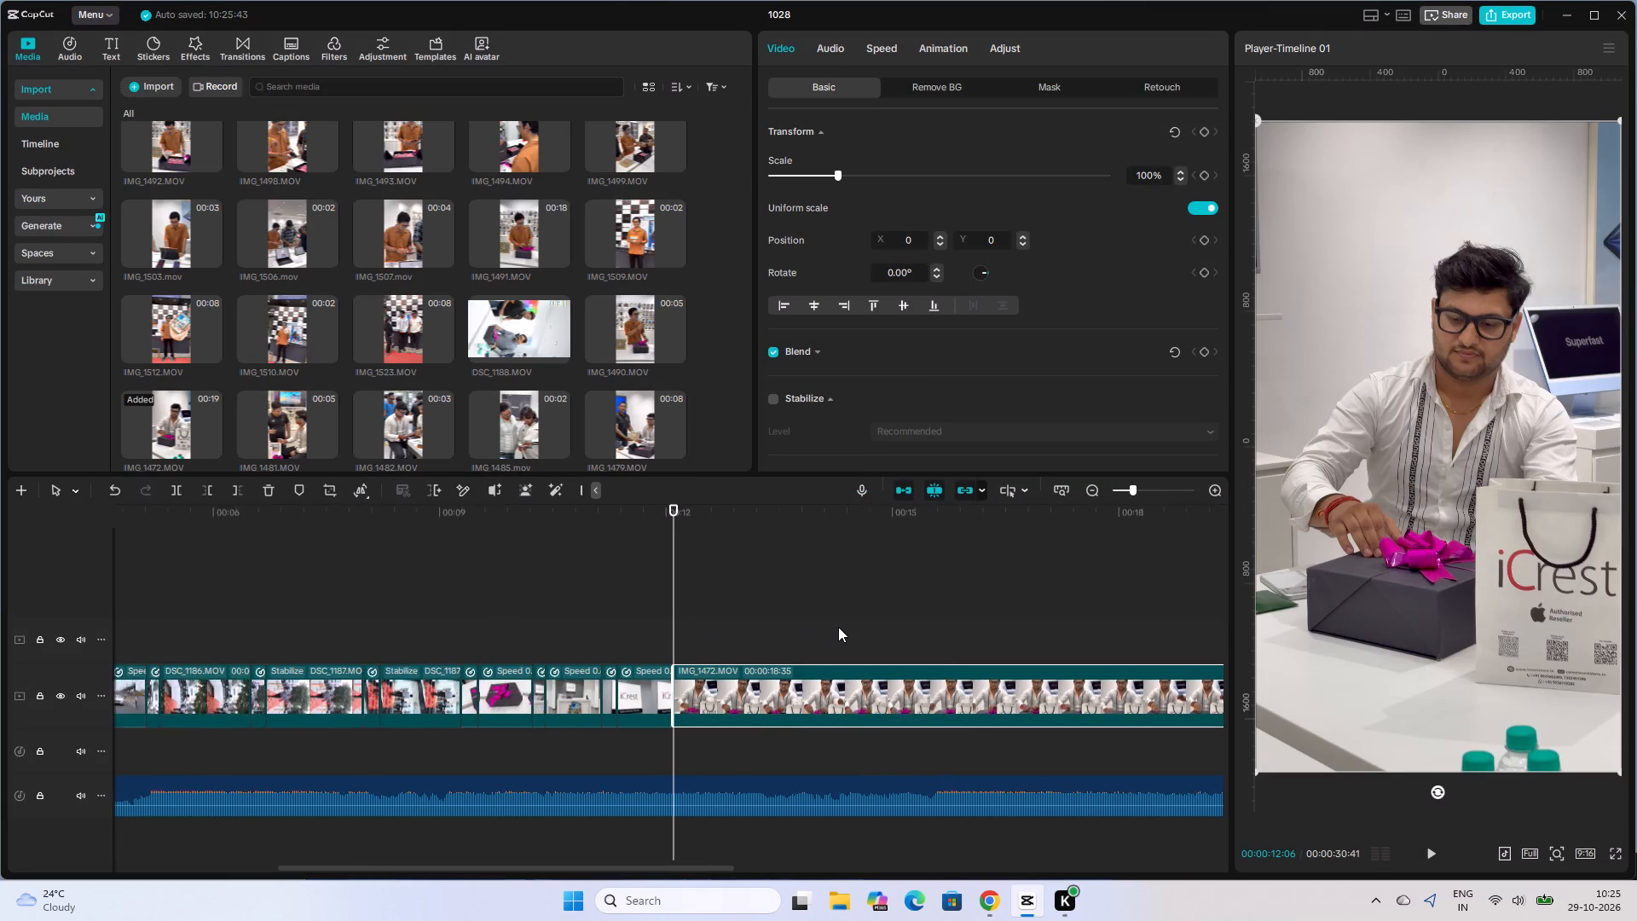
scroll(838, 627, "down", 1, "ctrl")
scroll(830, 623, "down", 3, "alt")
scroll(504, 644, "down", 6)
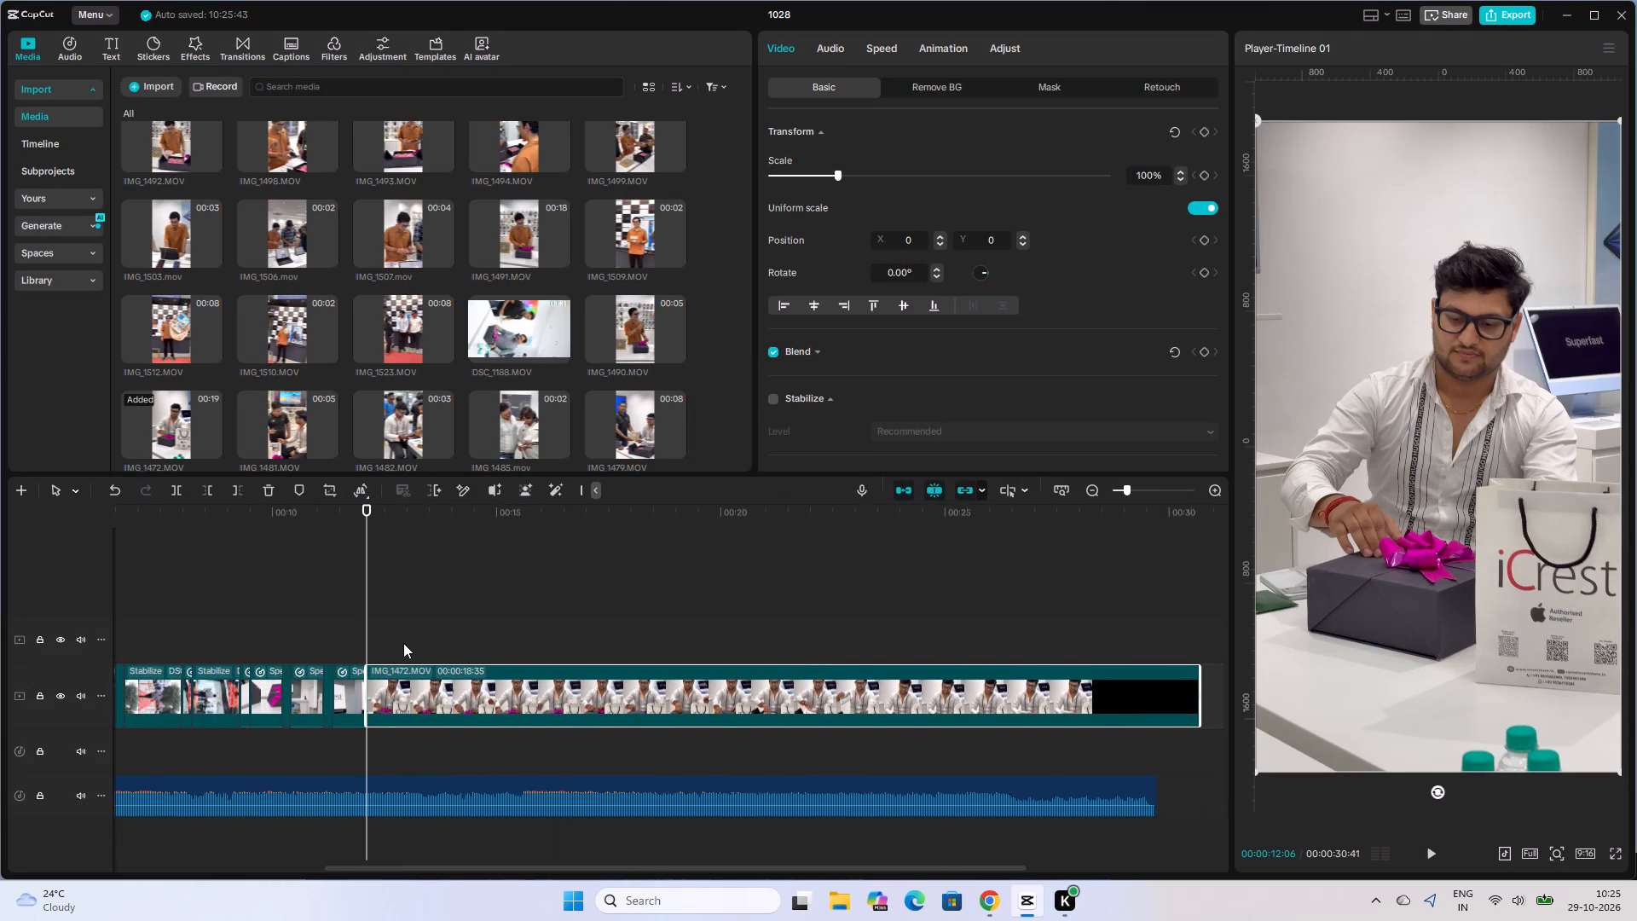
left_click_drag(366, 626, 483, 651)
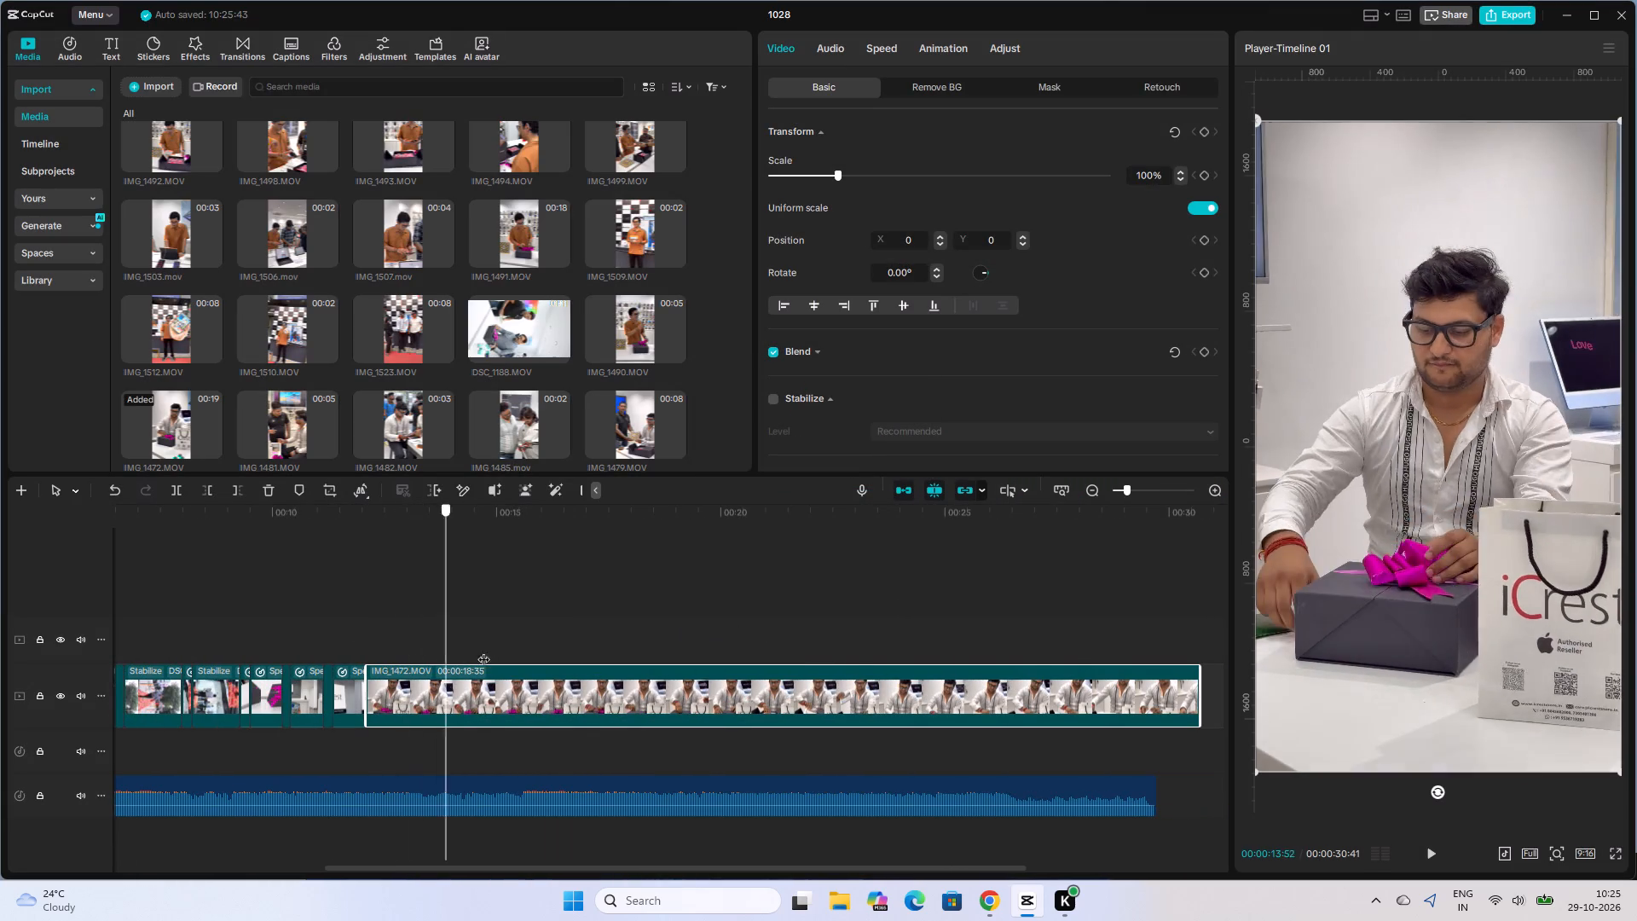
left_click_drag(483, 651, 705, 657)
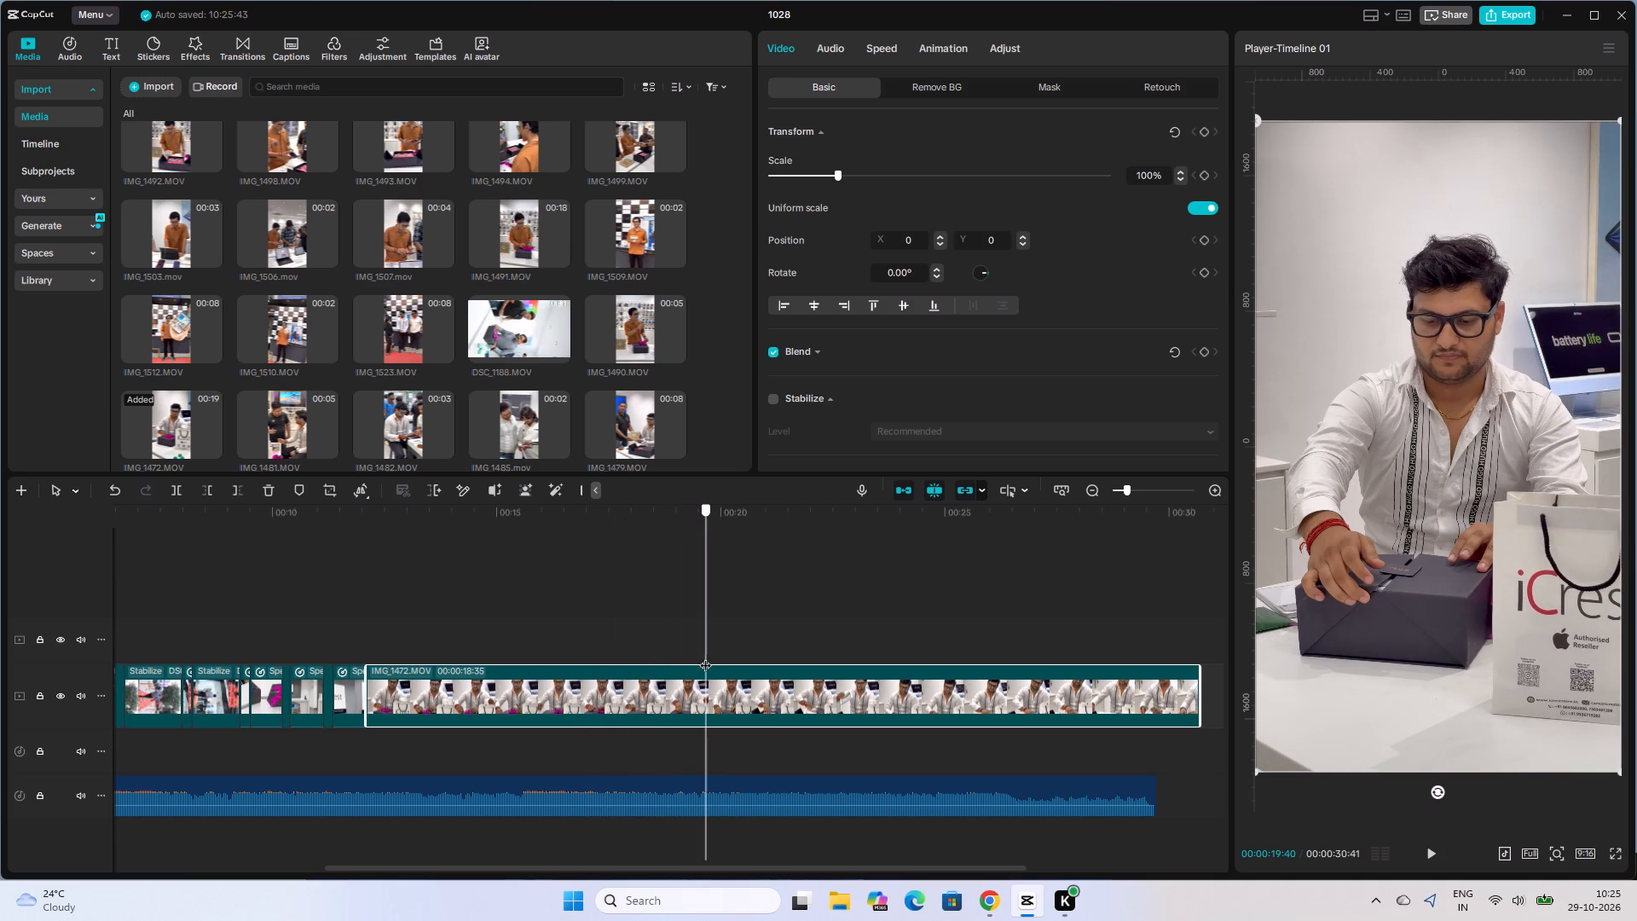
left_click_drag(705, 657, 593, 670)
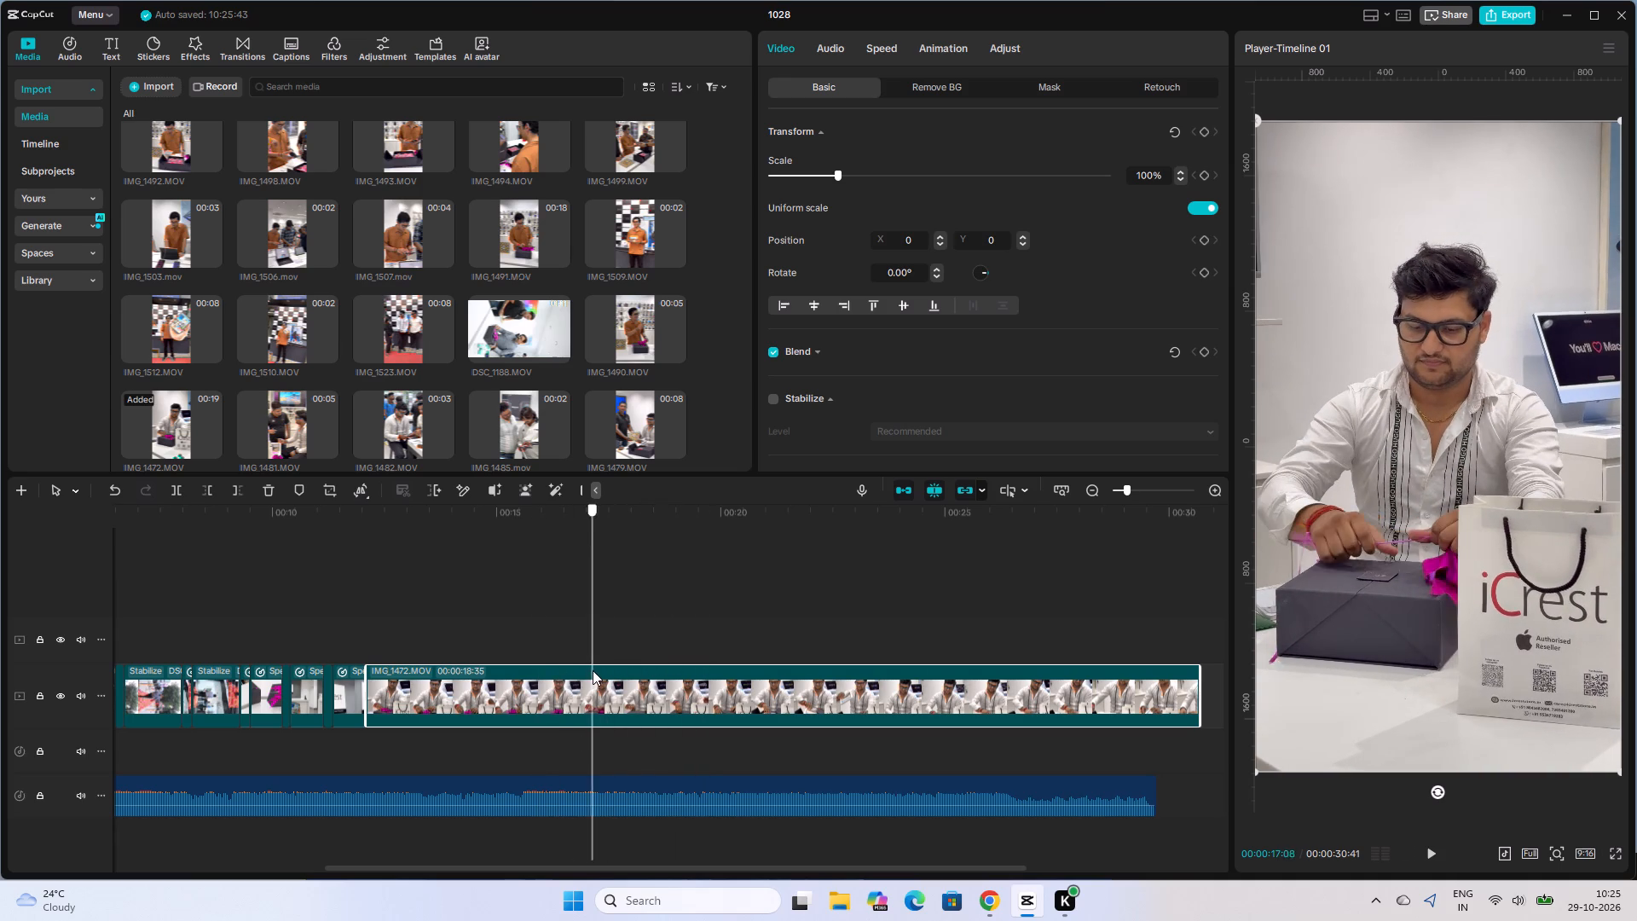
left_click_drag(593, 670, 662, 695)
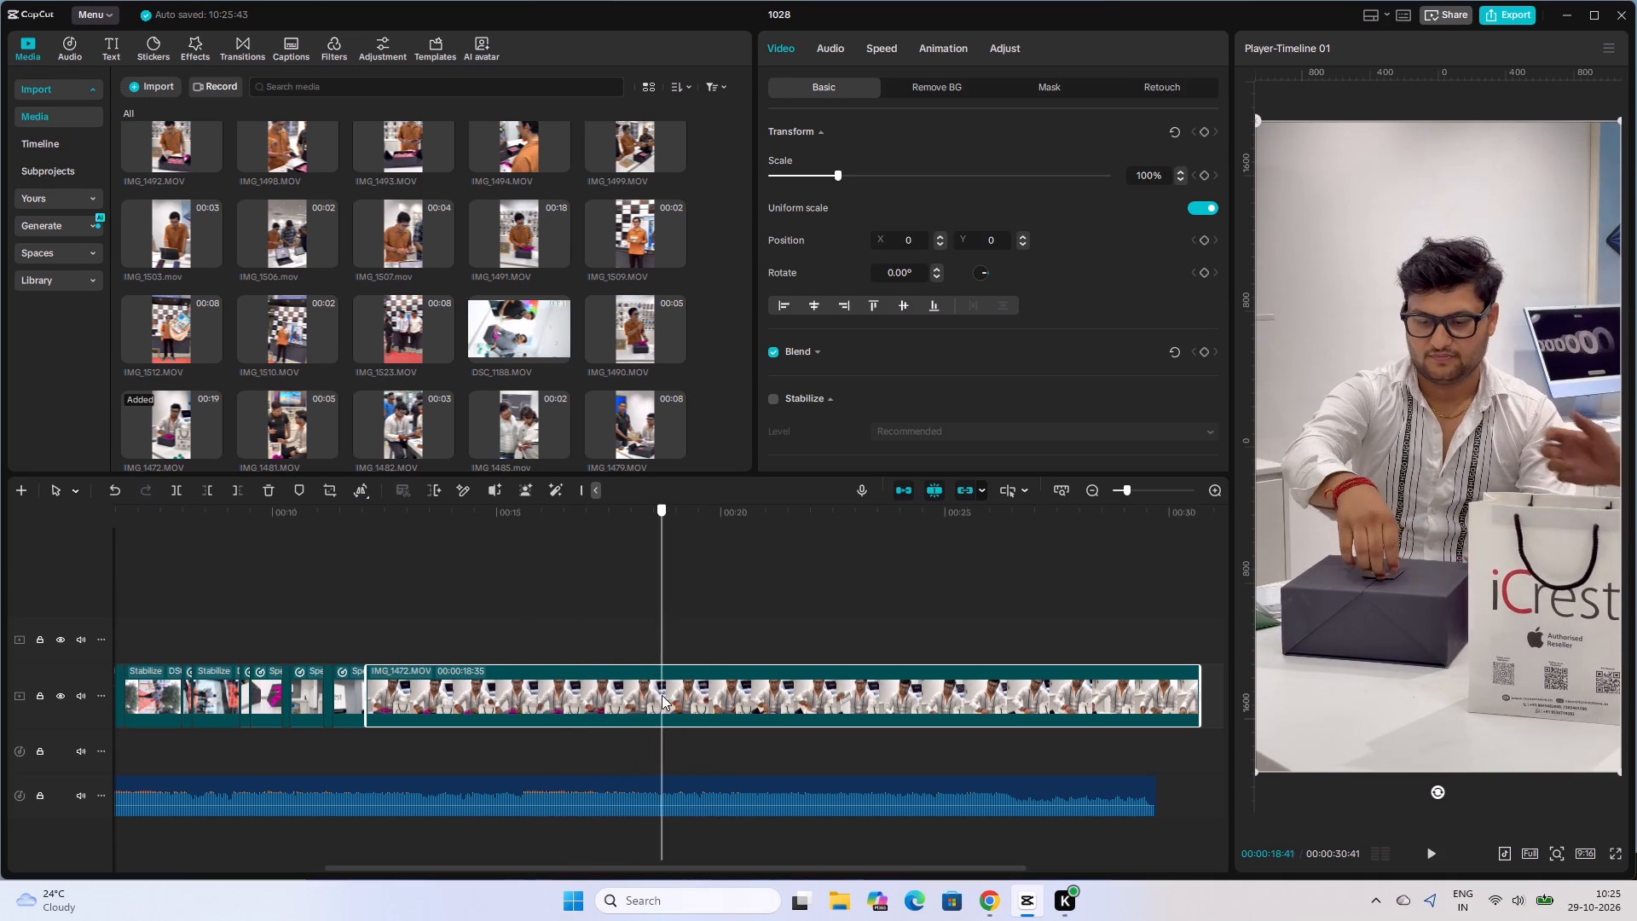
left_click_drag(662, 695, 691, 714)
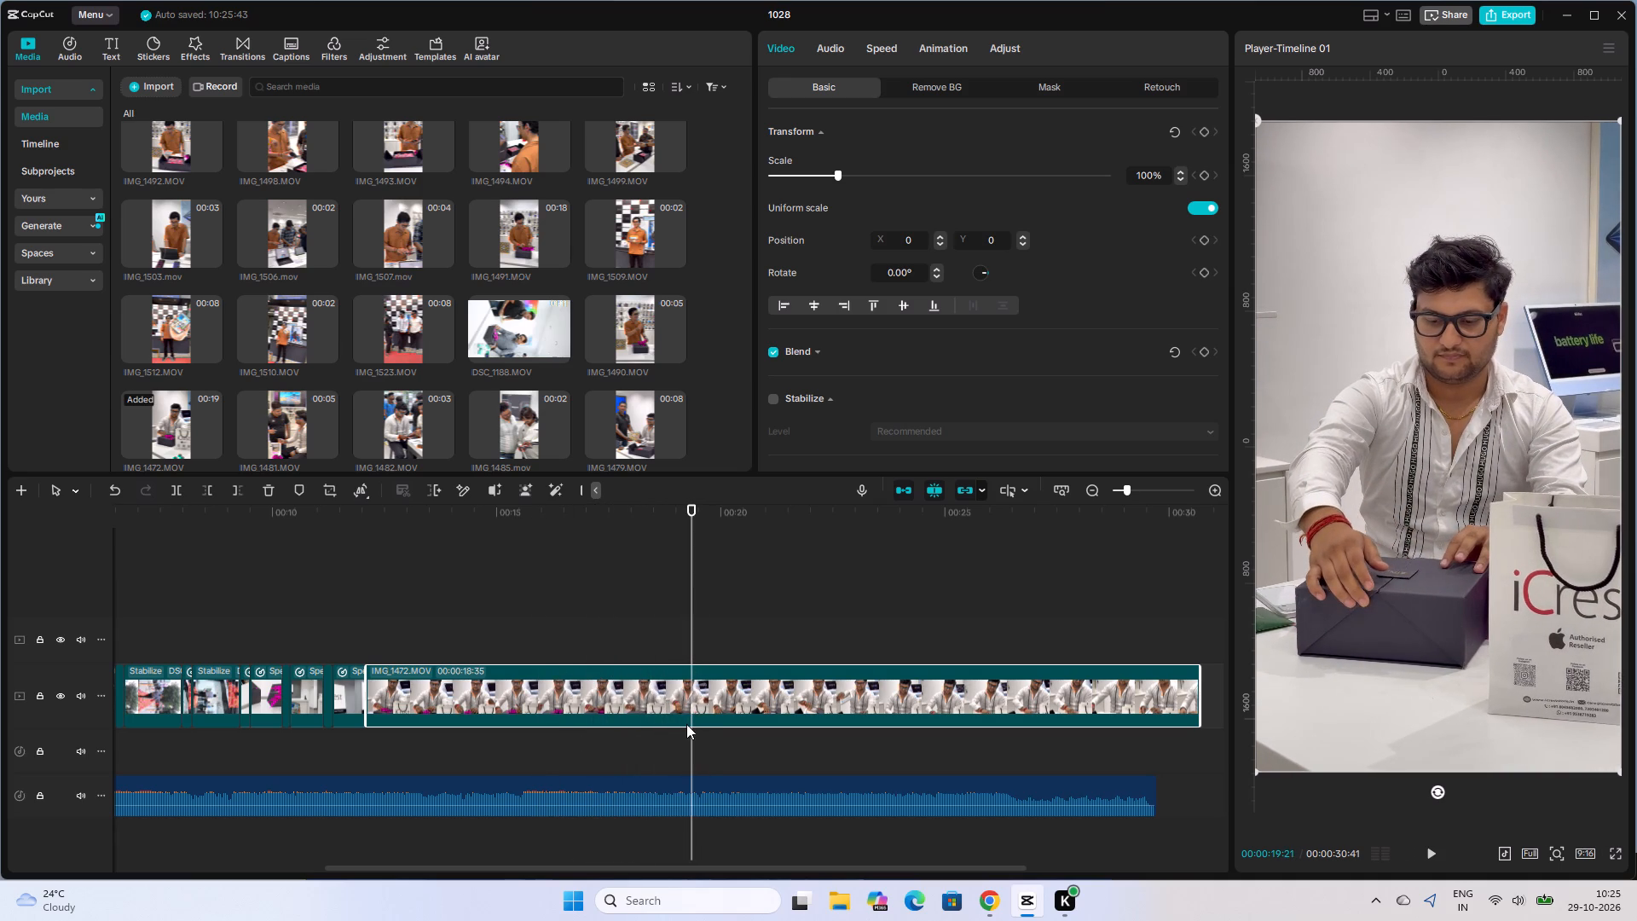
left_click(686, 725)
left_click(183, 491)
left_click(512, 720)
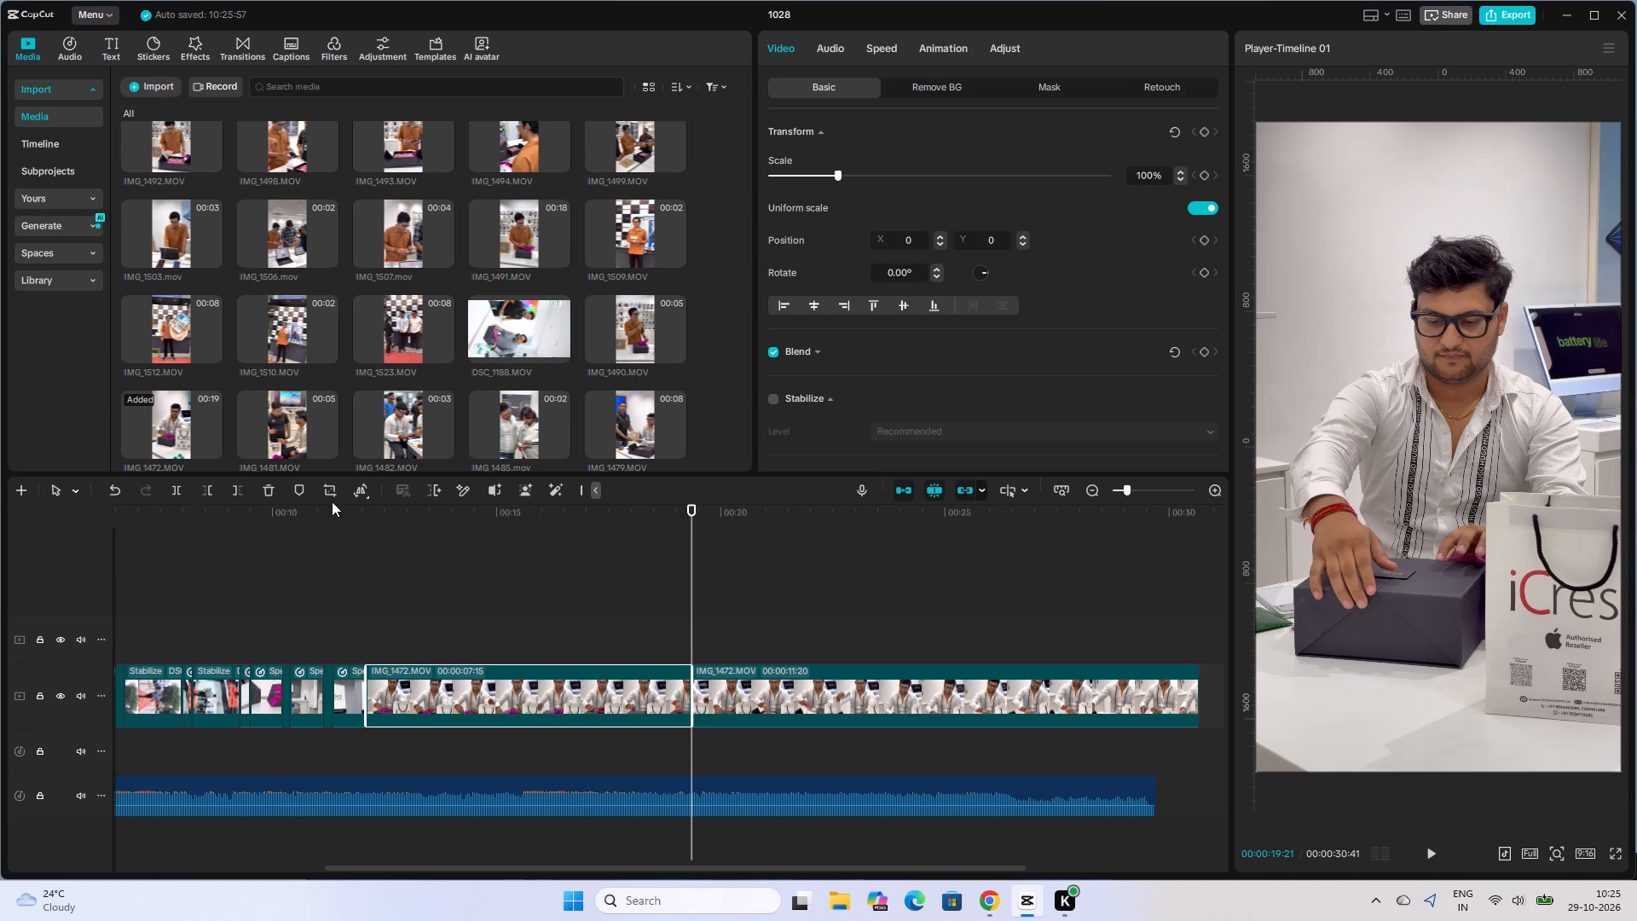
left_click(266, 490)
Split the remaining IMG_1472.MOV clip at 00:00:13:39, where the hand reaches into the open box.
left_click(361, 646)
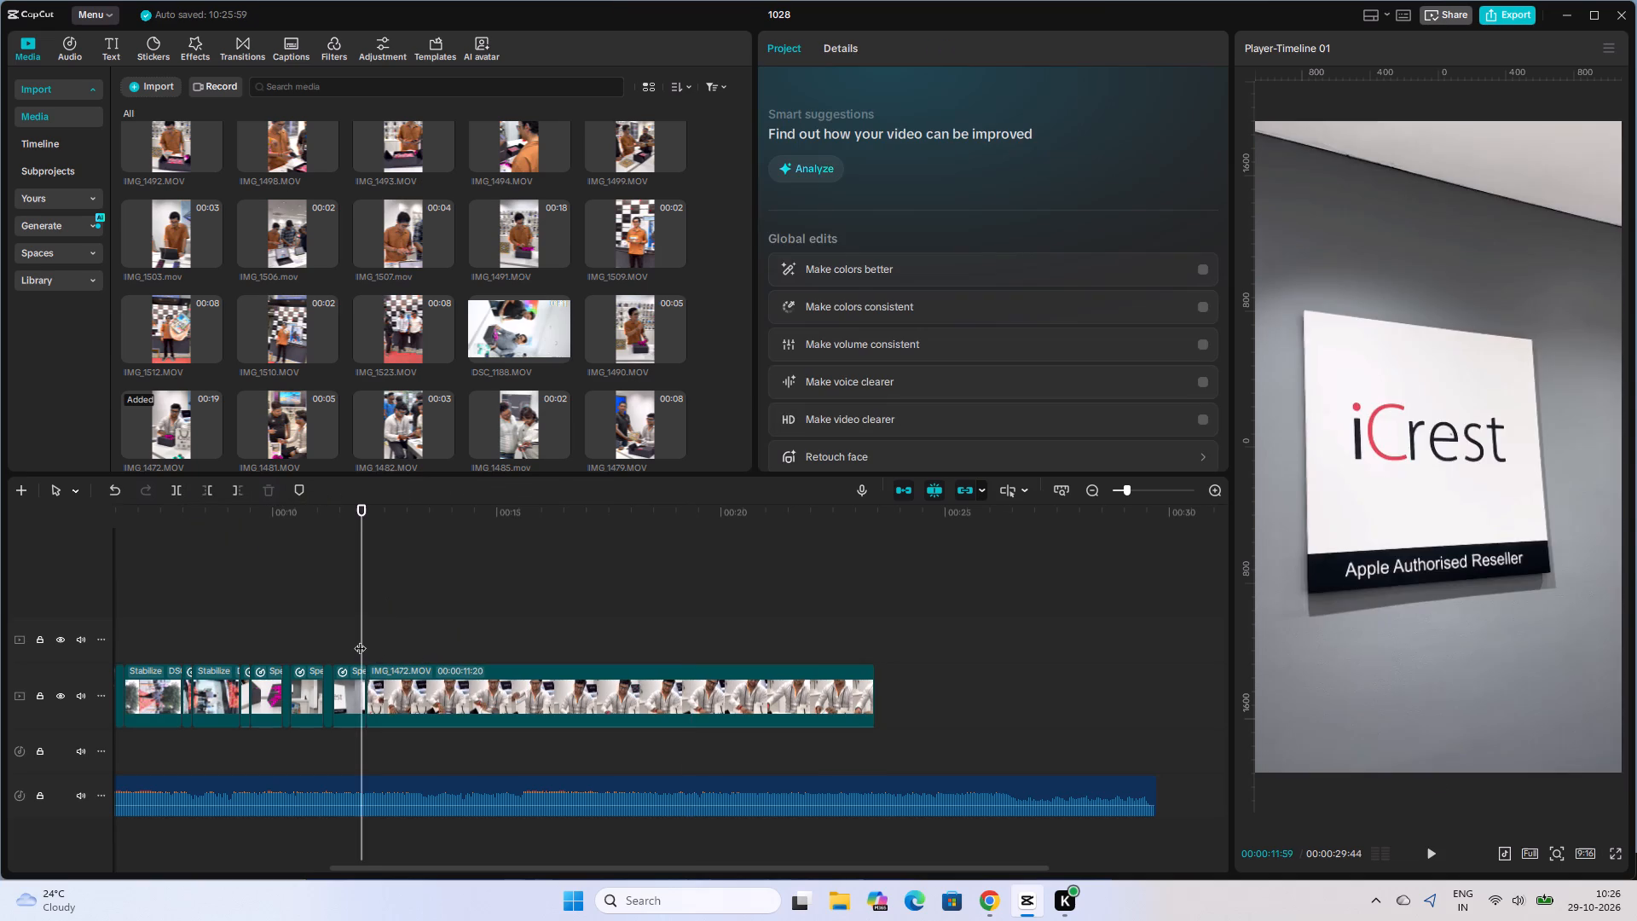
left_click_drag(360, 640, 443, 665)
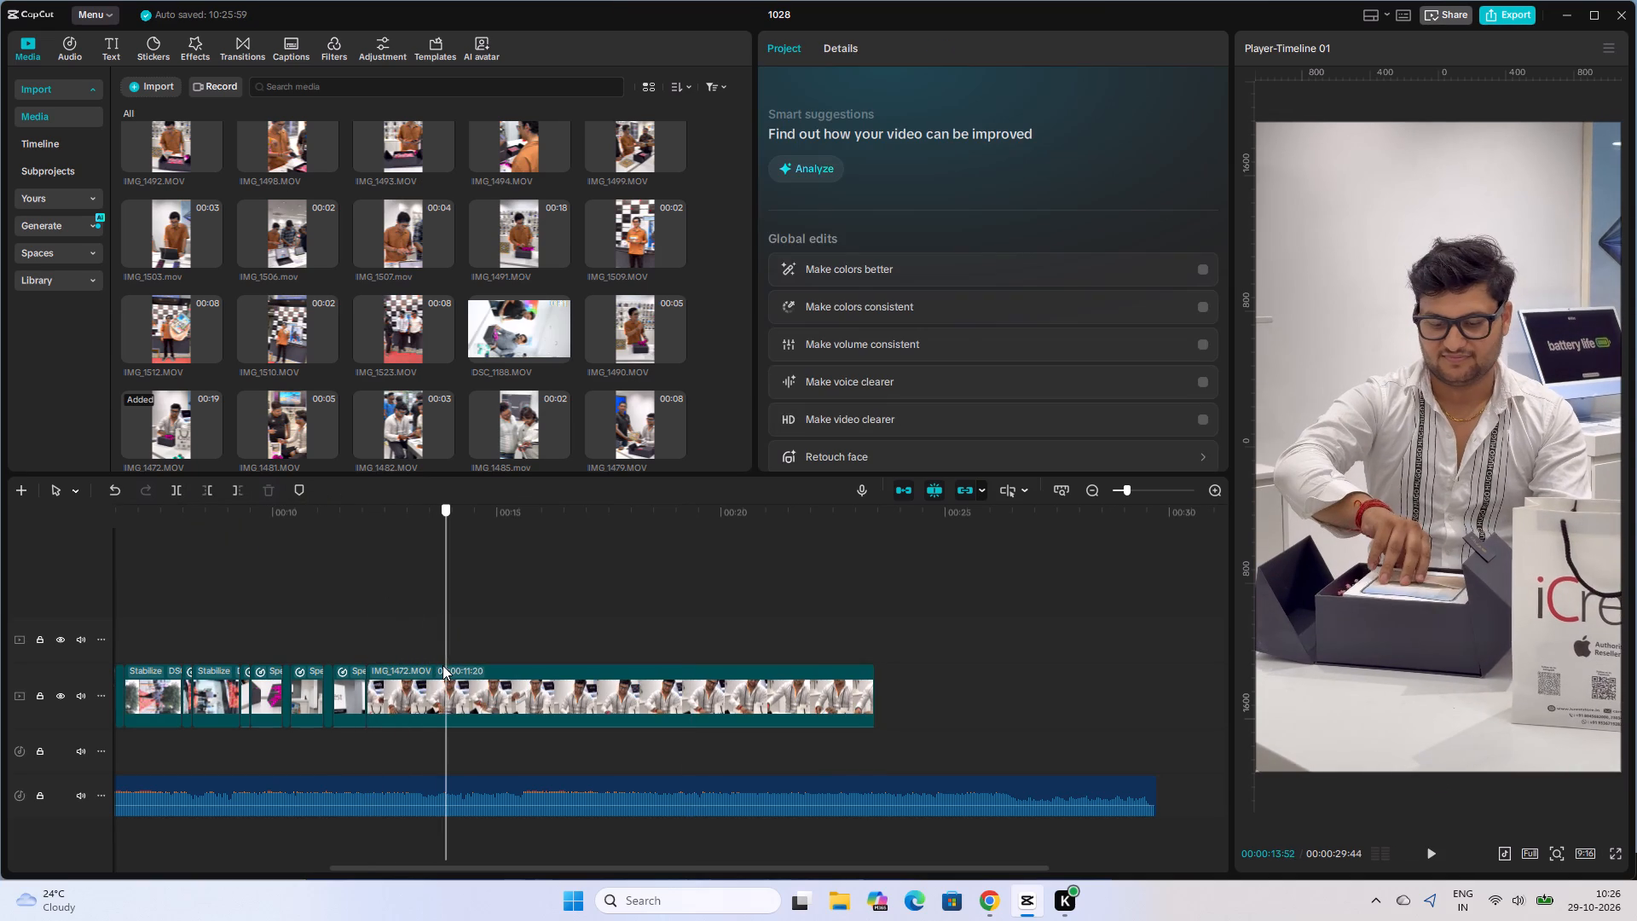
left_click_drag(443, 665, 437, 668)
left_click(439, 676)
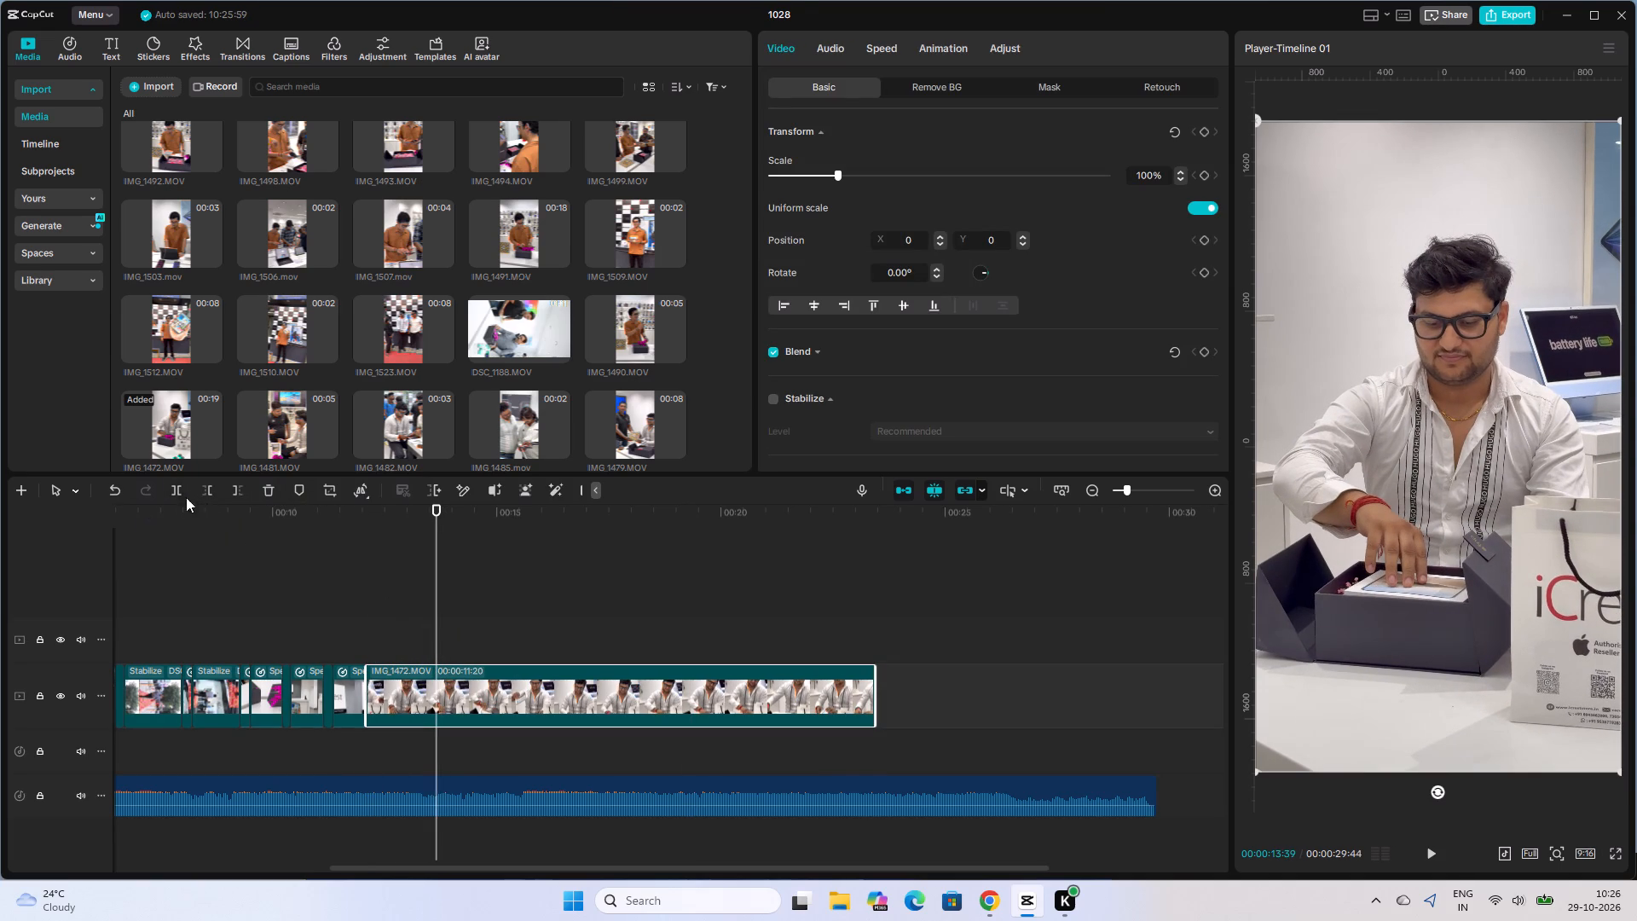
left_click(173, 489)
Speed up the short first IMG_1472.MOV piece beyond 2x so that it ends at about 00:00:12:26.
left_click(401, 683)
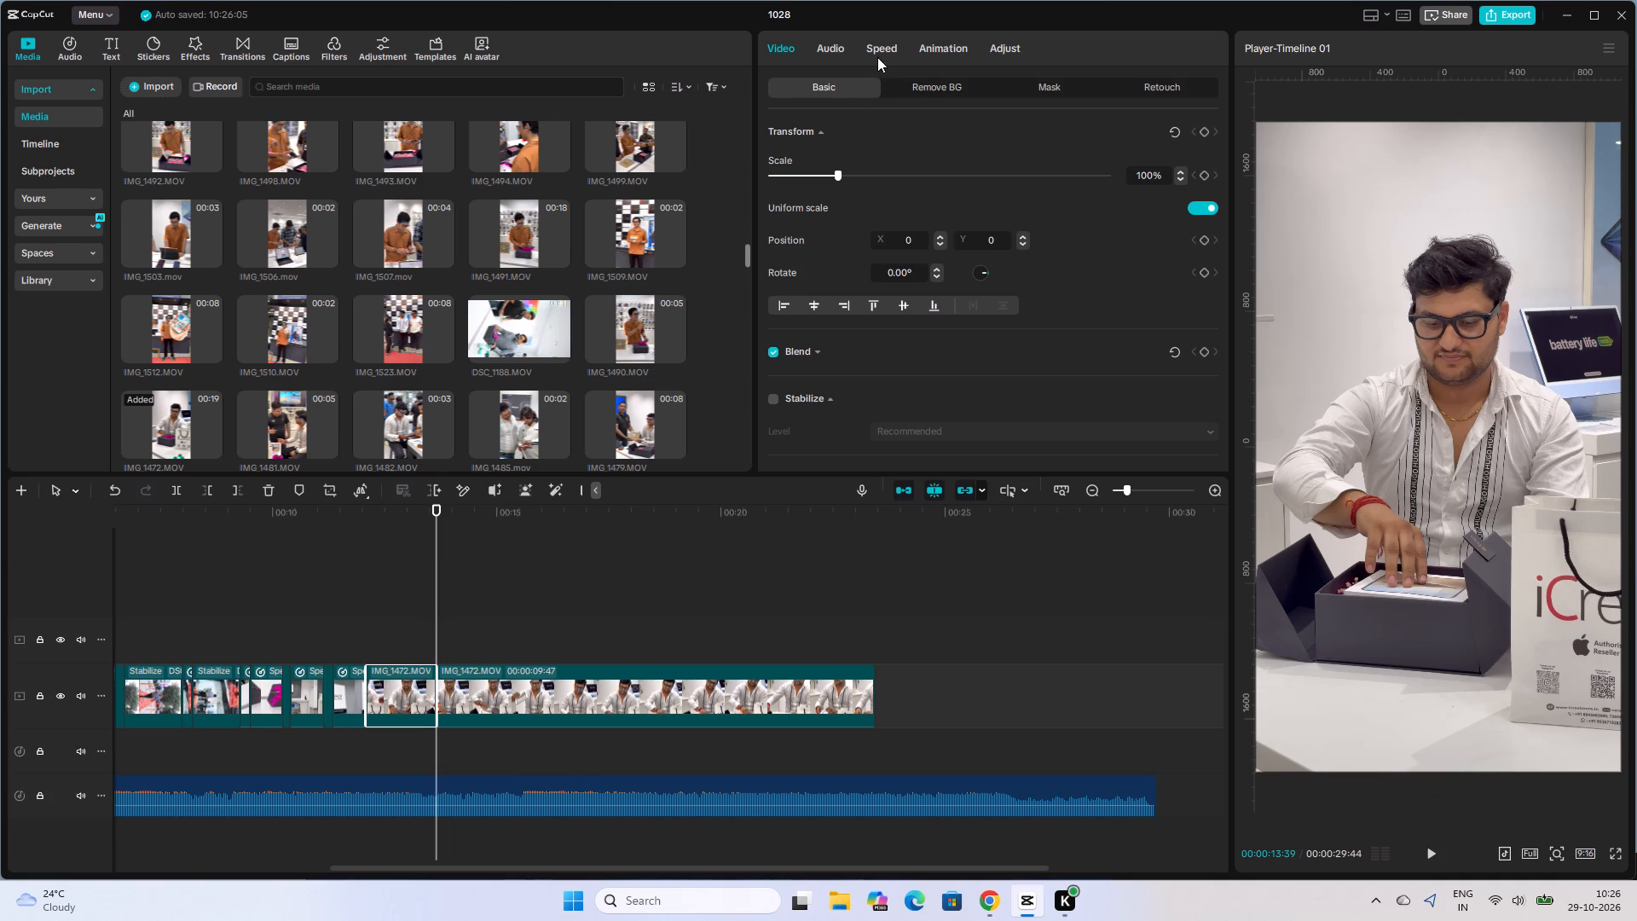
left_click(881, 46)
left_click(921, 155)
left_click(987, 159)
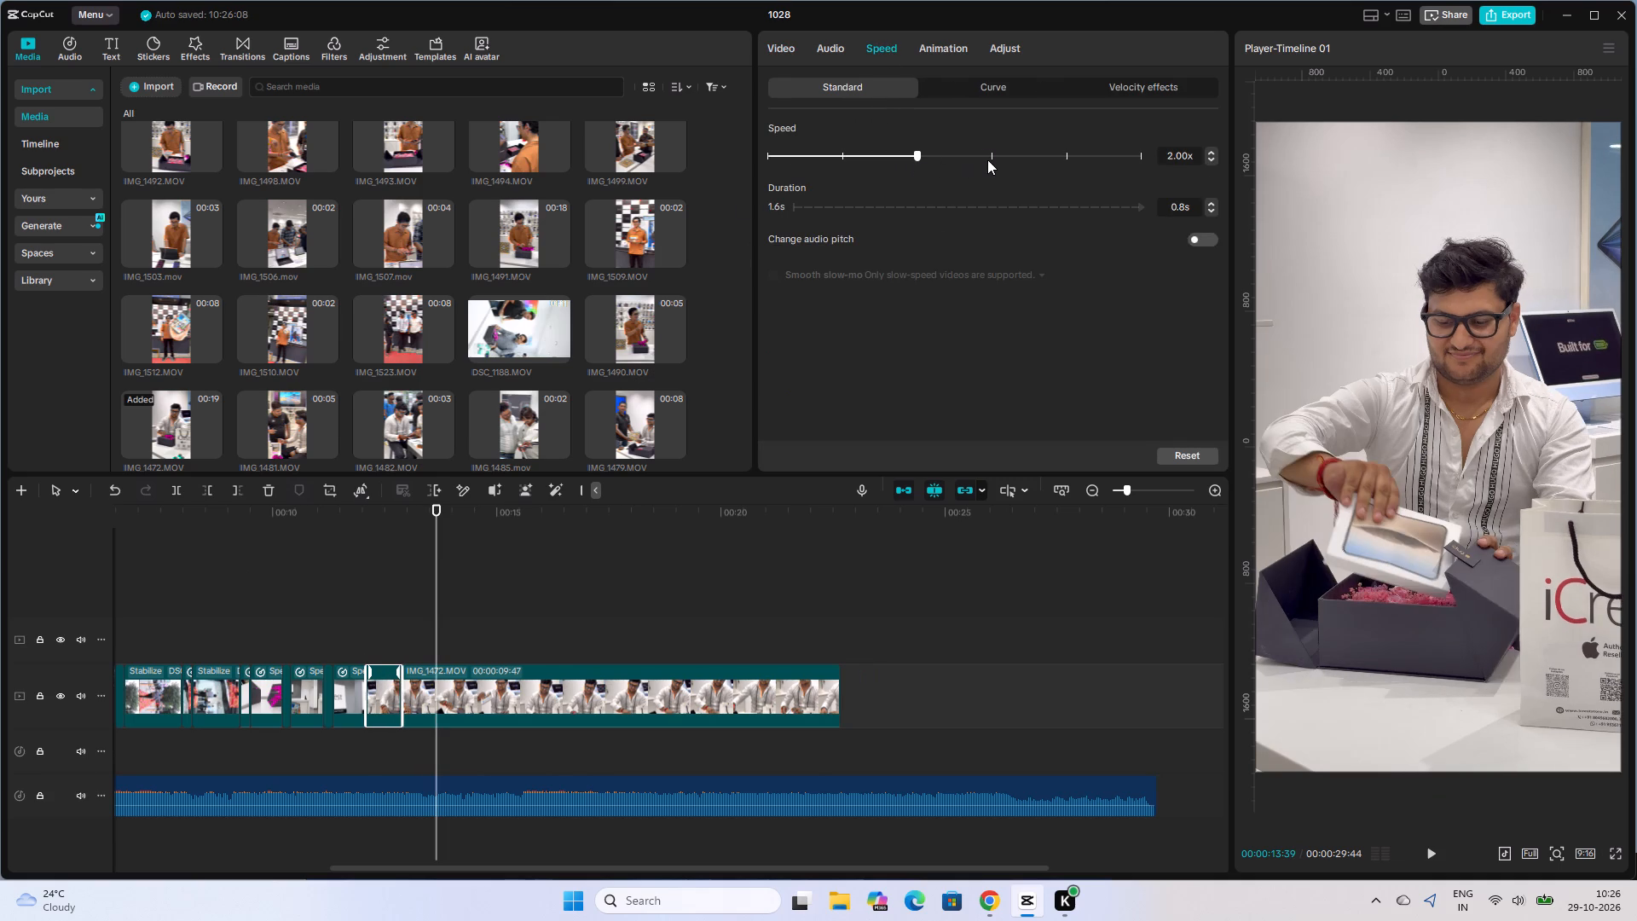
Play back the IMG_1472.MOV unboxing shot from its sped-up opening piece to check the pacing.
left_click(368, 626)
key("space")
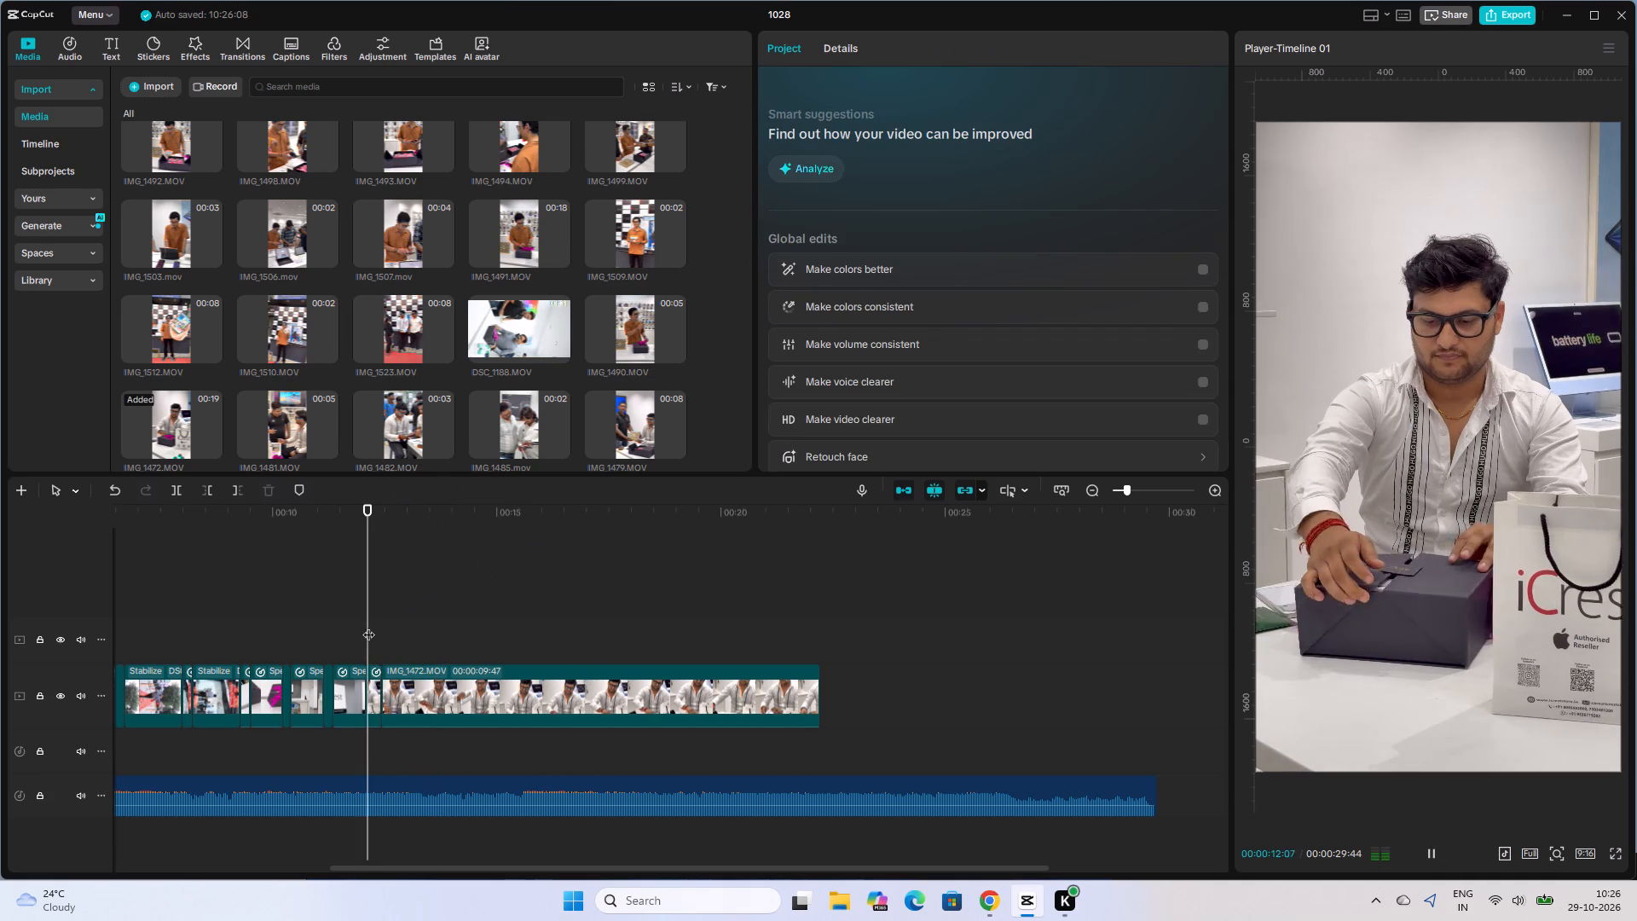
key("space")
key("space")
key("space")
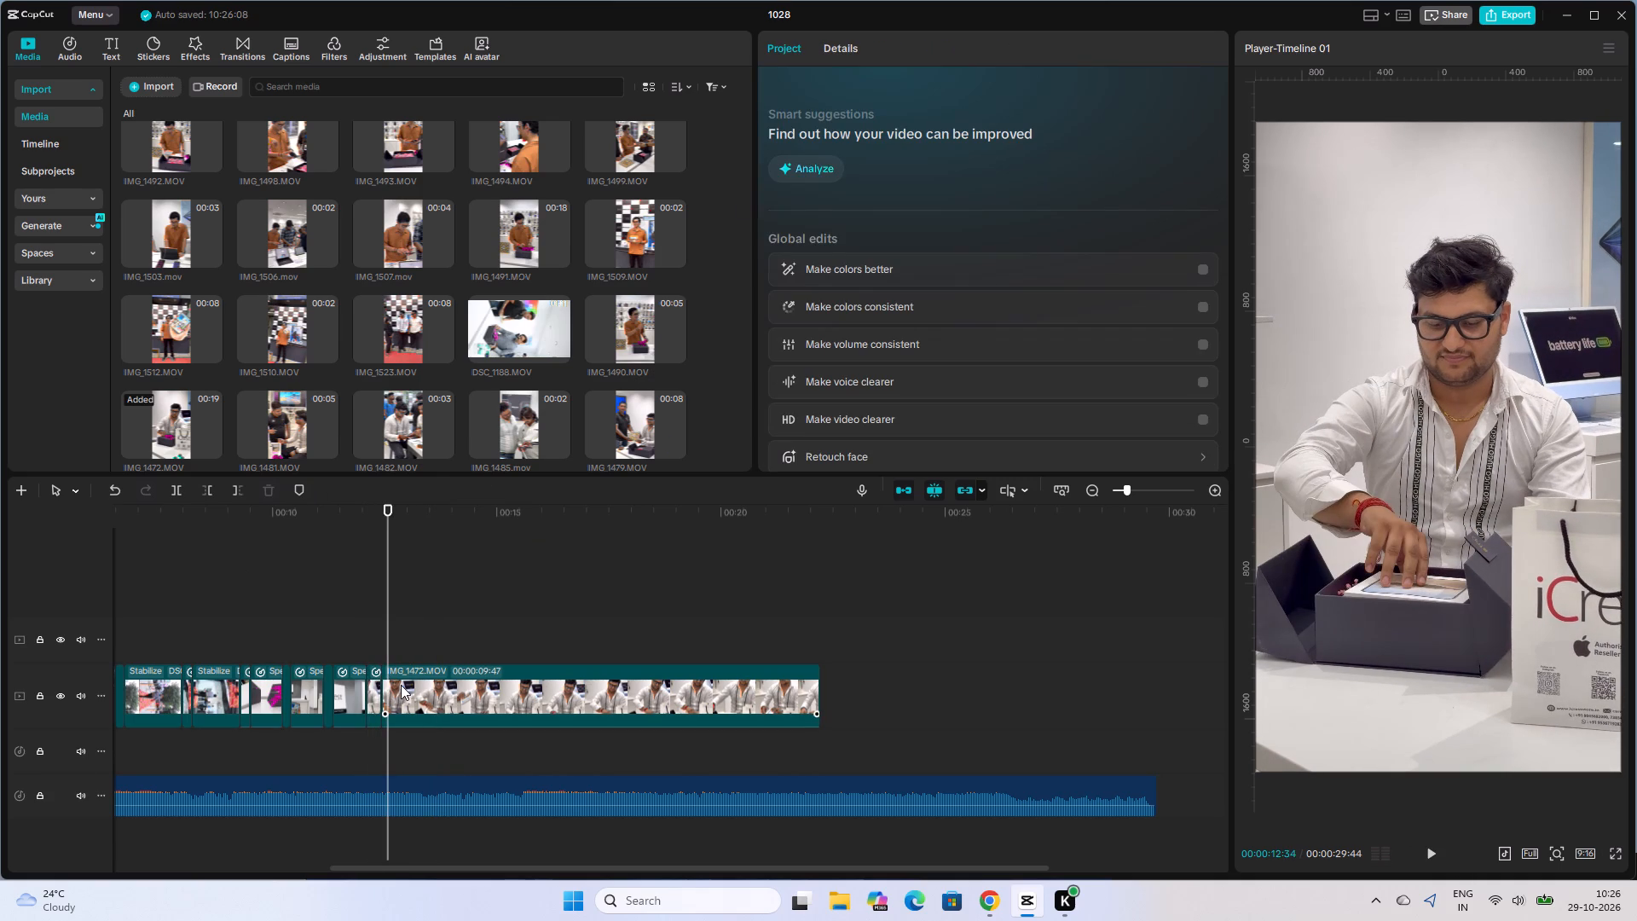
key("space")
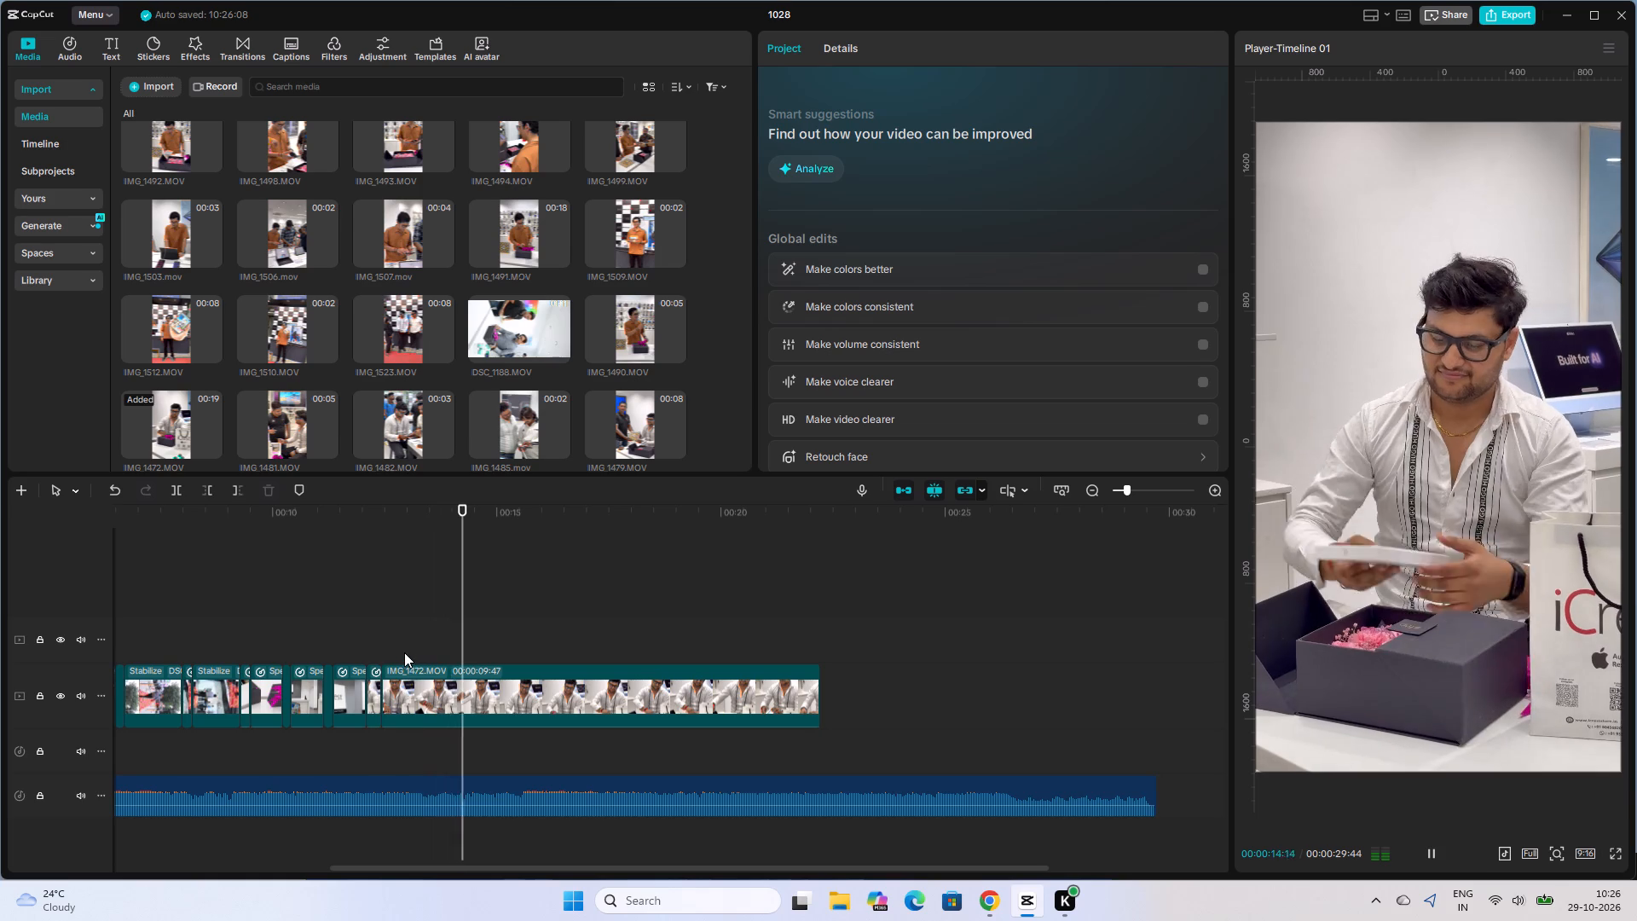
left_click(384, 652)
key("space")
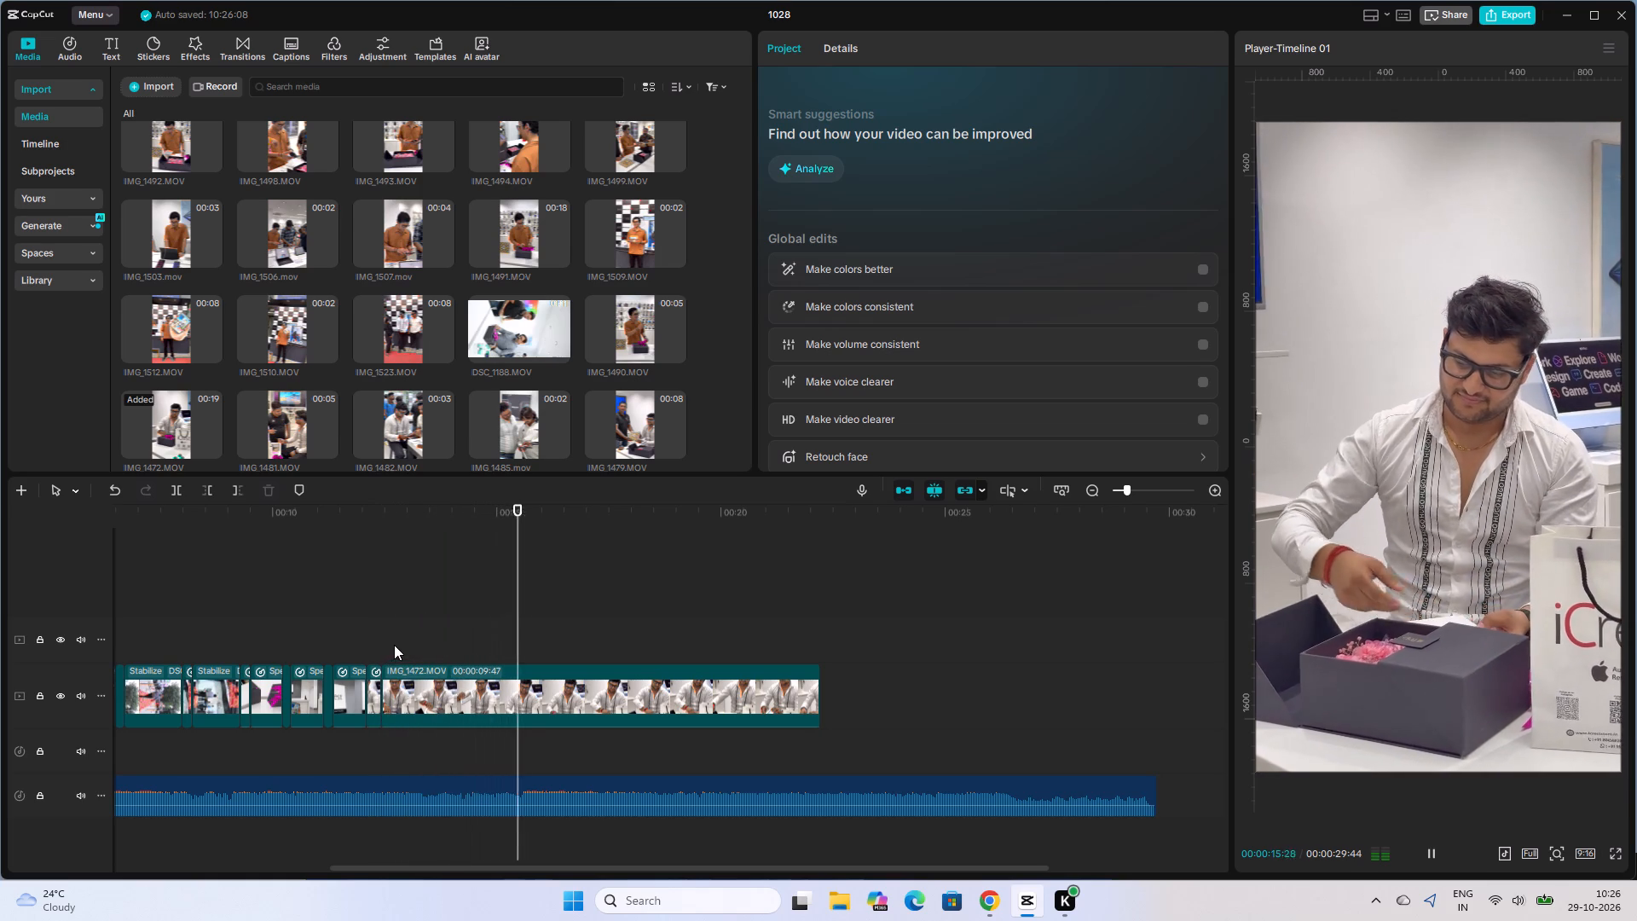
key("space")
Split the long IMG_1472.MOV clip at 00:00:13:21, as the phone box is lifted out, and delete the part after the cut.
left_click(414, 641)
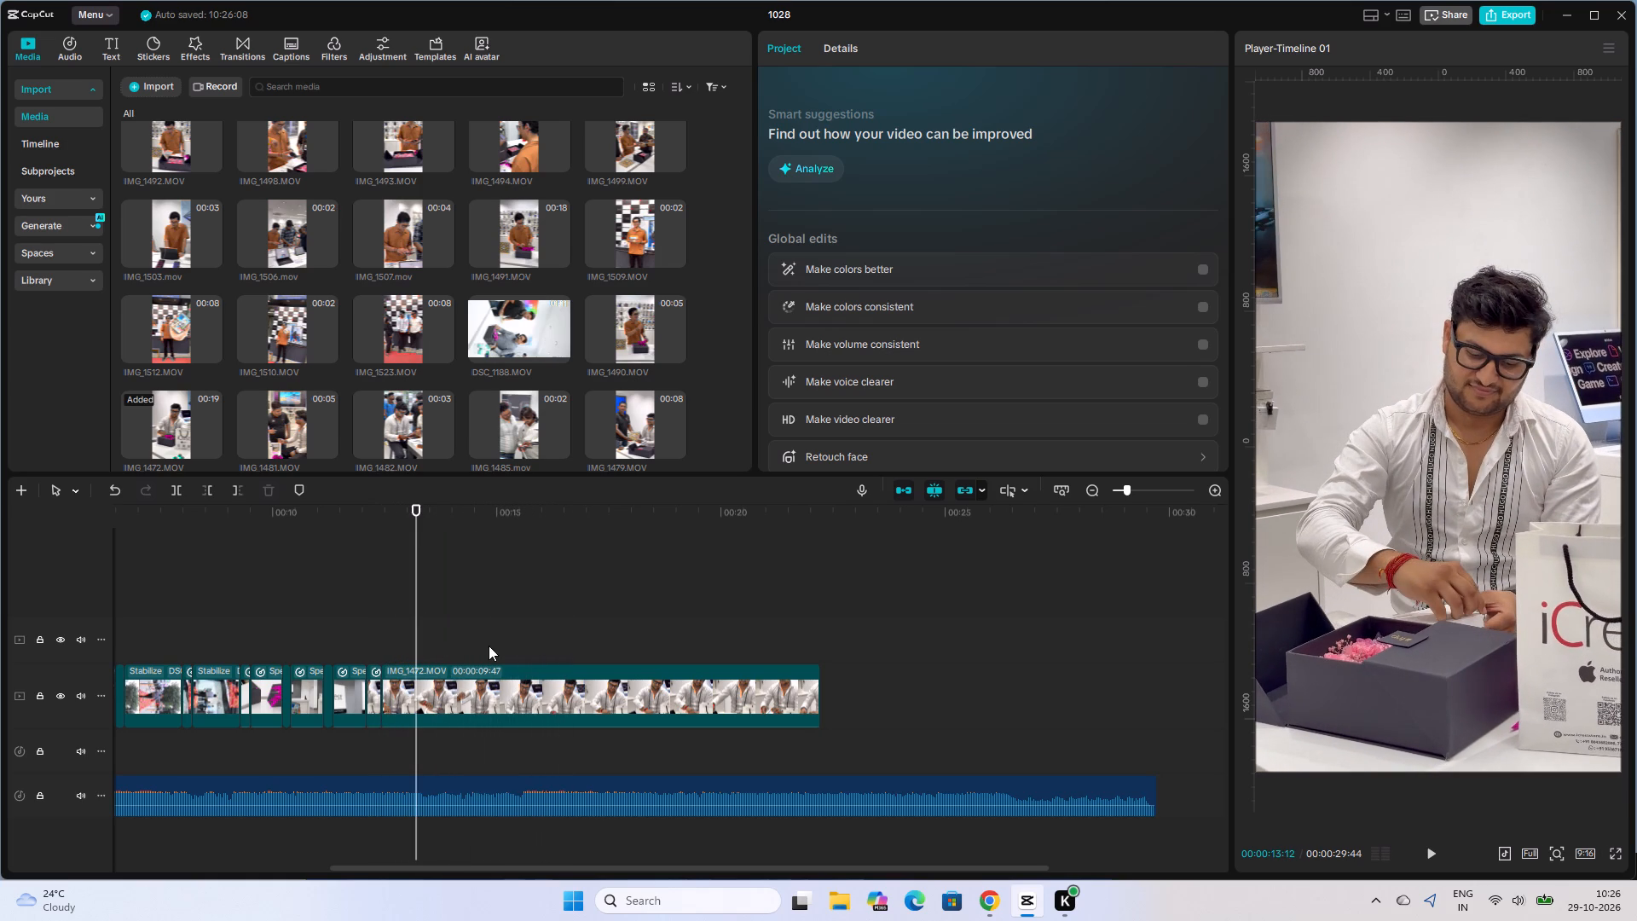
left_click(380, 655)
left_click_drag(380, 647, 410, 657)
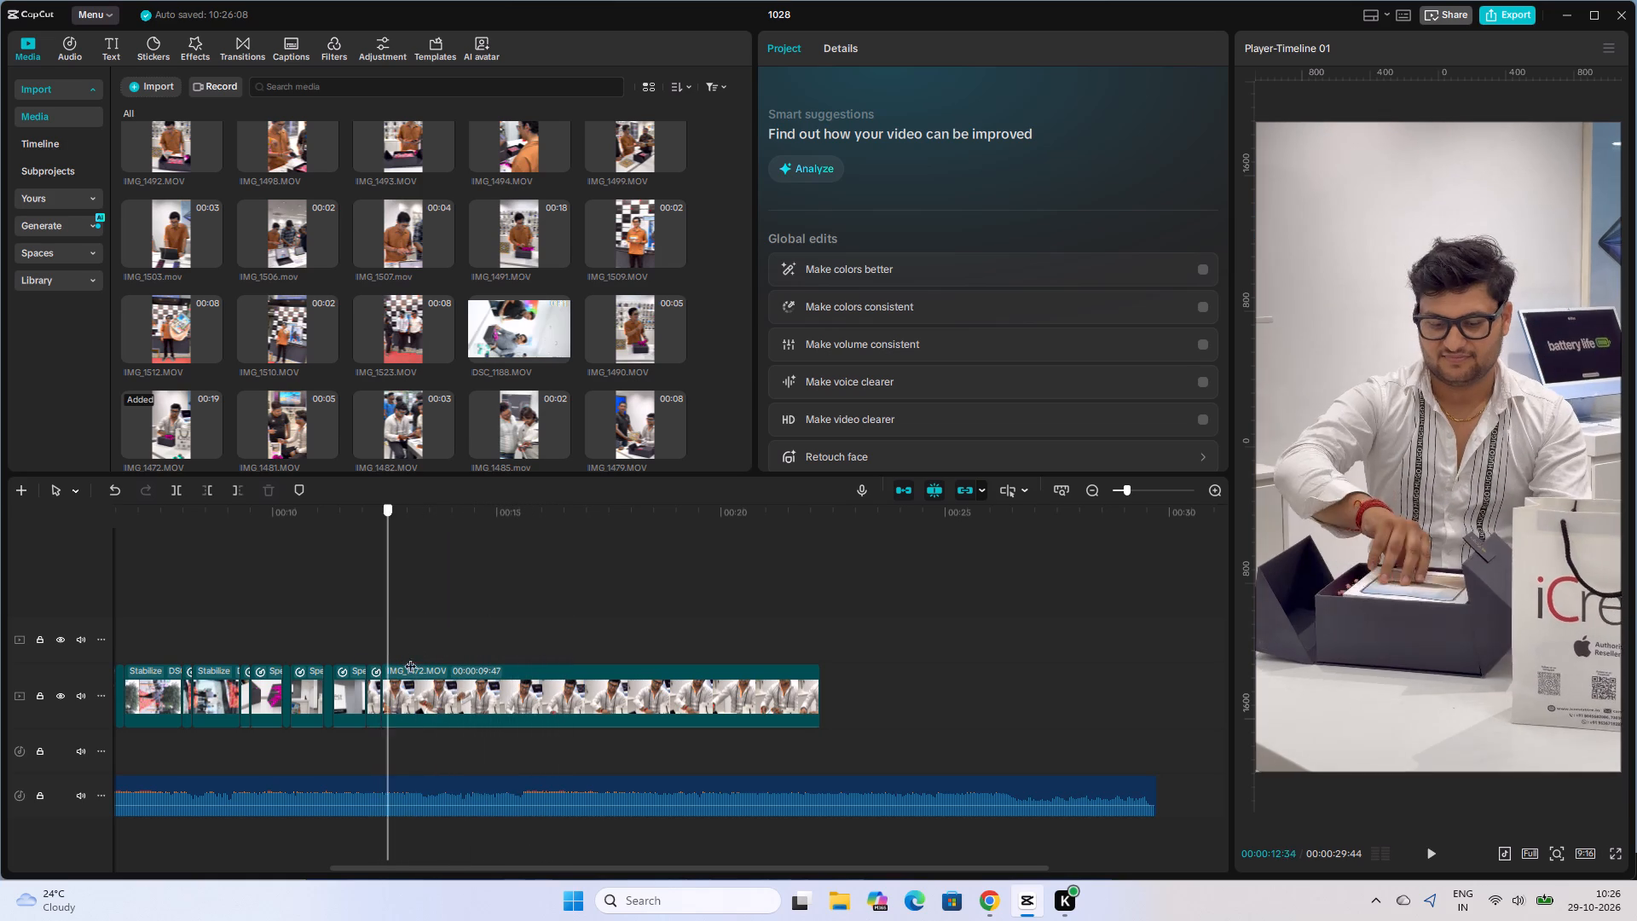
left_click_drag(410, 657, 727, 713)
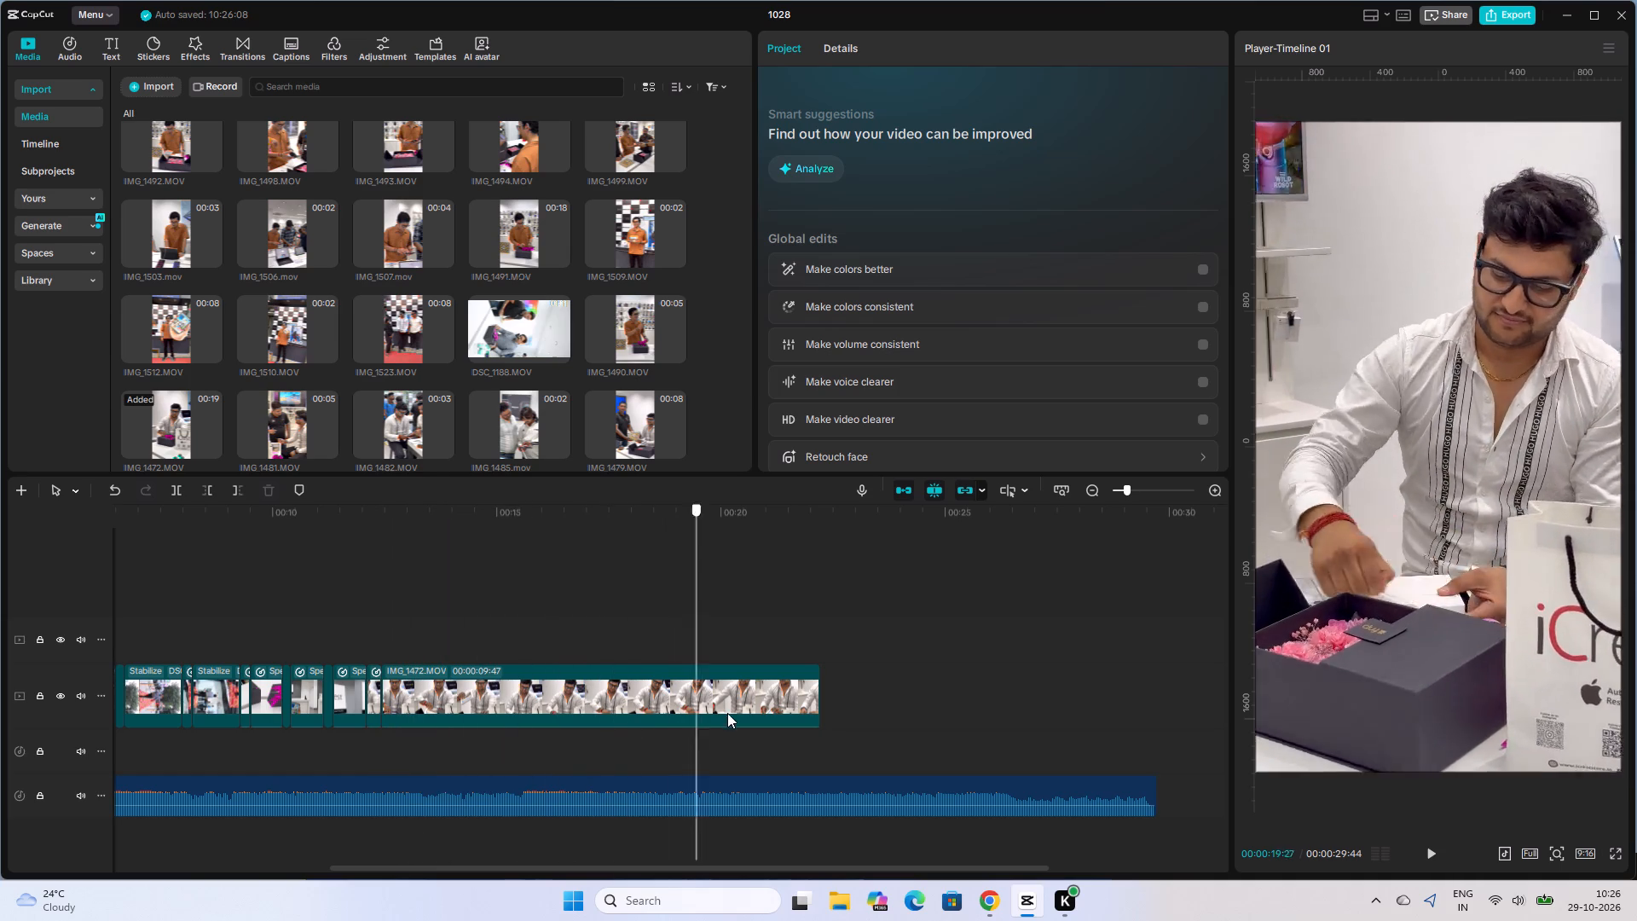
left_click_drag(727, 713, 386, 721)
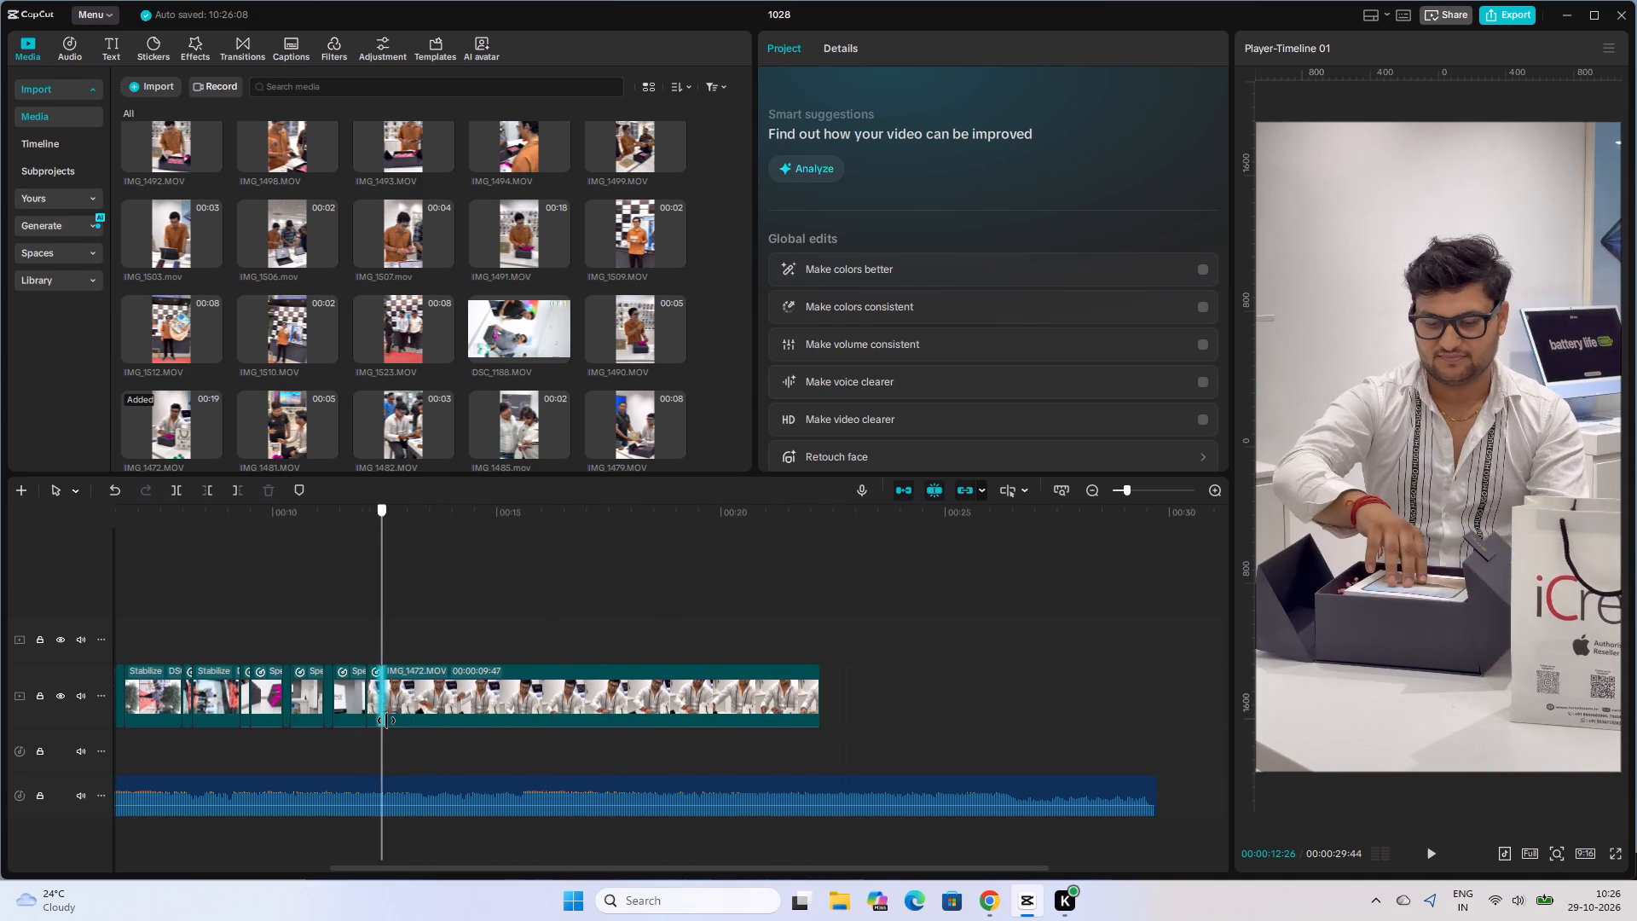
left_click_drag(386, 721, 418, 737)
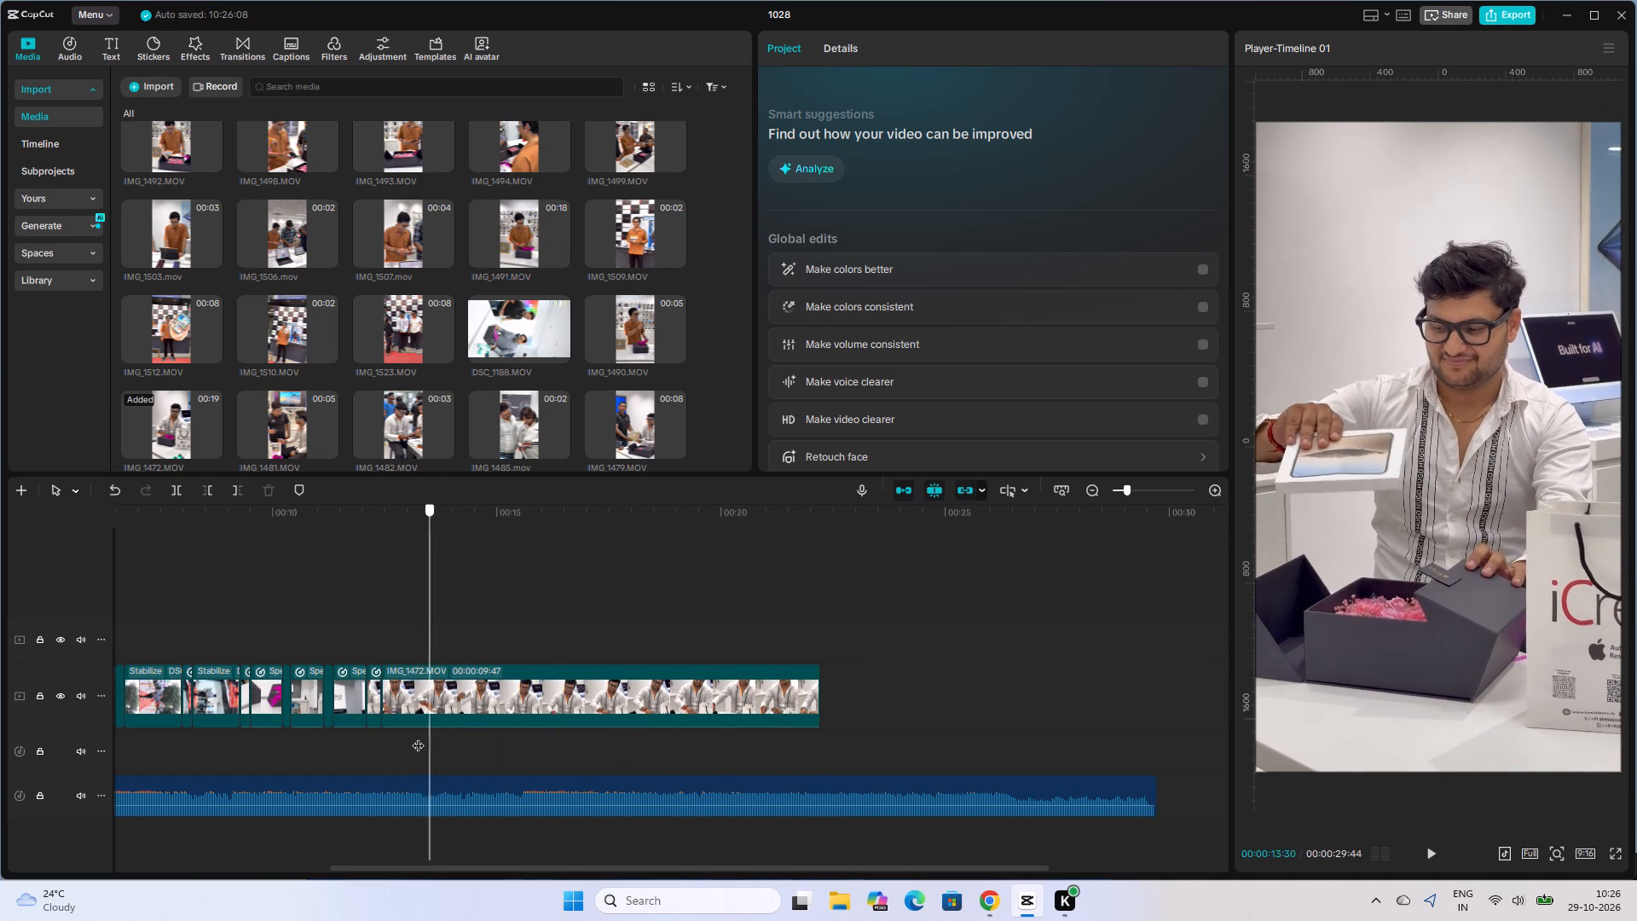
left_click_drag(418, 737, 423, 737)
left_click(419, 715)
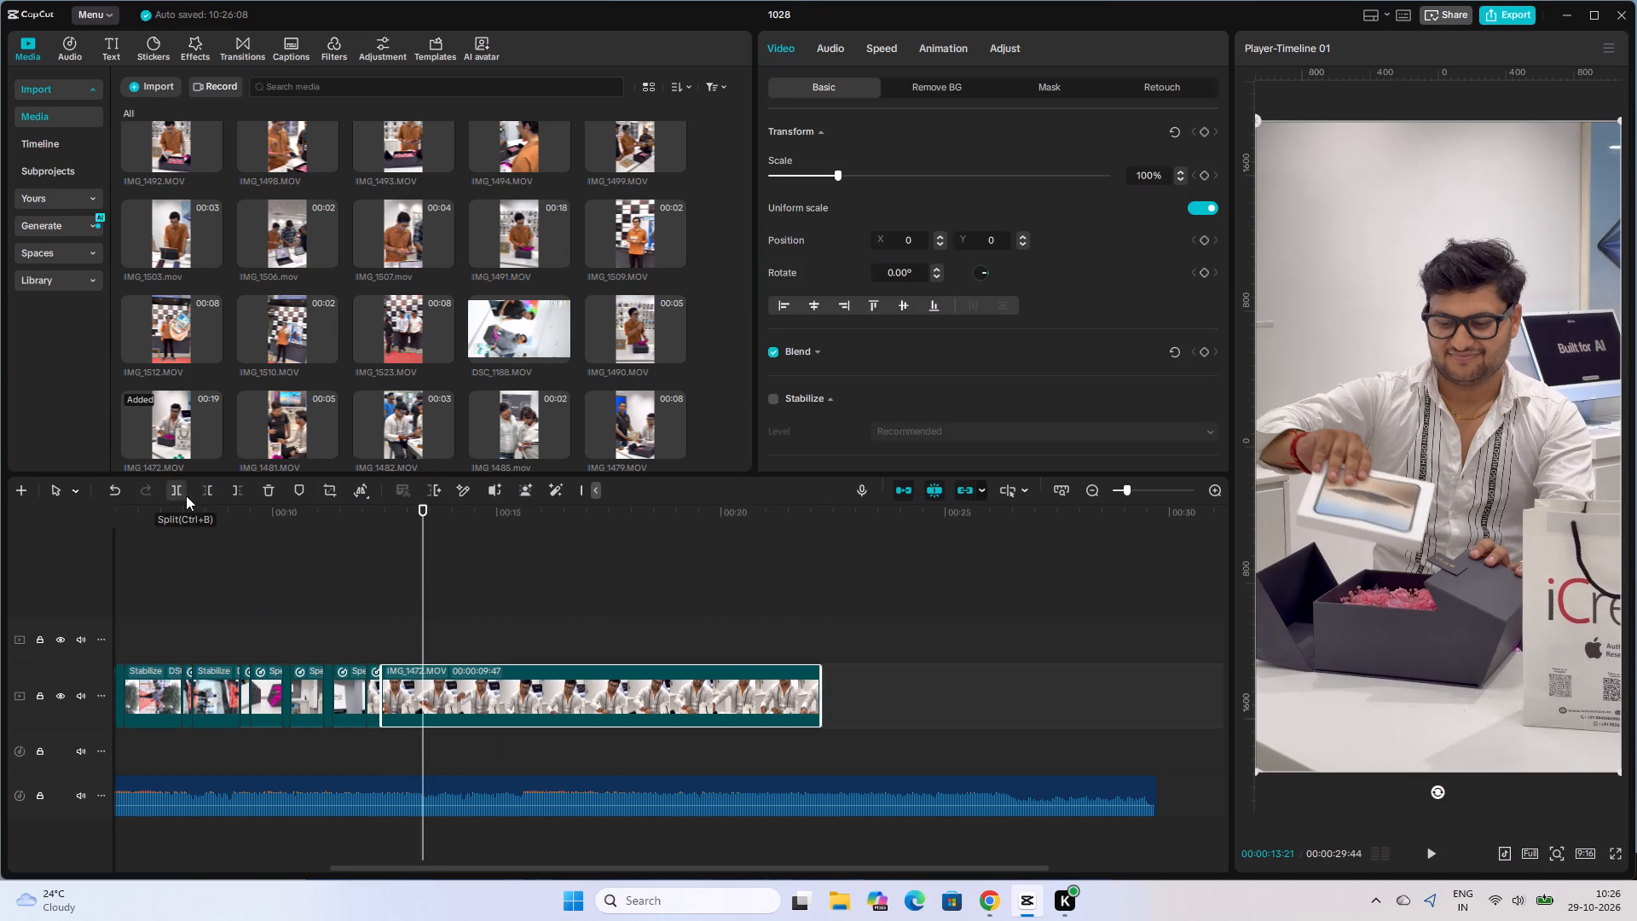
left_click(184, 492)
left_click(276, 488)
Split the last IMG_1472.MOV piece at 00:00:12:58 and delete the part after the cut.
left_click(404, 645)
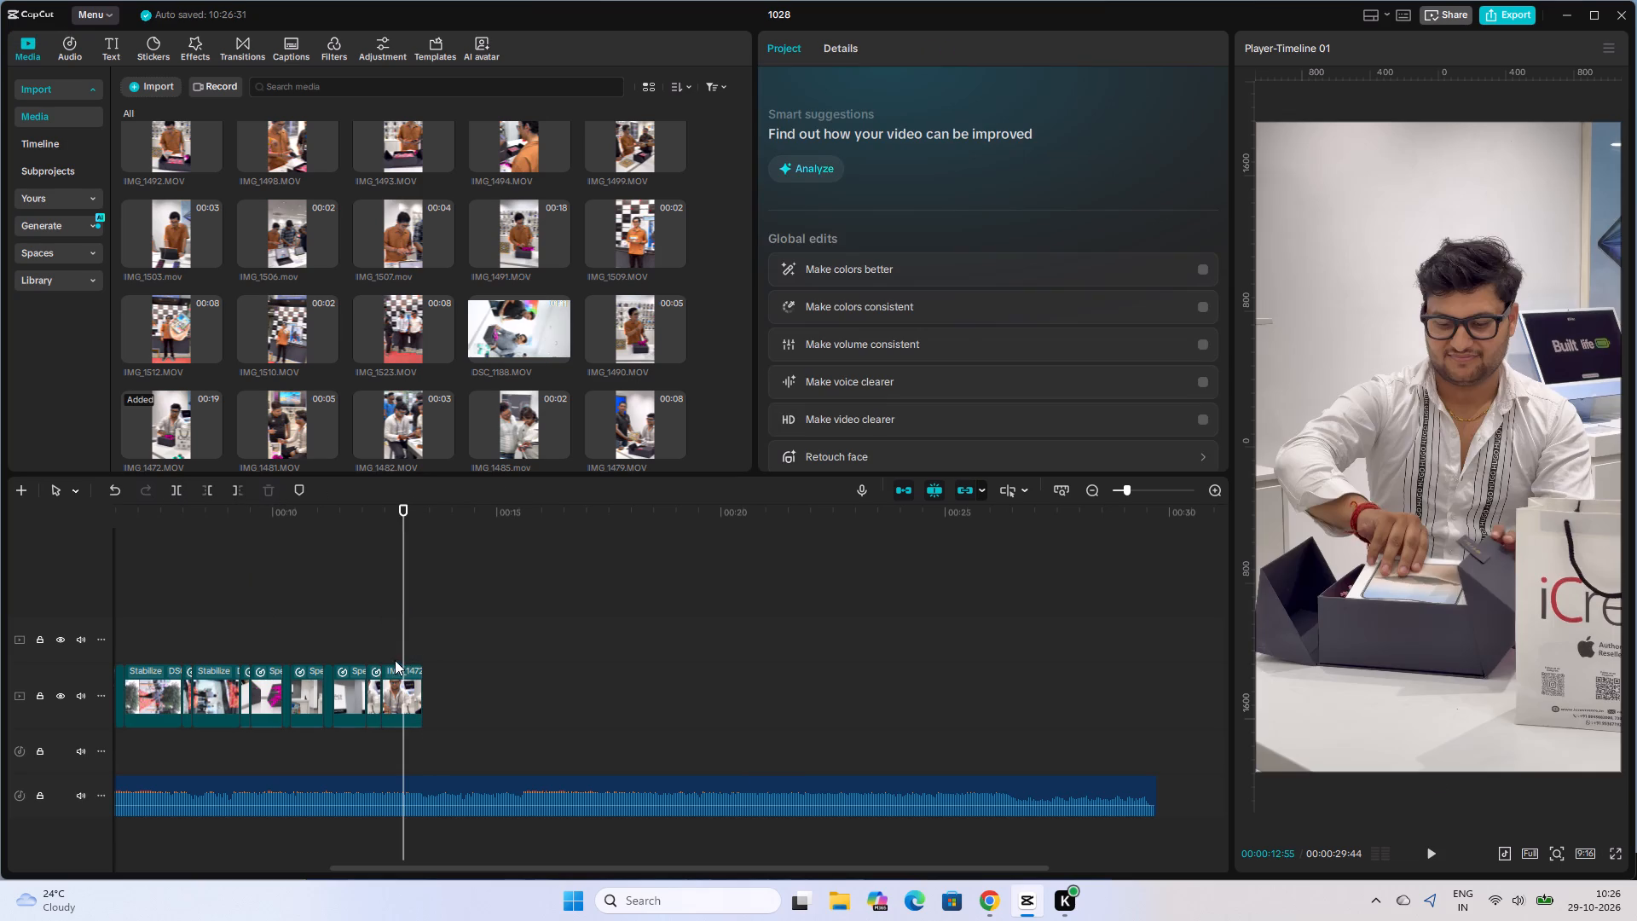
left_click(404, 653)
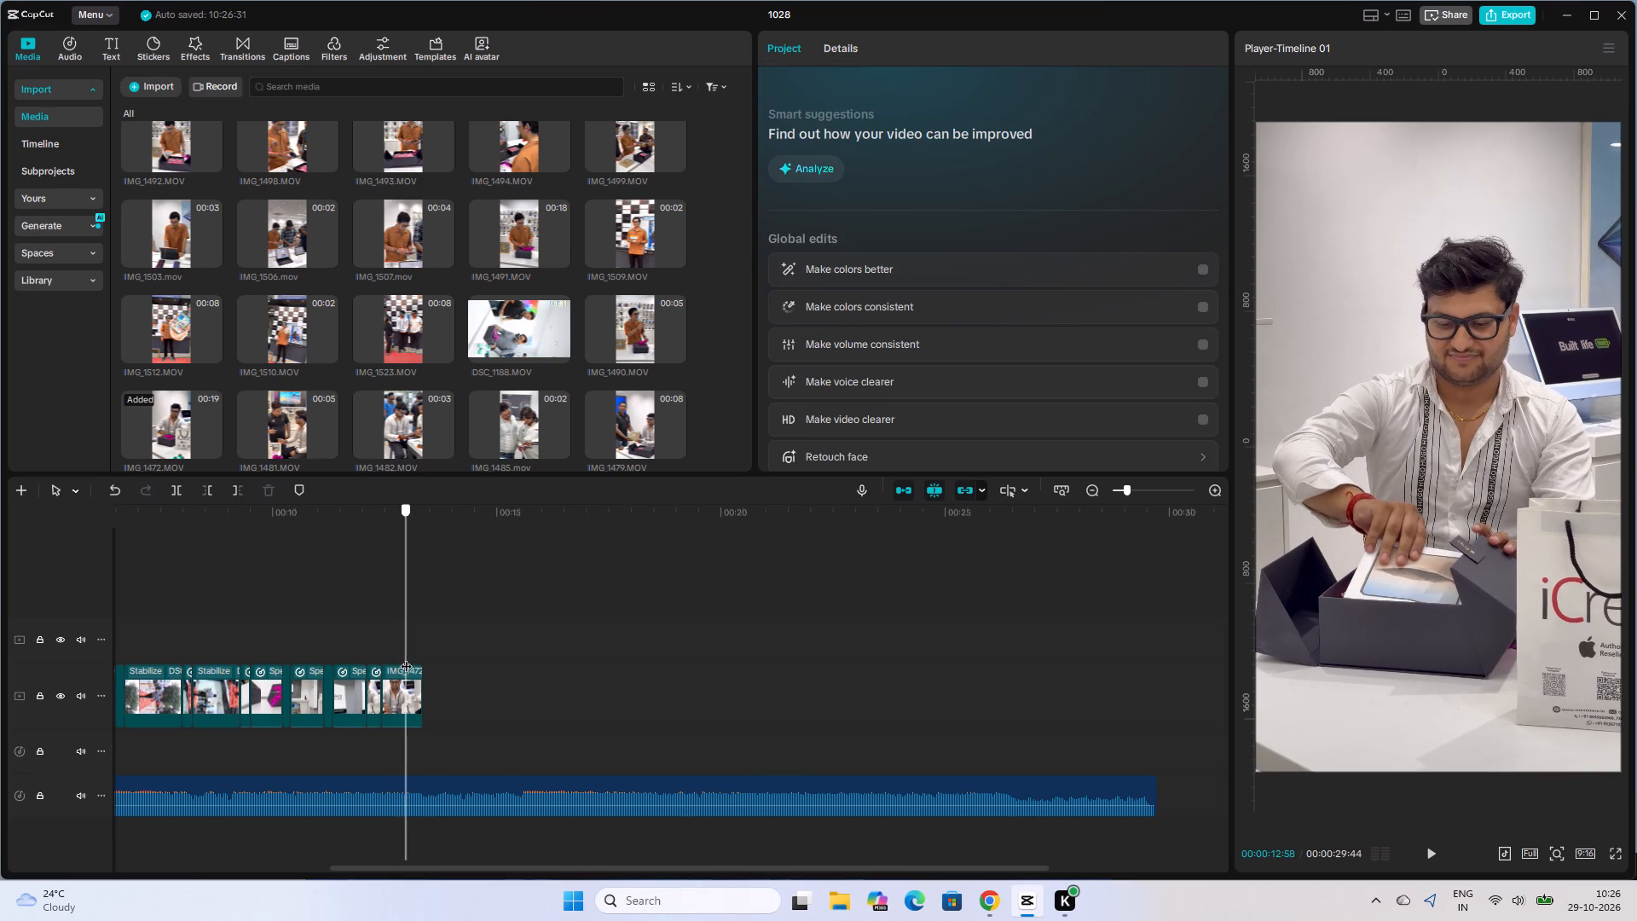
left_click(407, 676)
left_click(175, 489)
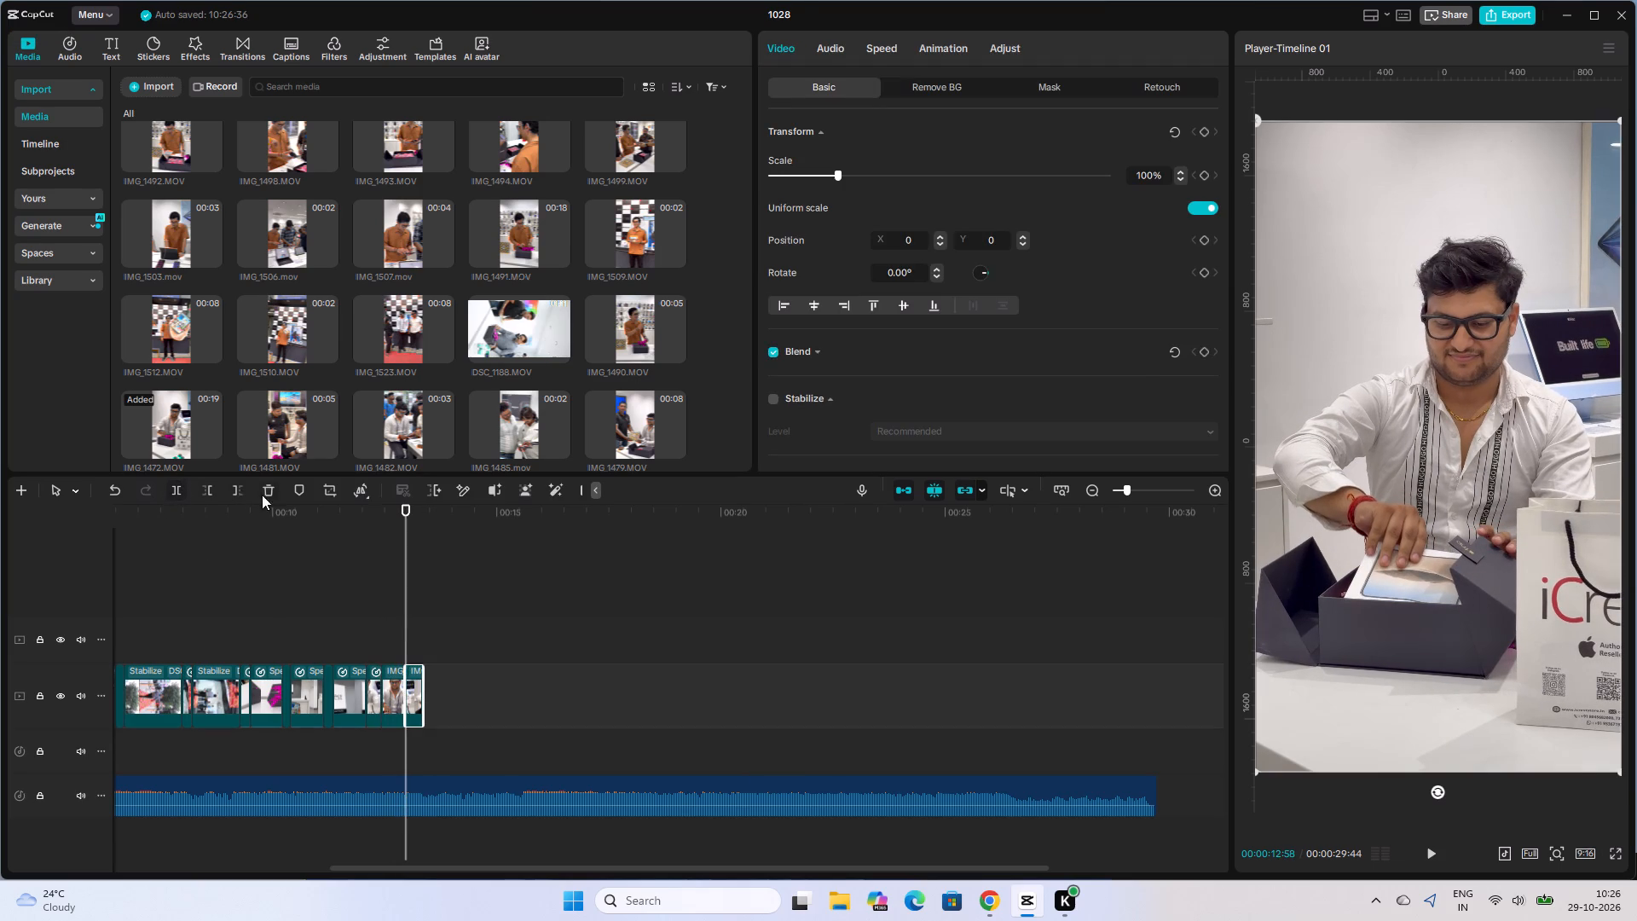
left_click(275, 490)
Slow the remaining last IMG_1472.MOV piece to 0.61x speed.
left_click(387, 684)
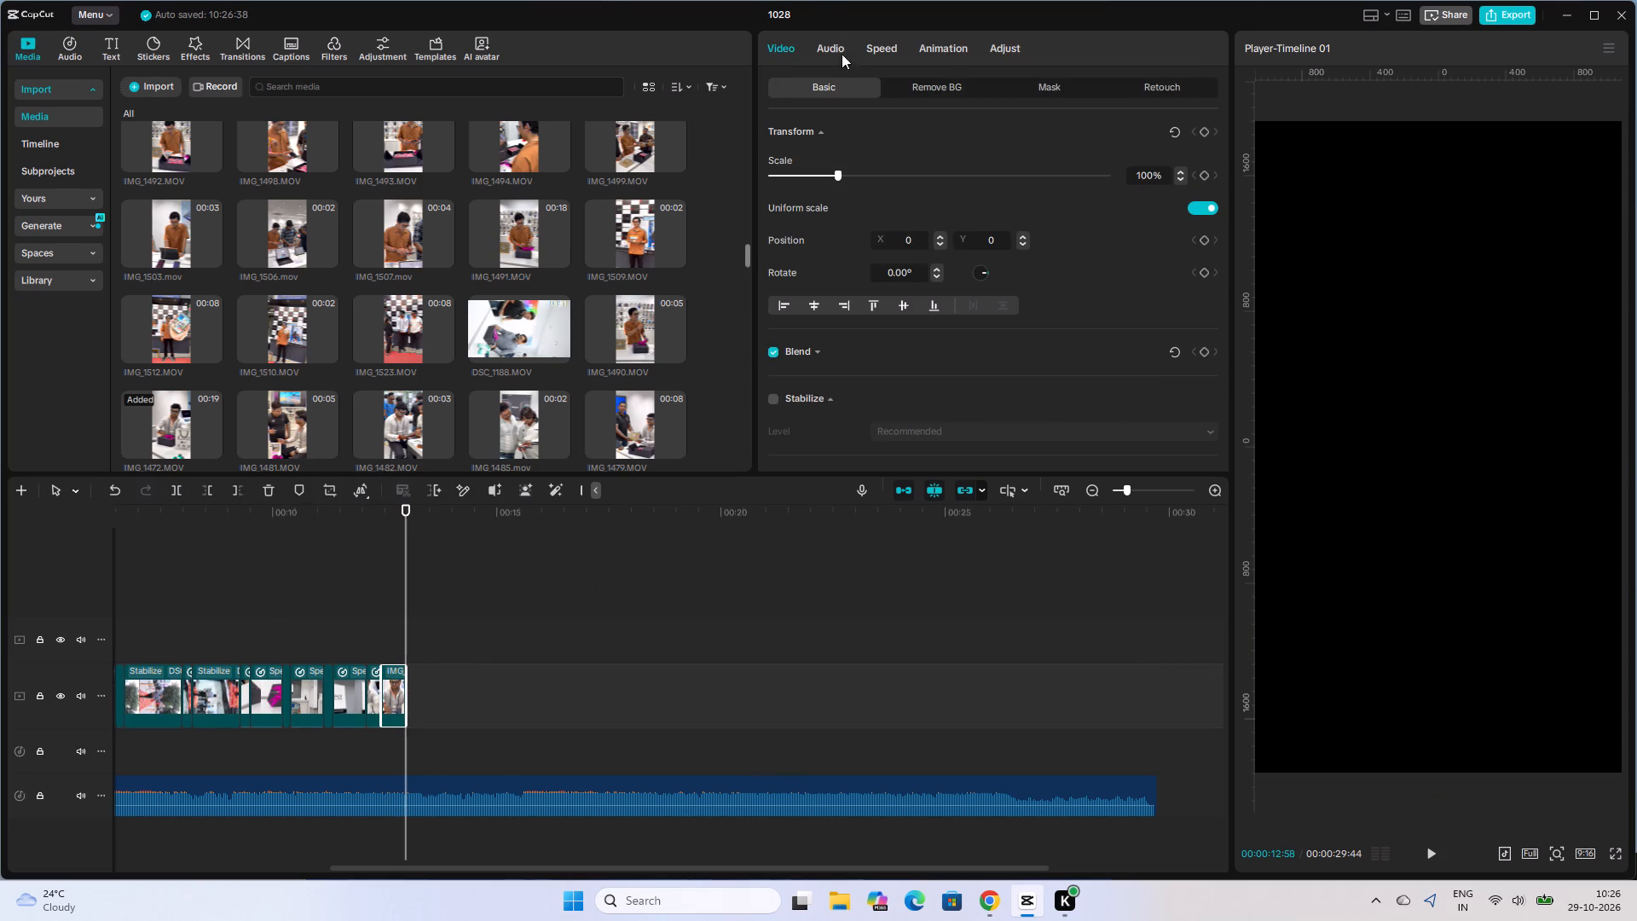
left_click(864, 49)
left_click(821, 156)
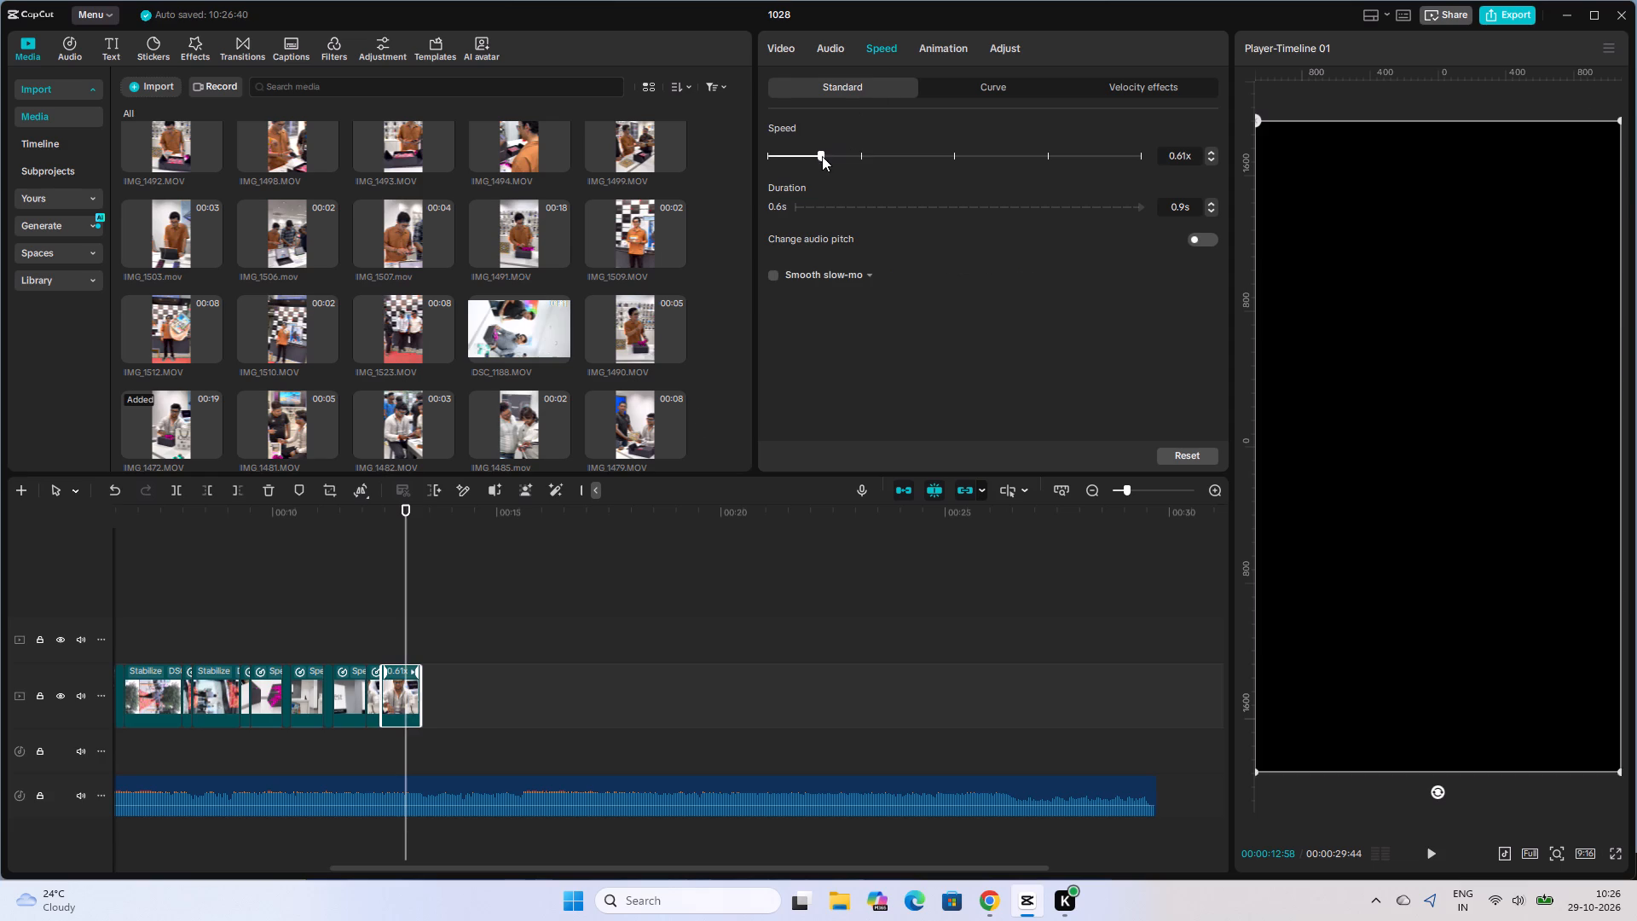
Play back the sped-up and slowed IMG_1472.MOV pieces to check the speed ramp.
left_click(352, 658)
left_click(373, 645)
key("space")
left_click(369, 645)
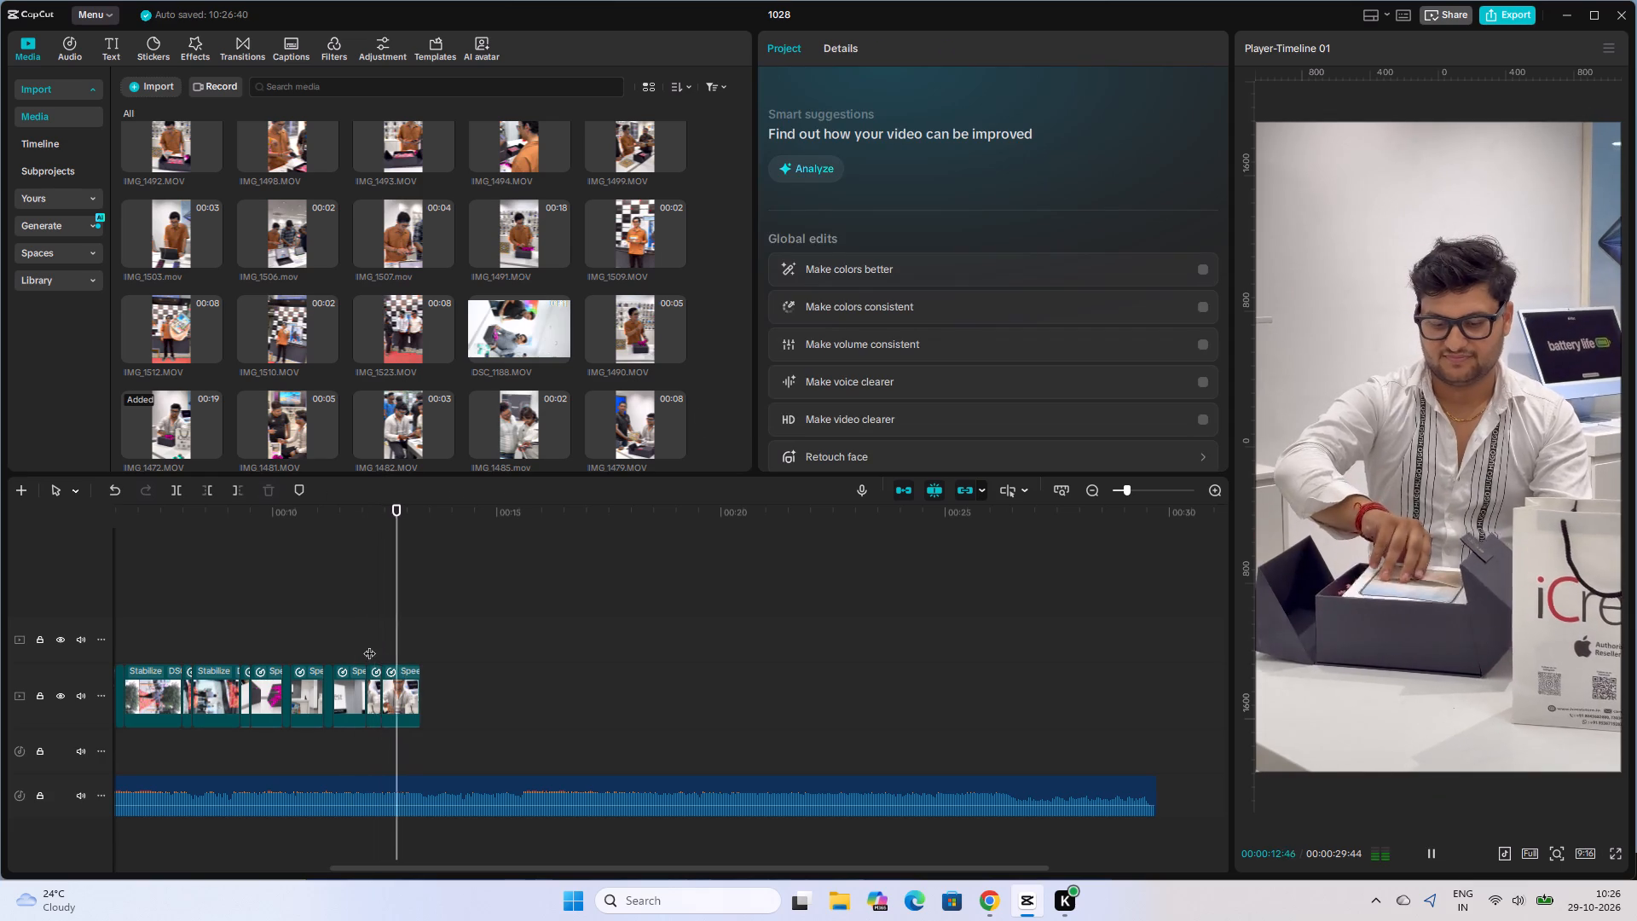
key("space")
key("space")
key("space")
key("space")
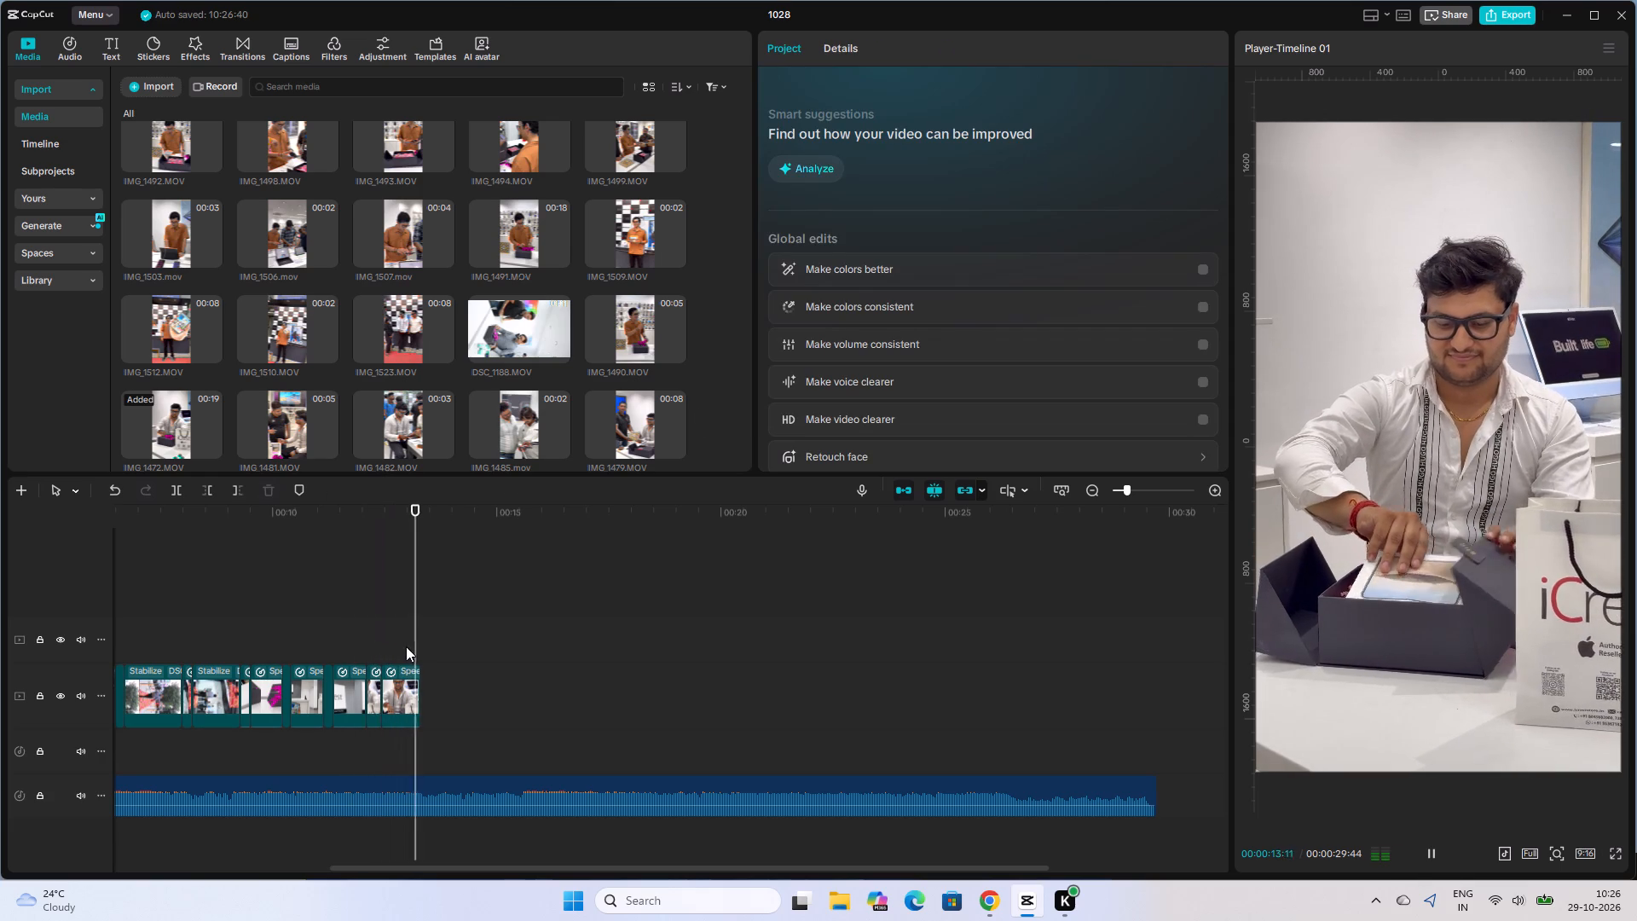
key("space")
Preview candidate clips for the following shot in the media library, including IMG_1470.mov, DSC_1195.MOV, DSC_1191.MOV, DSC_1189.MOV and DSC_1190.MOV.
left_click(415, 646)
left_click(418, 646)
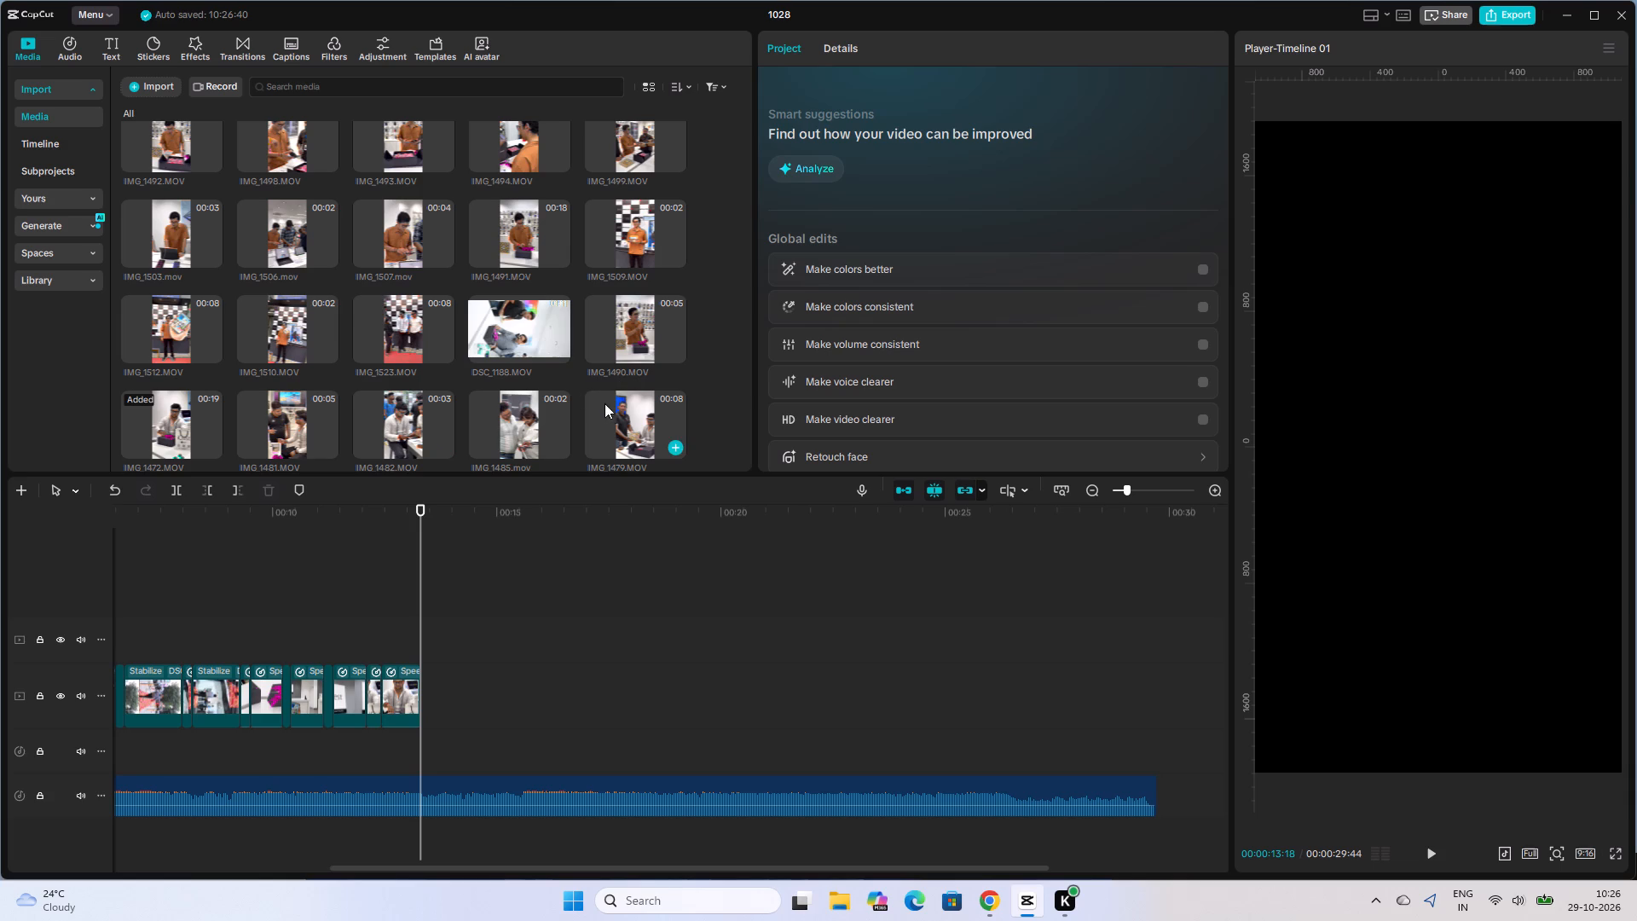
scroll(581, 411, "down", 1)
scroll(350, 421, "down", 1)
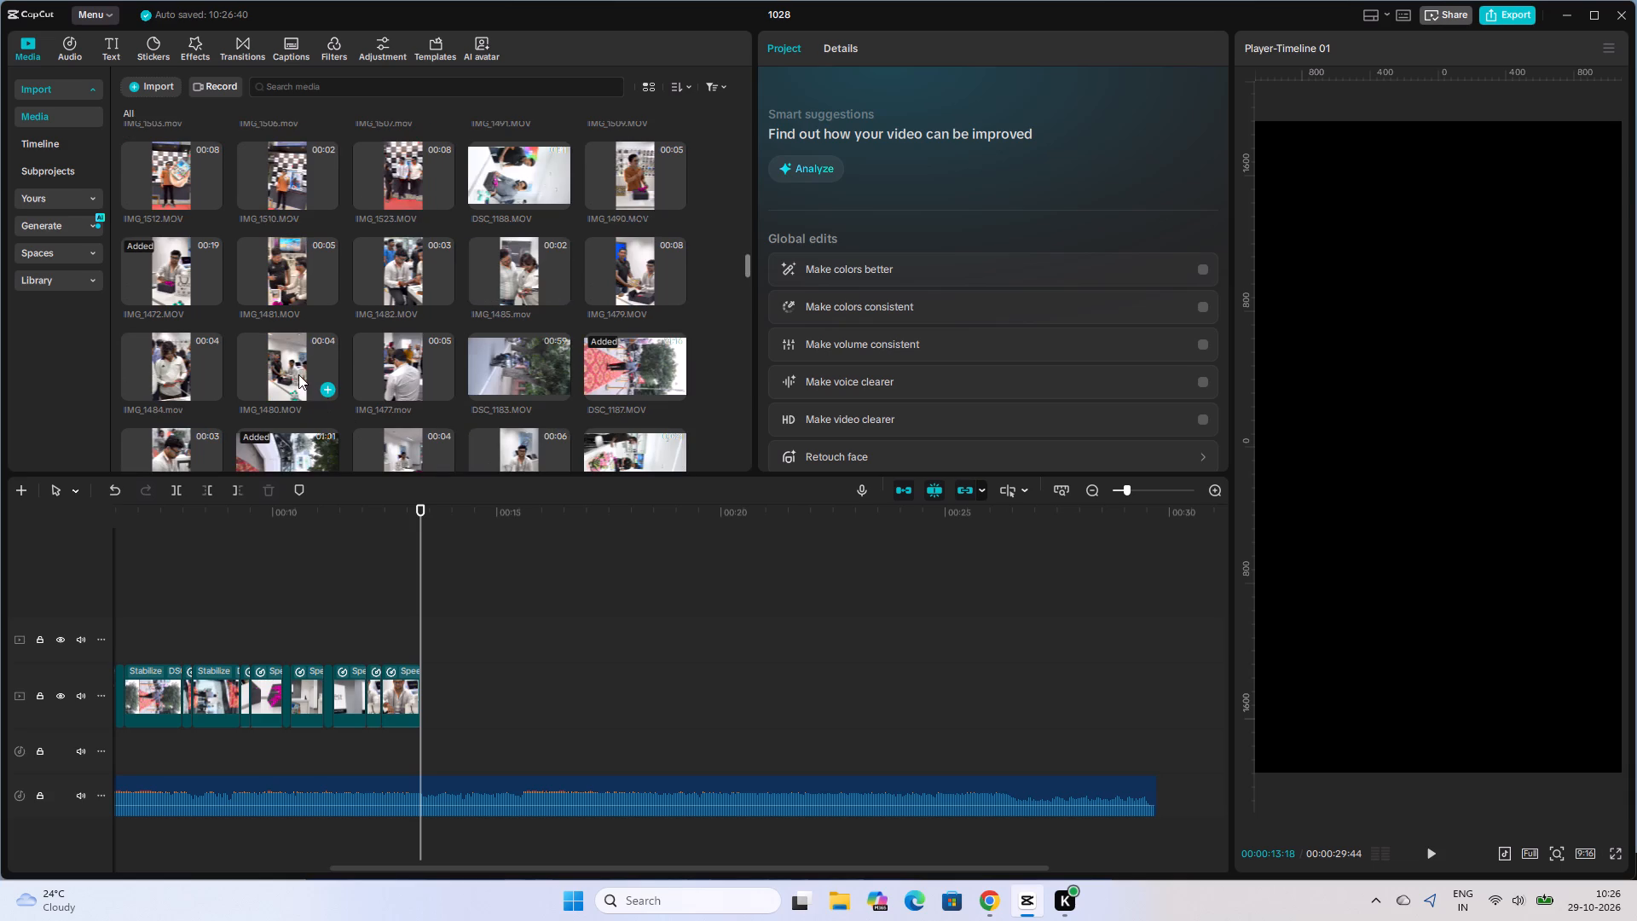
scroll(300, 372, "down", 1)
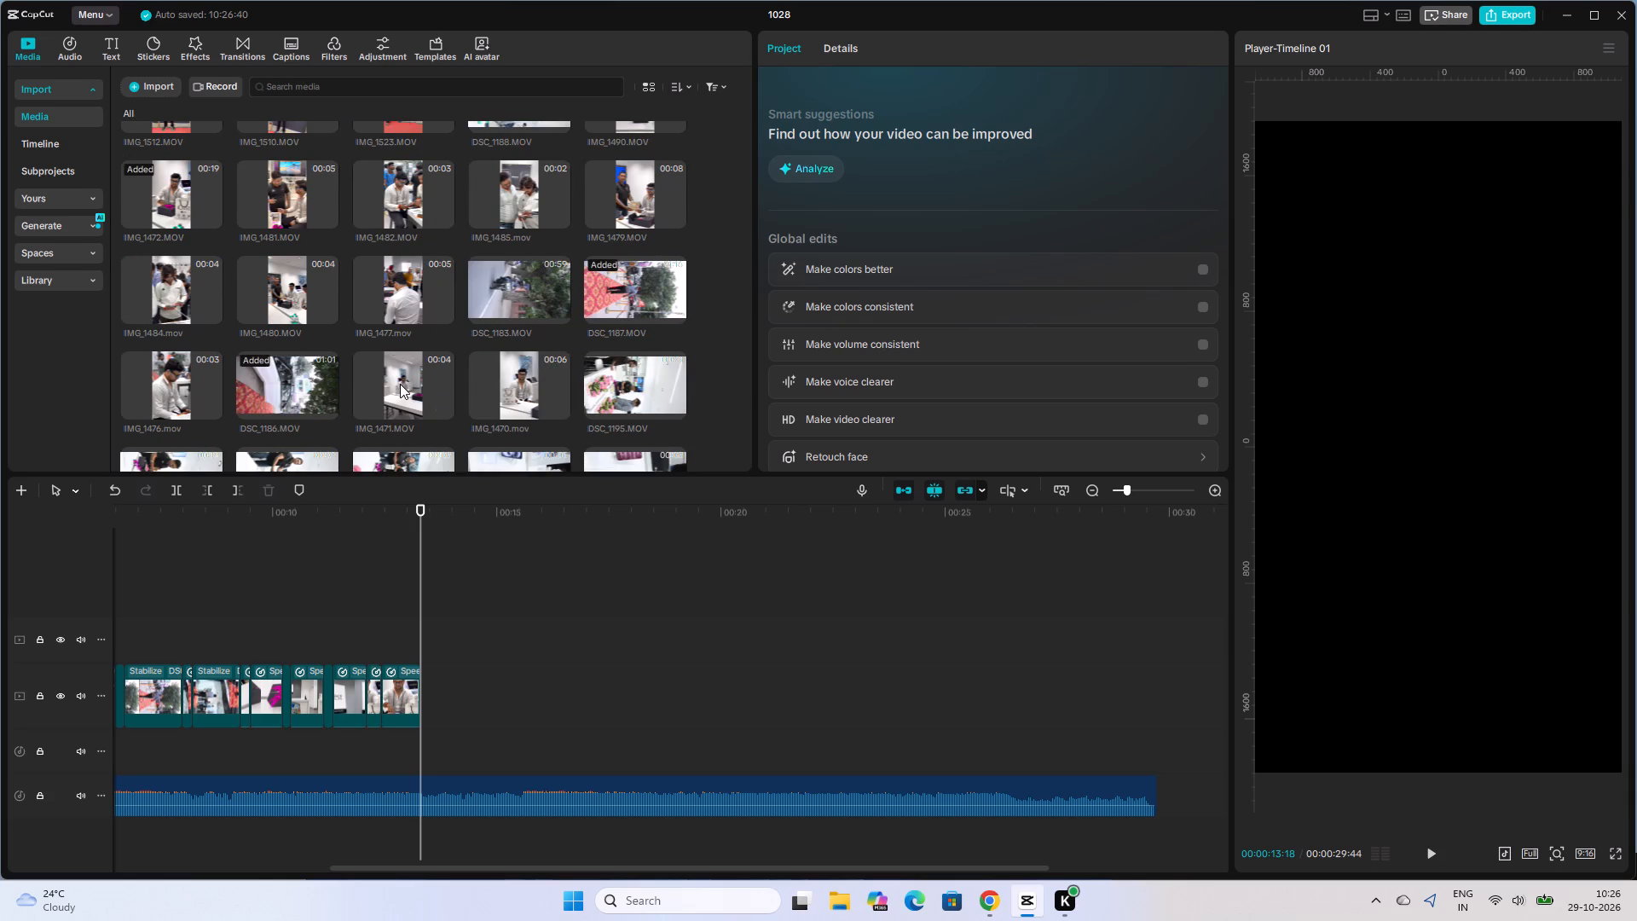
left_click(400, 384)
left_click(527, 388)
scroll(527, 388, "down", 1)
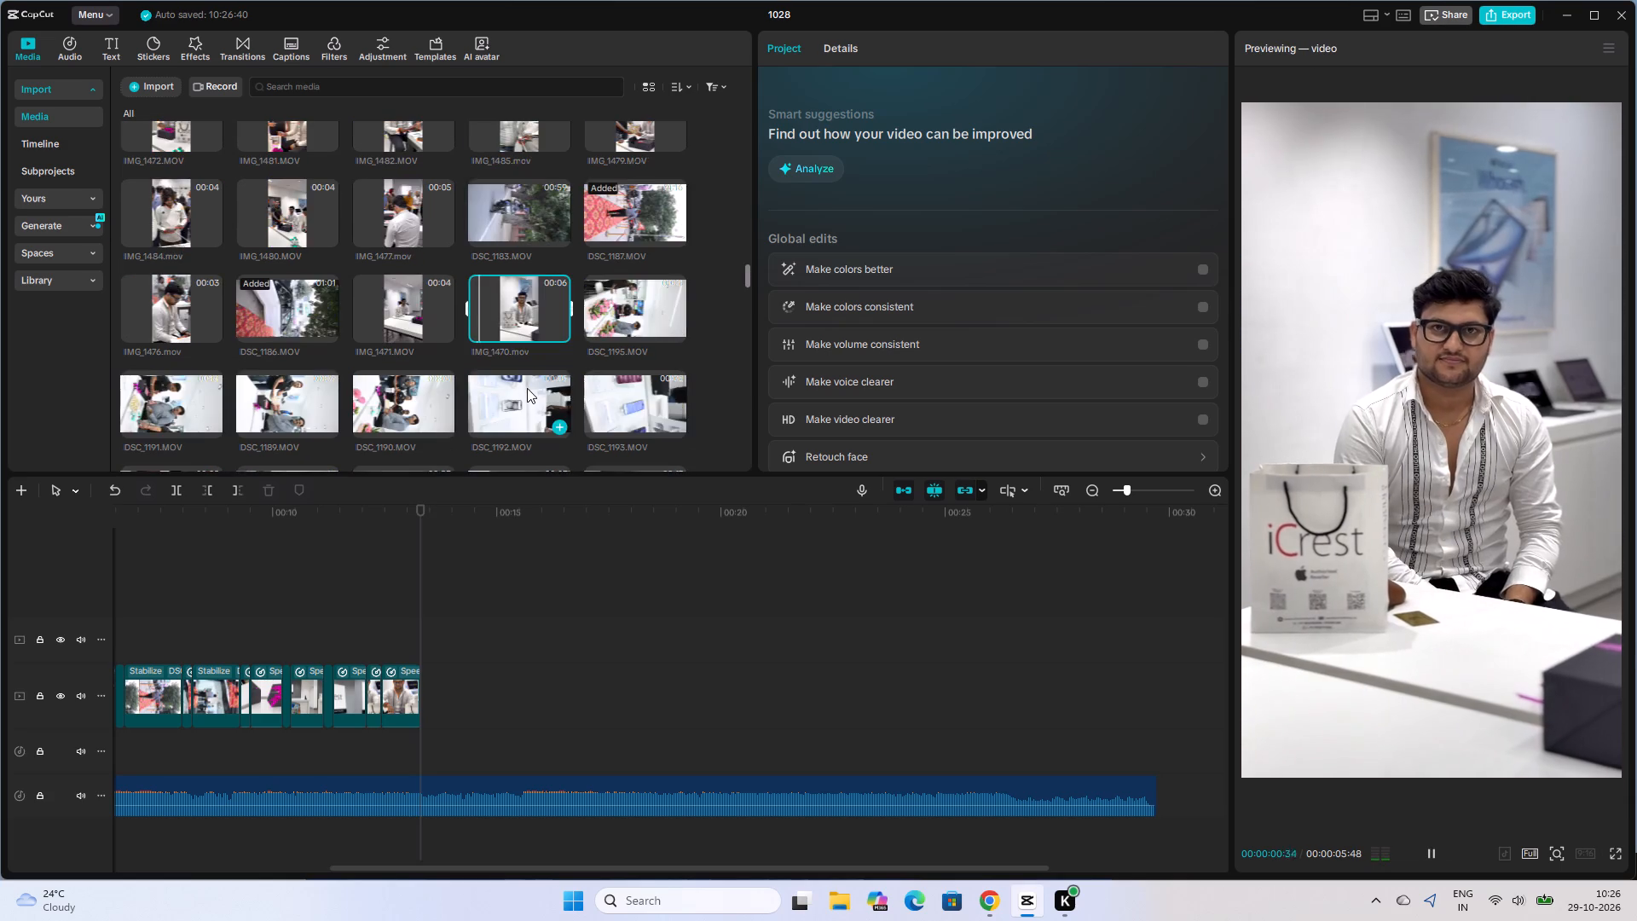
scroll(527, 387, "down", 1)
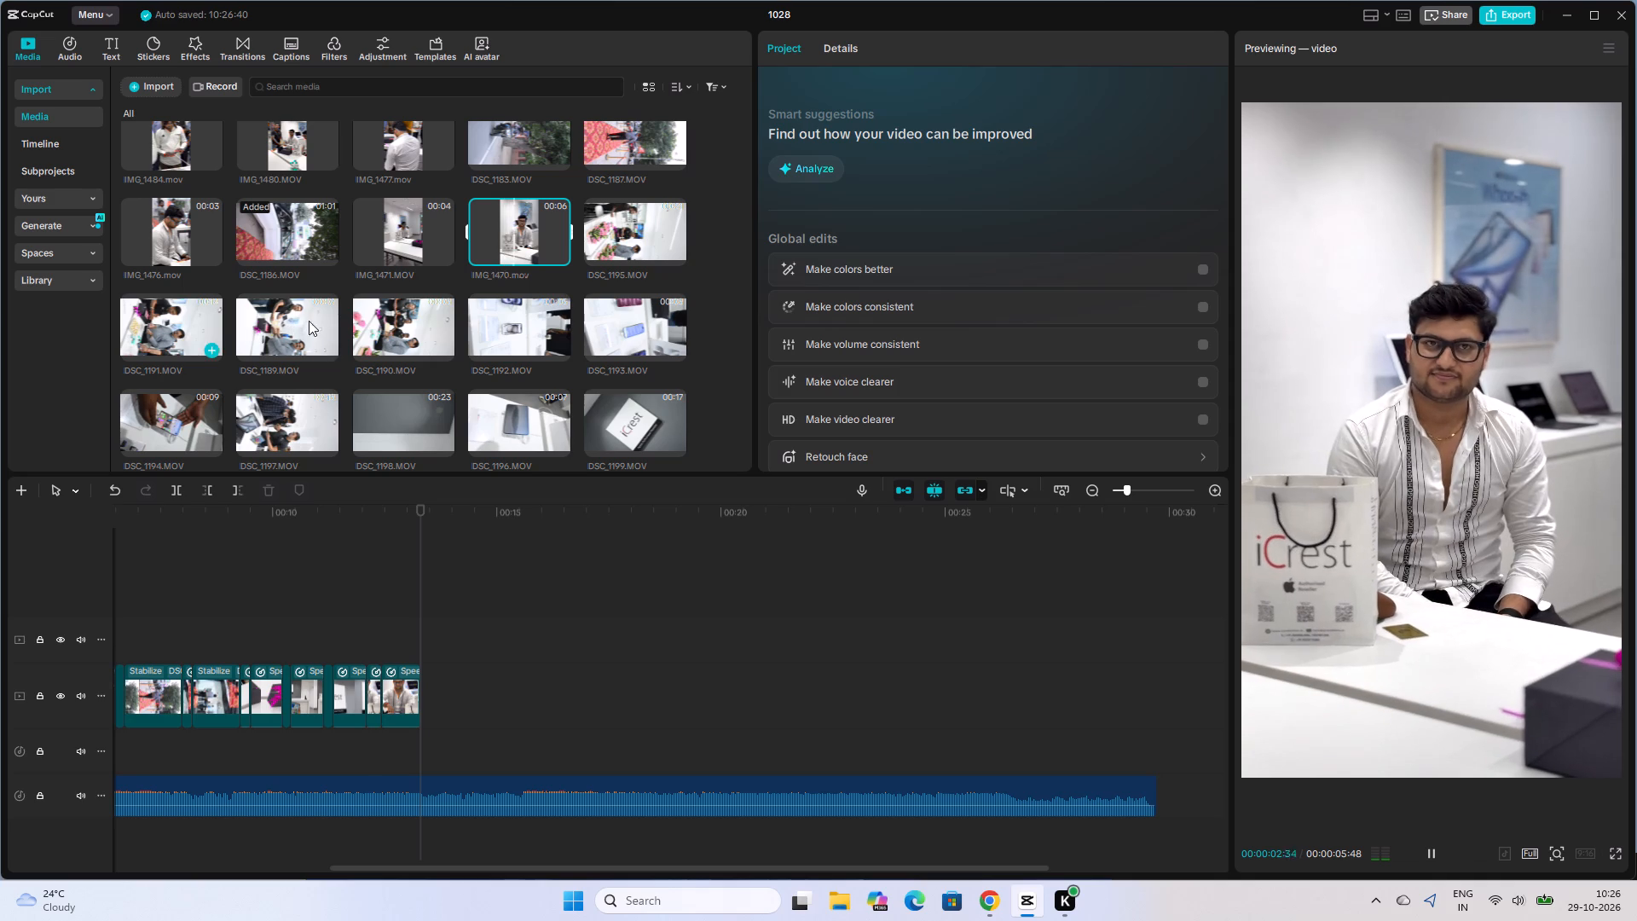
left_click(595, 240)
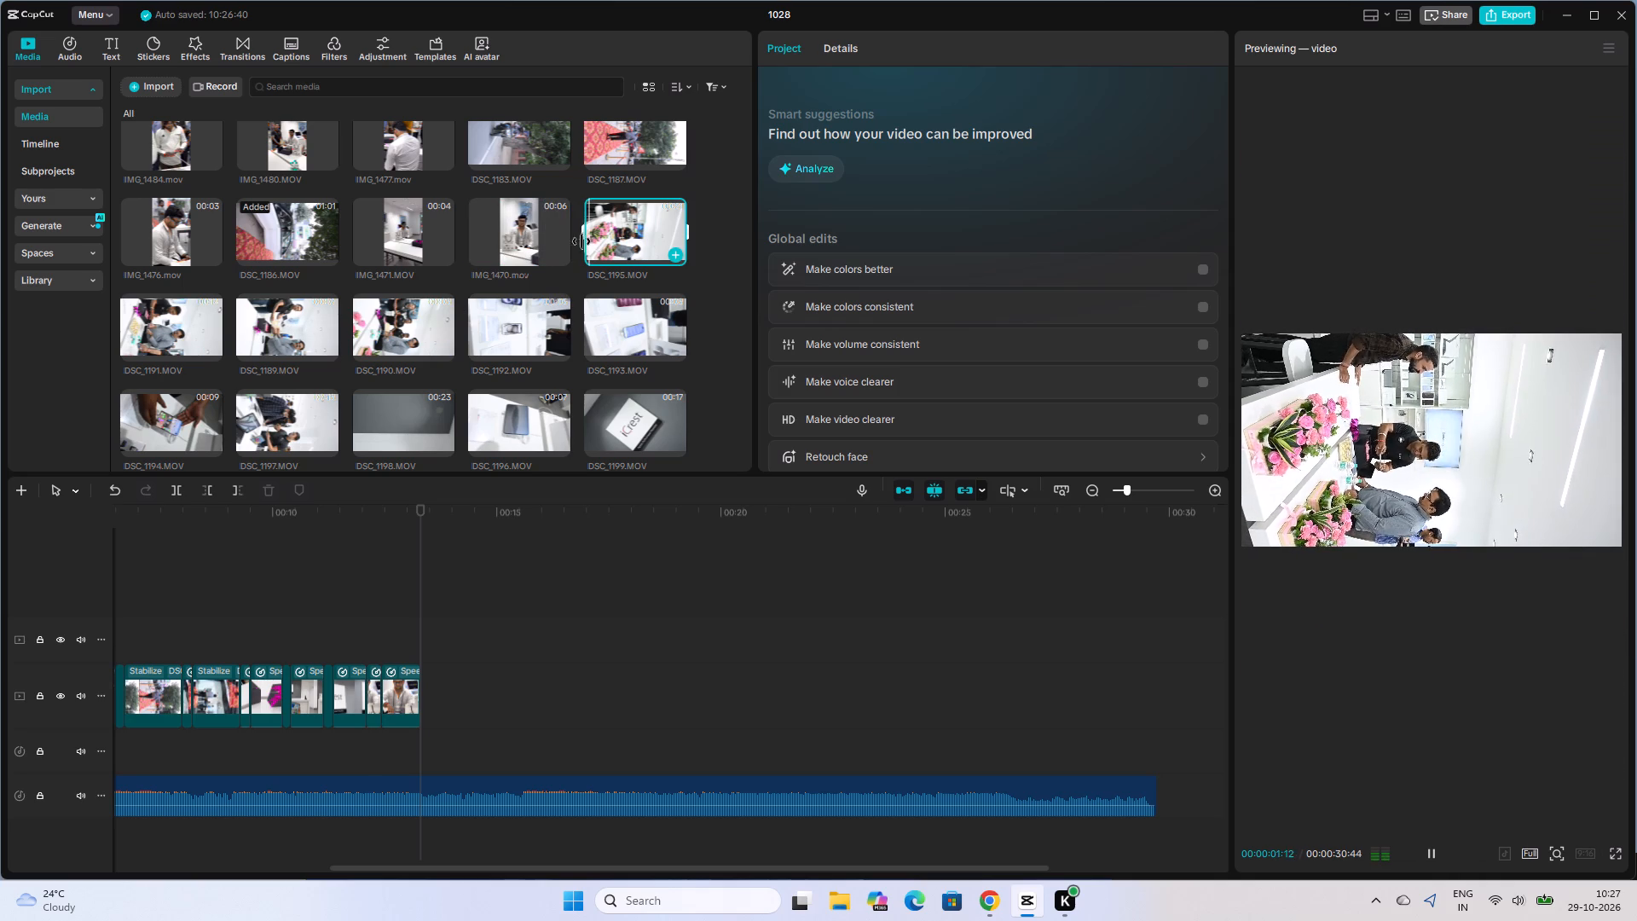
left_click(163, 335)
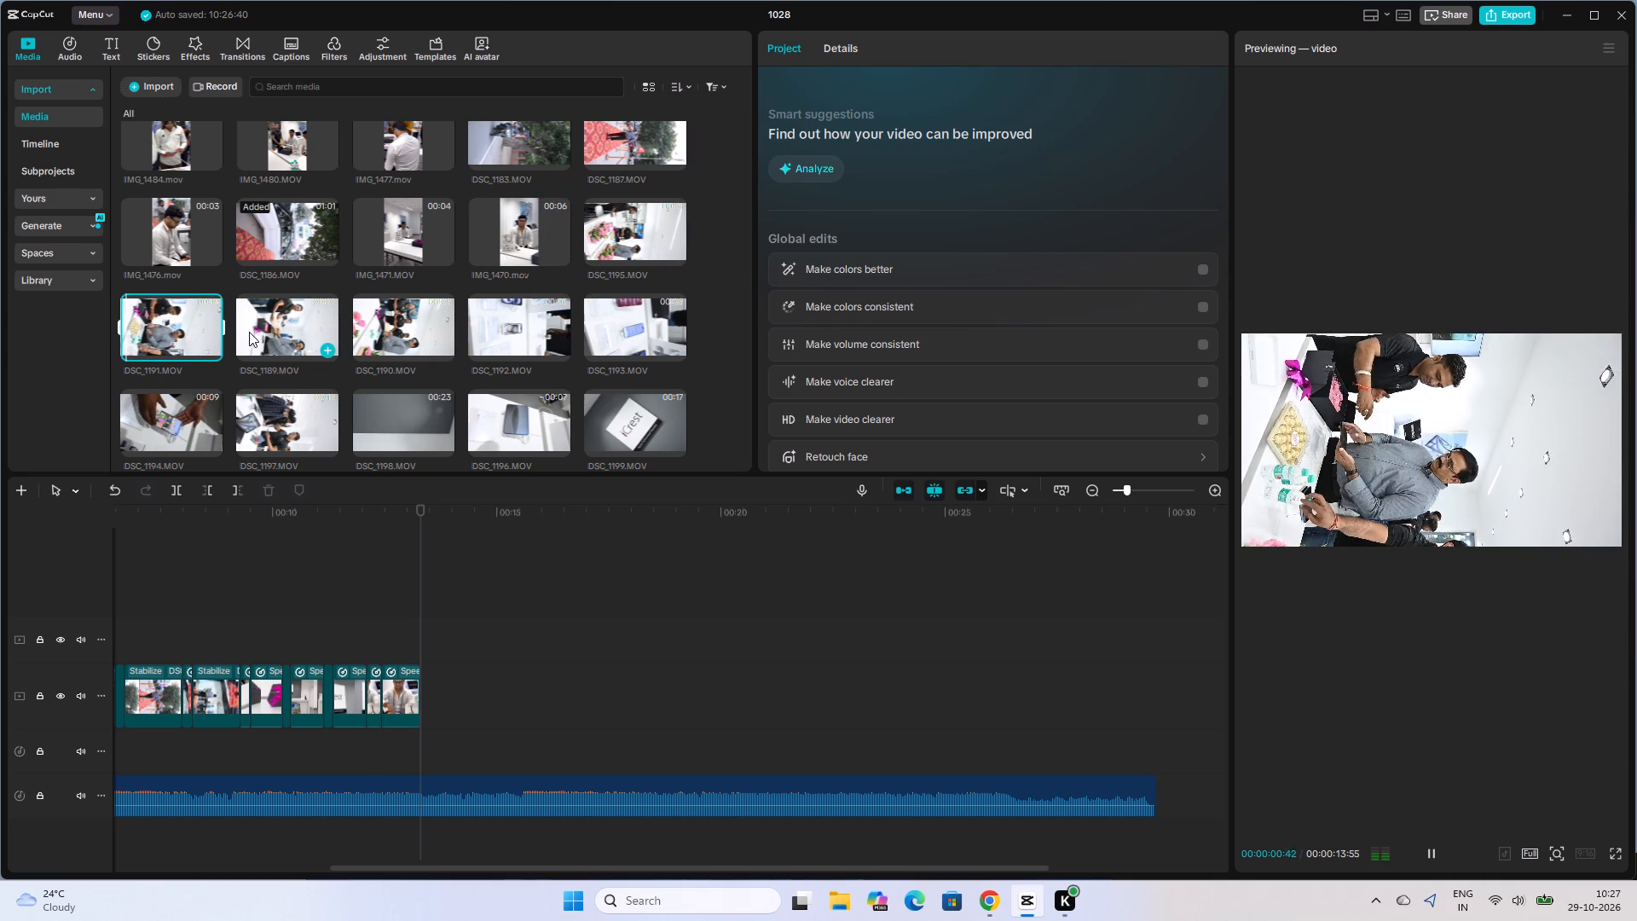
left_click(250, 331)
left_click(402, 321)
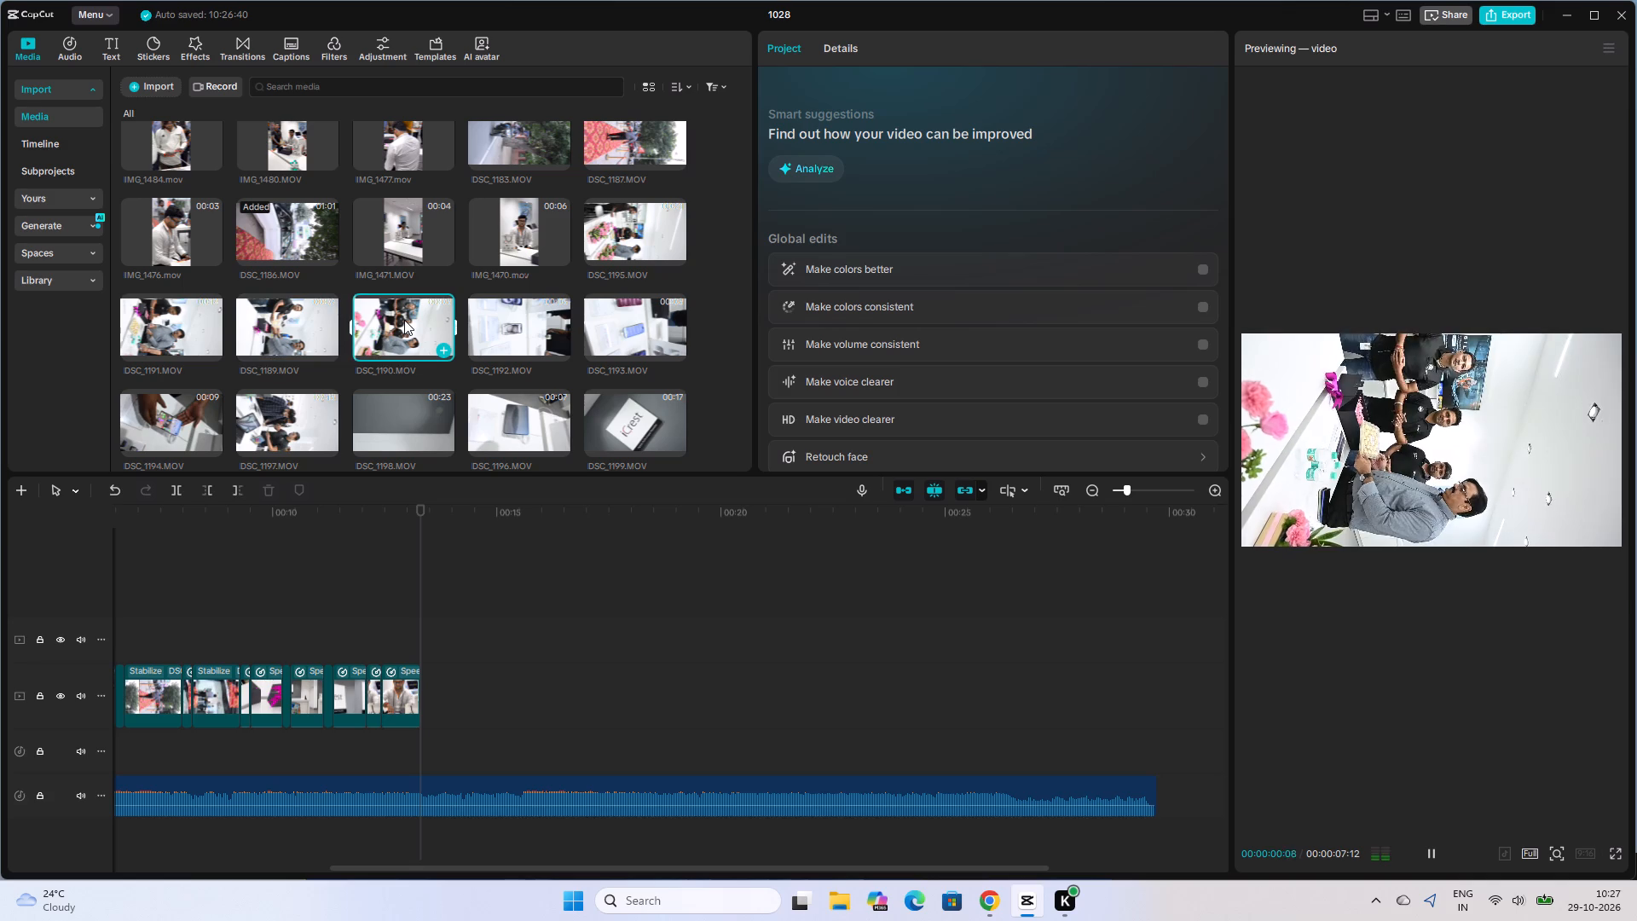
left_click(527, 326)
left_click(624, 237)
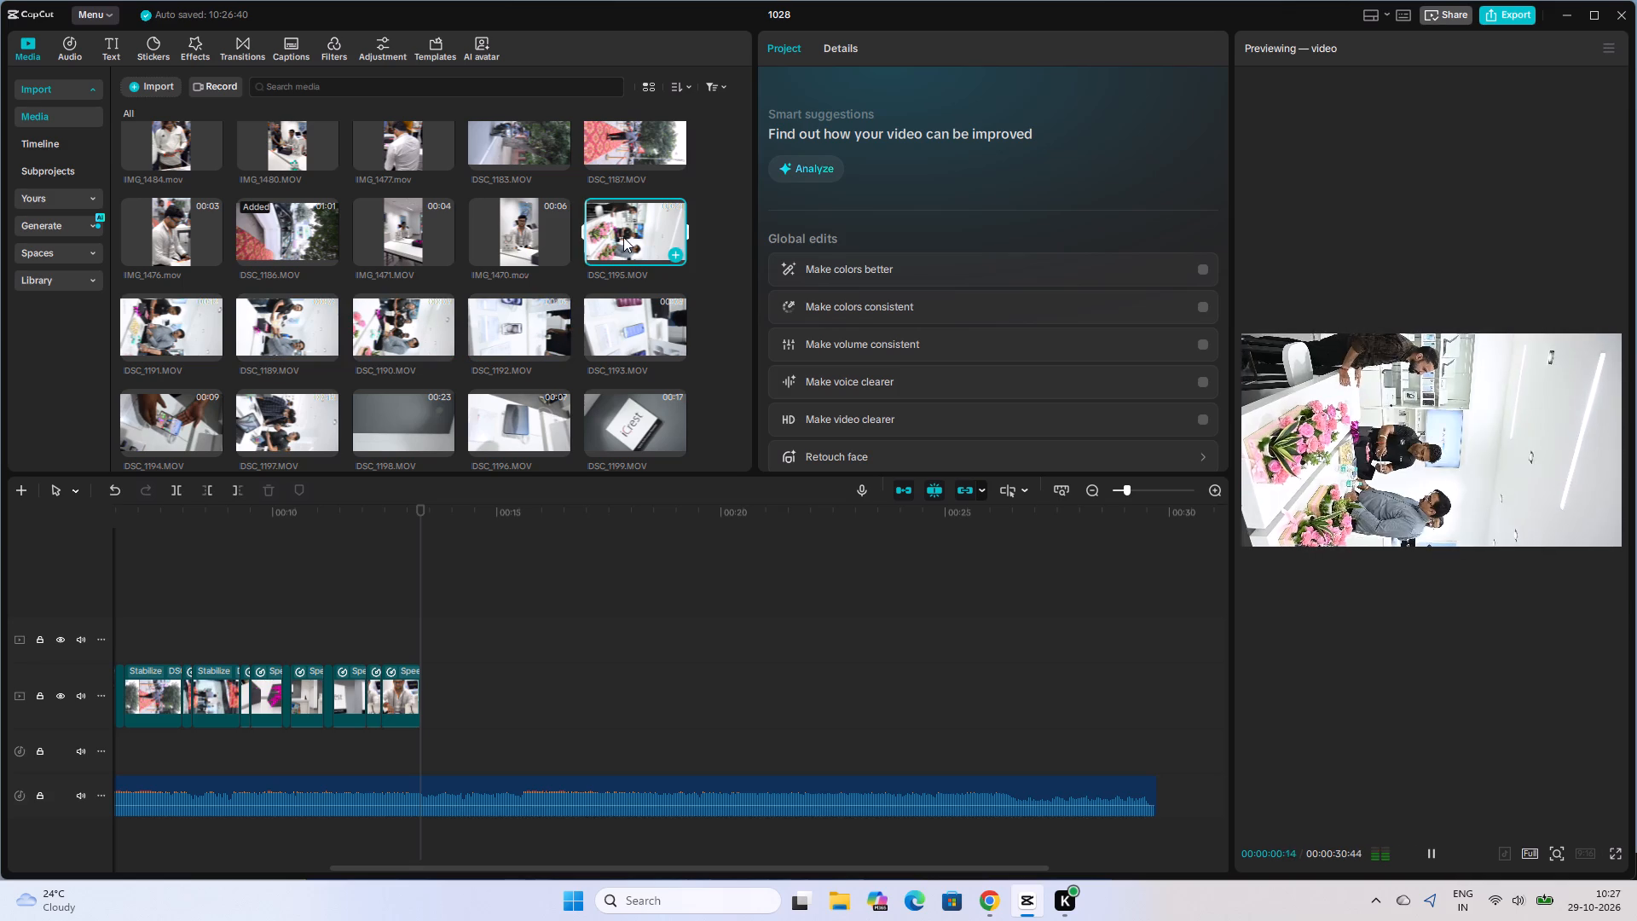
left_click(623, 237)
Review the sign and unboxing footage and delete both IMG_1472.MOV pieces from the main track.
left_click(333, 624)
key("space")
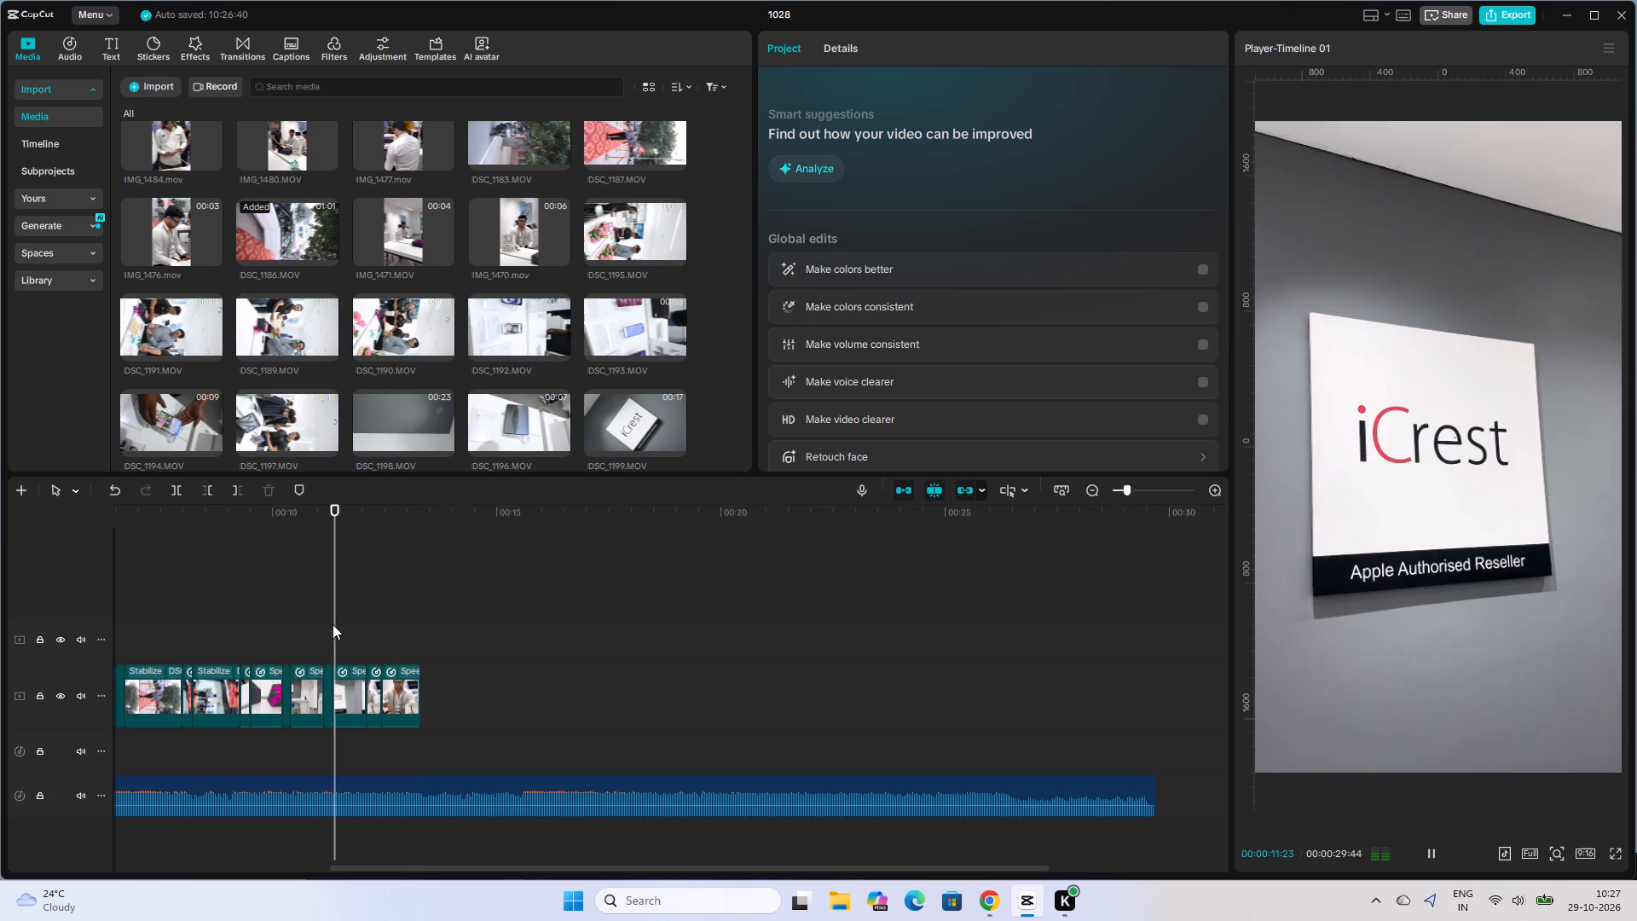
key("space")
left_click(374, 639)
left_click_drag(401, 645, 376, 710)
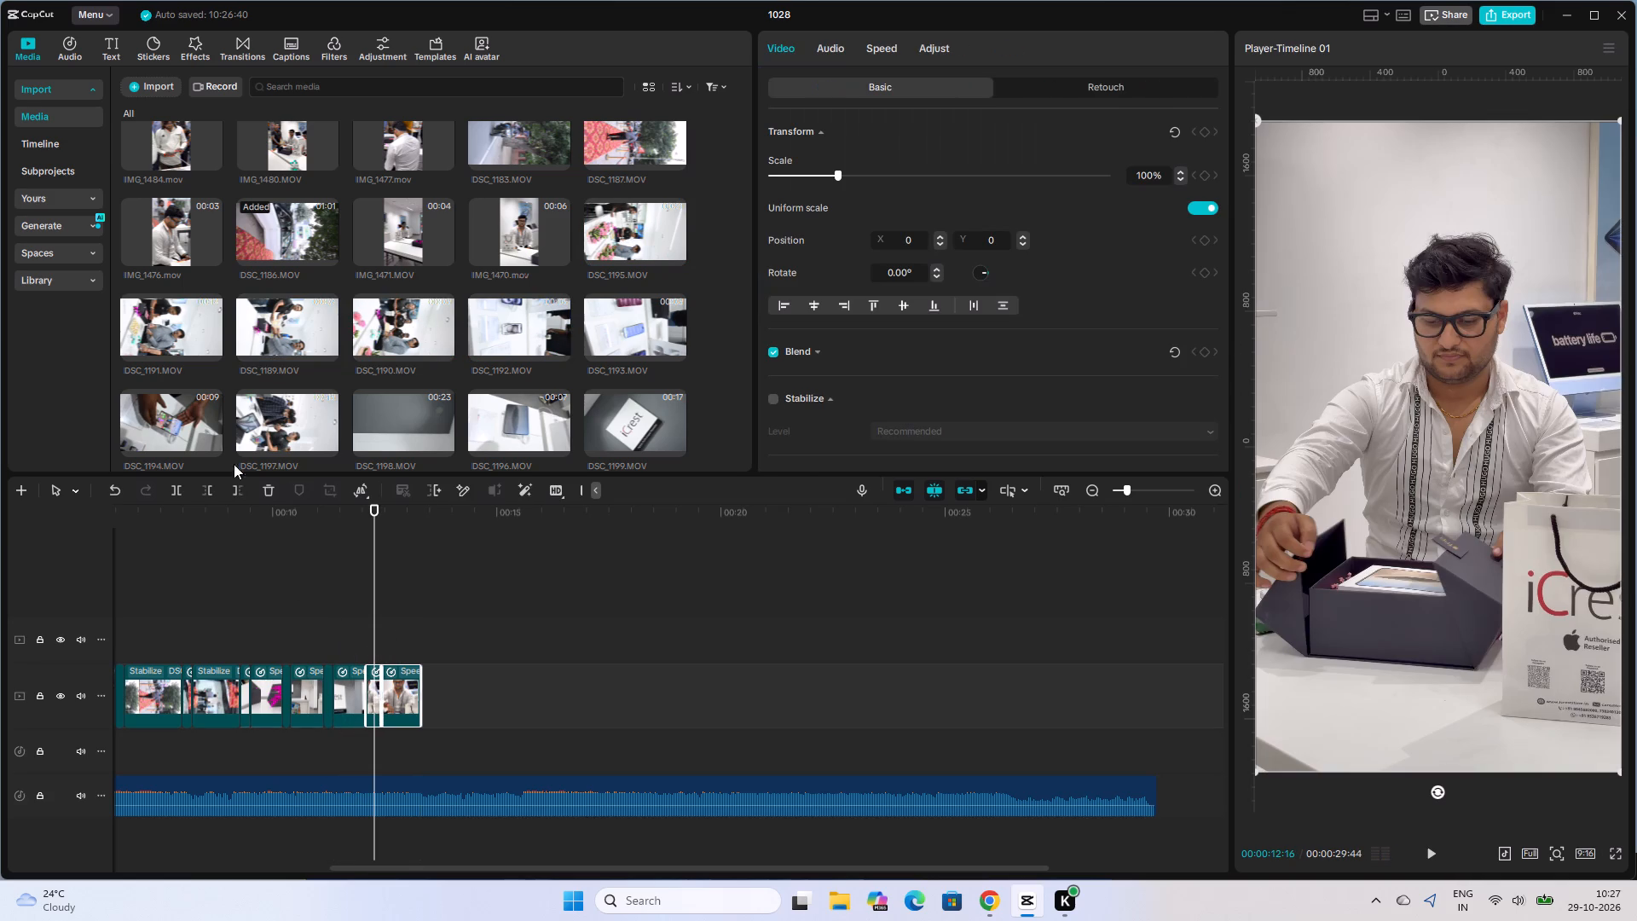
left_click(260, 492)
Add DSC_1195.MOV, the counter shot with pink flowers, to the main track directly after the sign footage and play its start.
left_click(640, 234)
left_click_drag(636, 230, 409, 694)
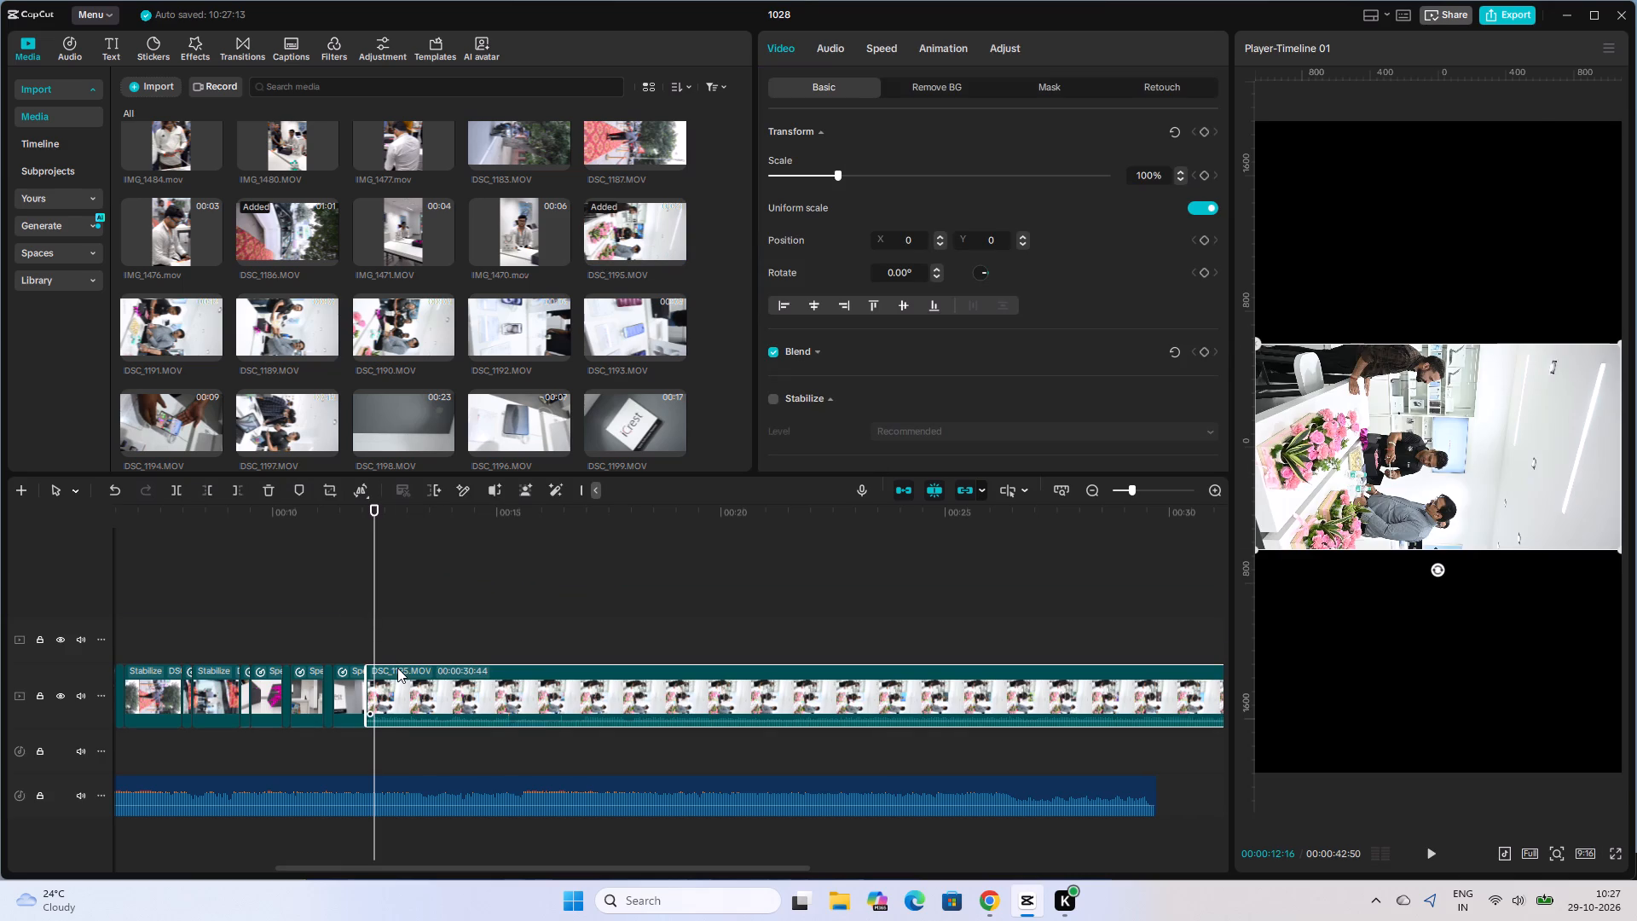
key("space")
key("space")
left_click_drag(480, 721, 480, 744)
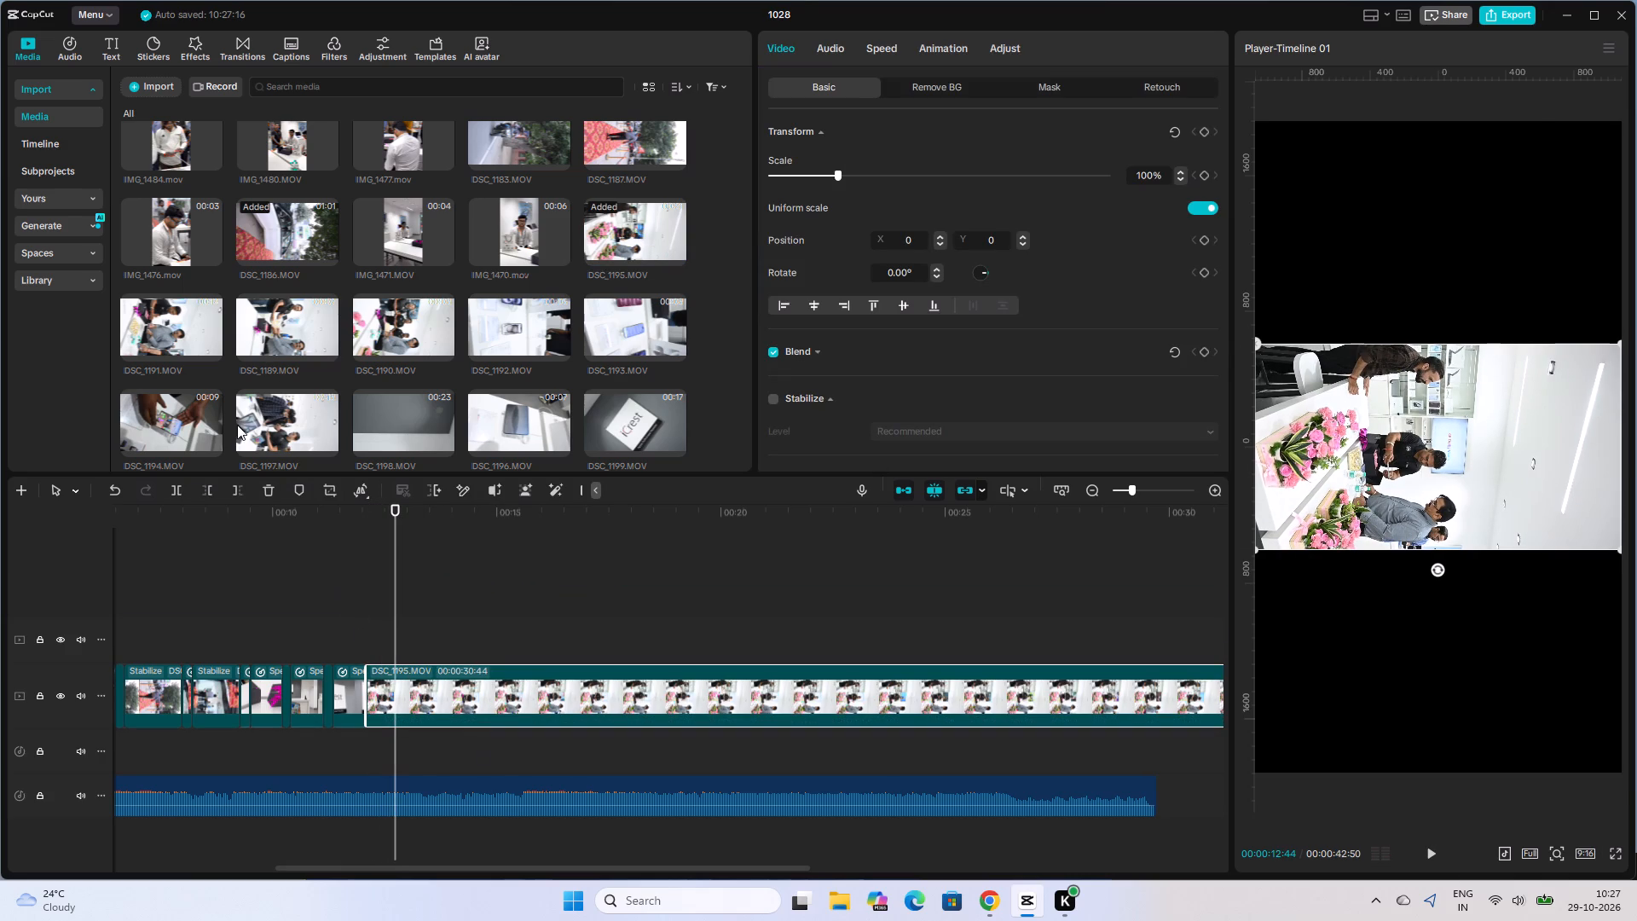
Preview DSC_1191.MOV, DSC_1189.MOV and DSC_1190.MOV in the media library, and return to the start of DSC_1195.MOV on the track.
left_click(182, 339)
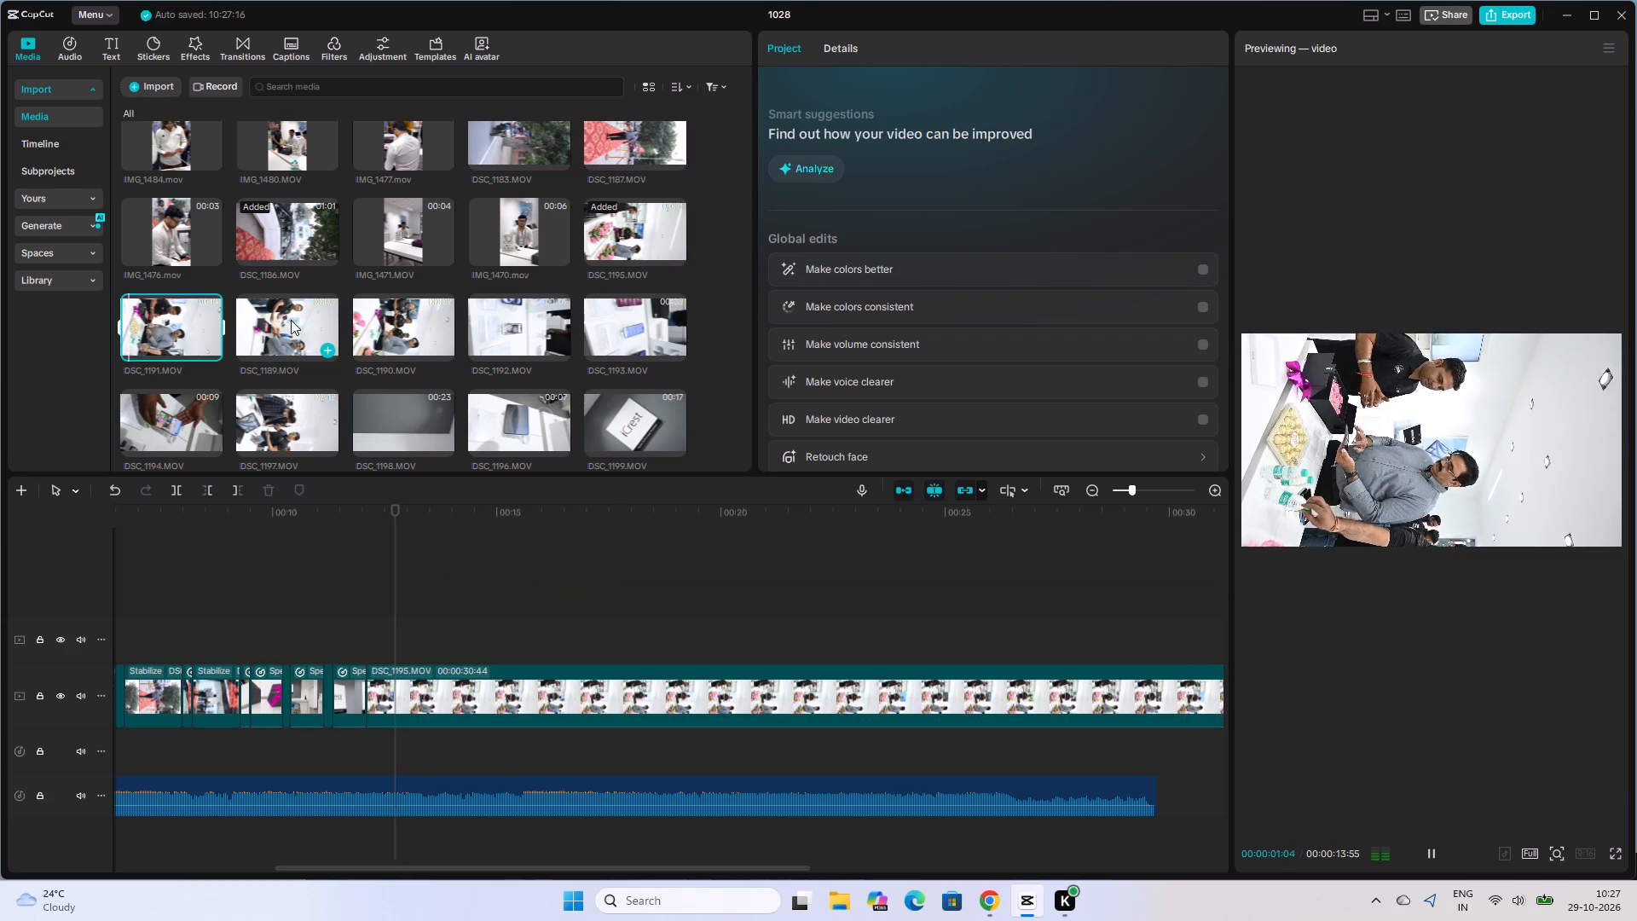
left_click(291, 320)
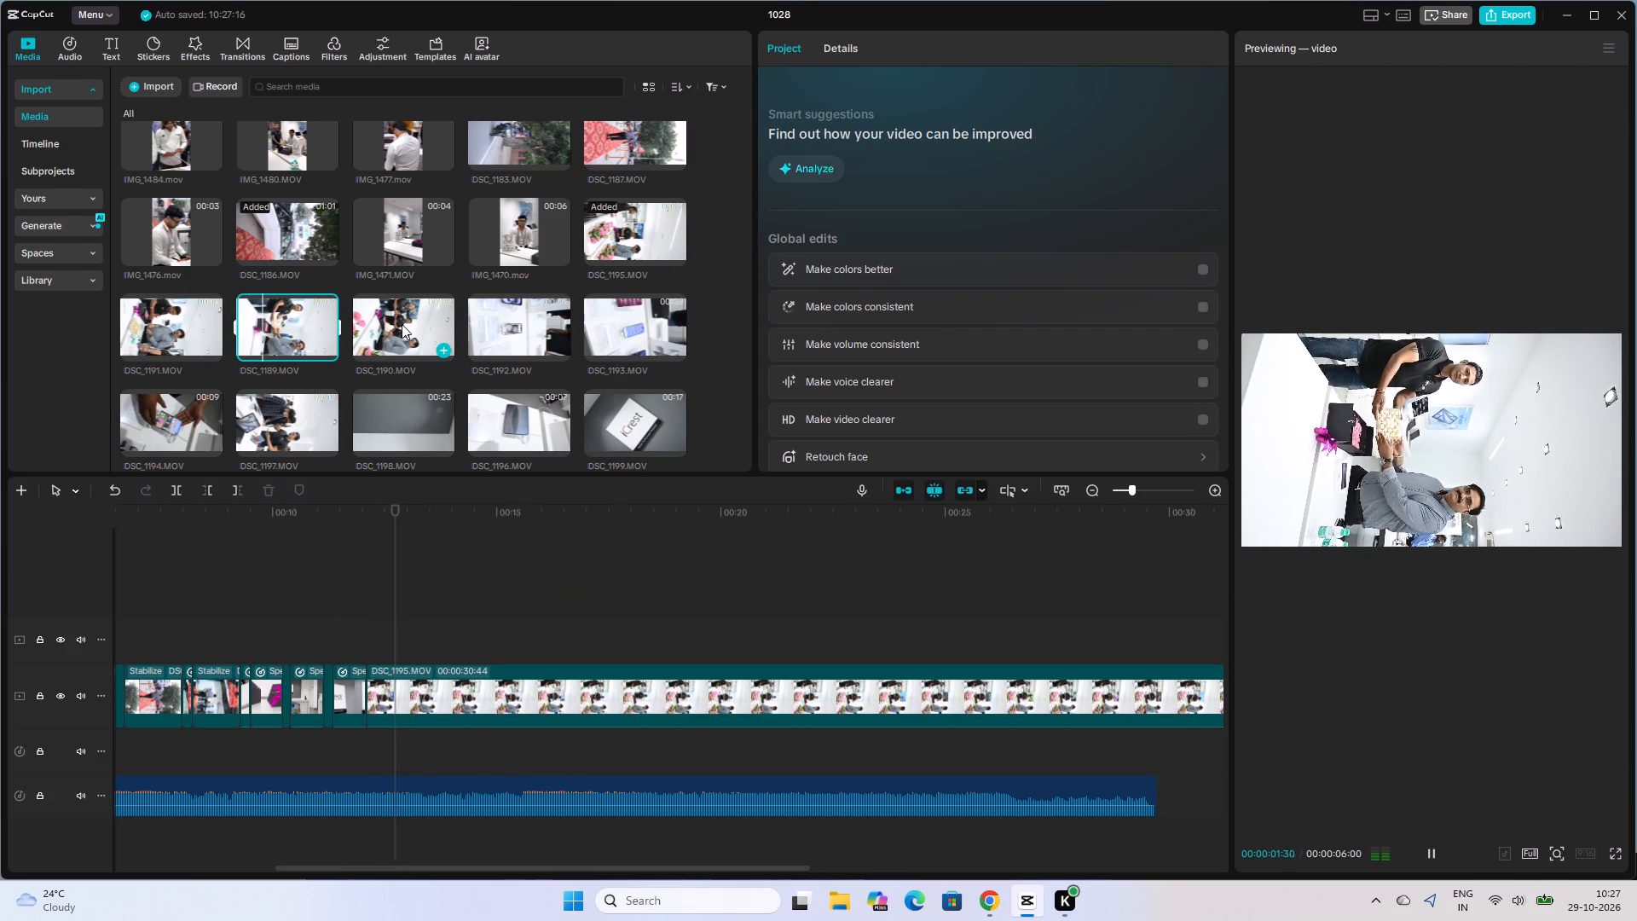
left_click(402, 324)
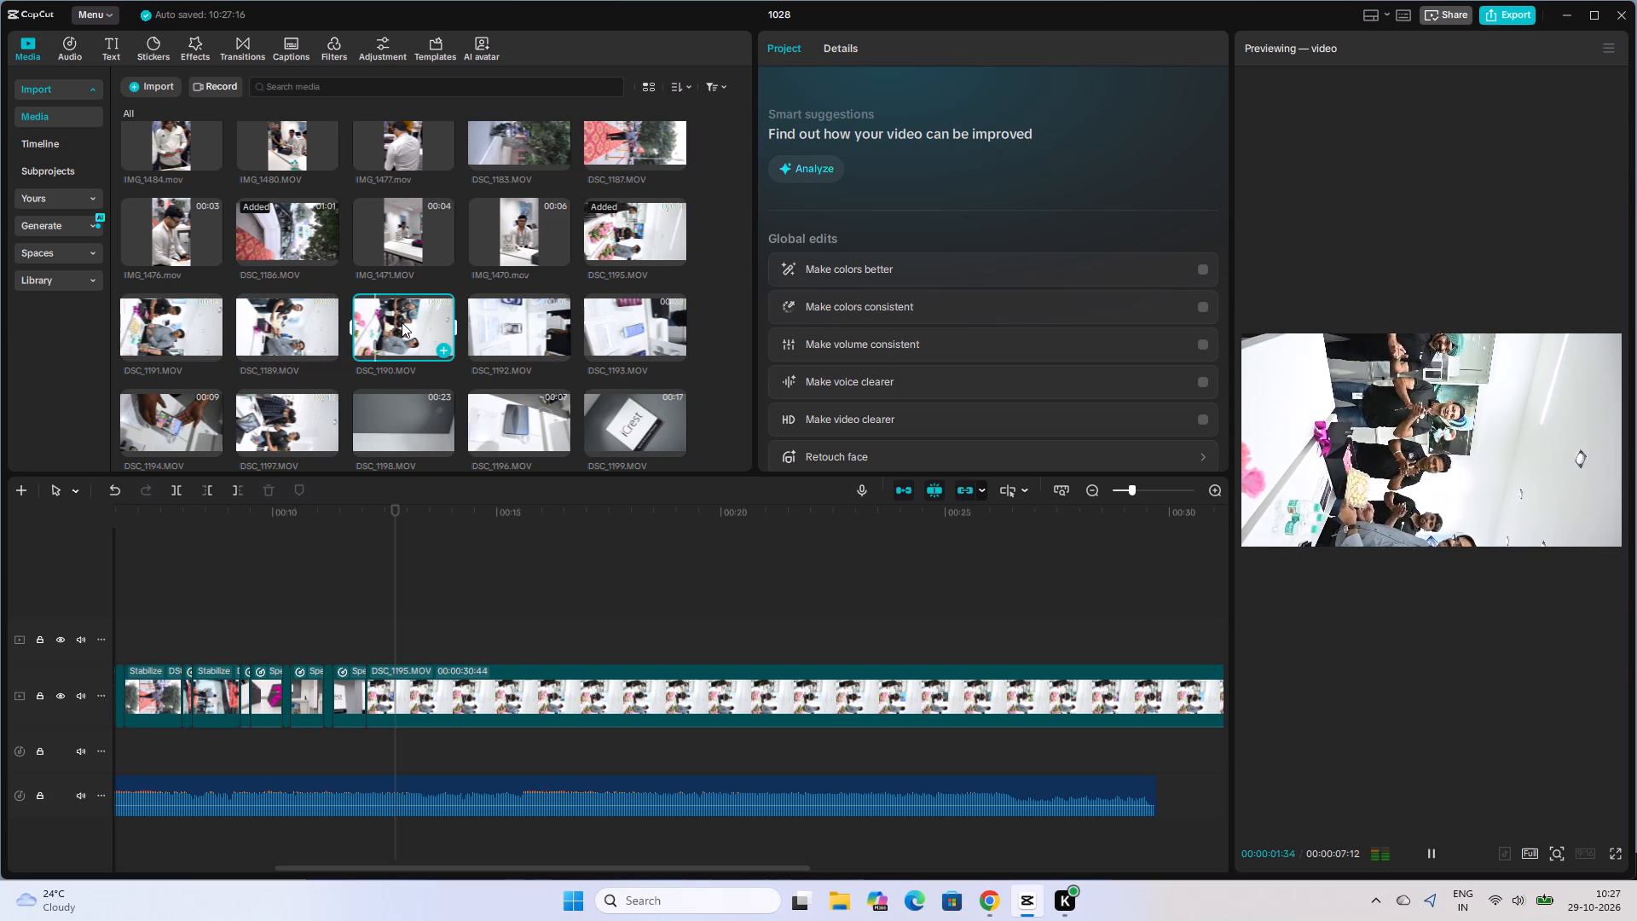
key("space")
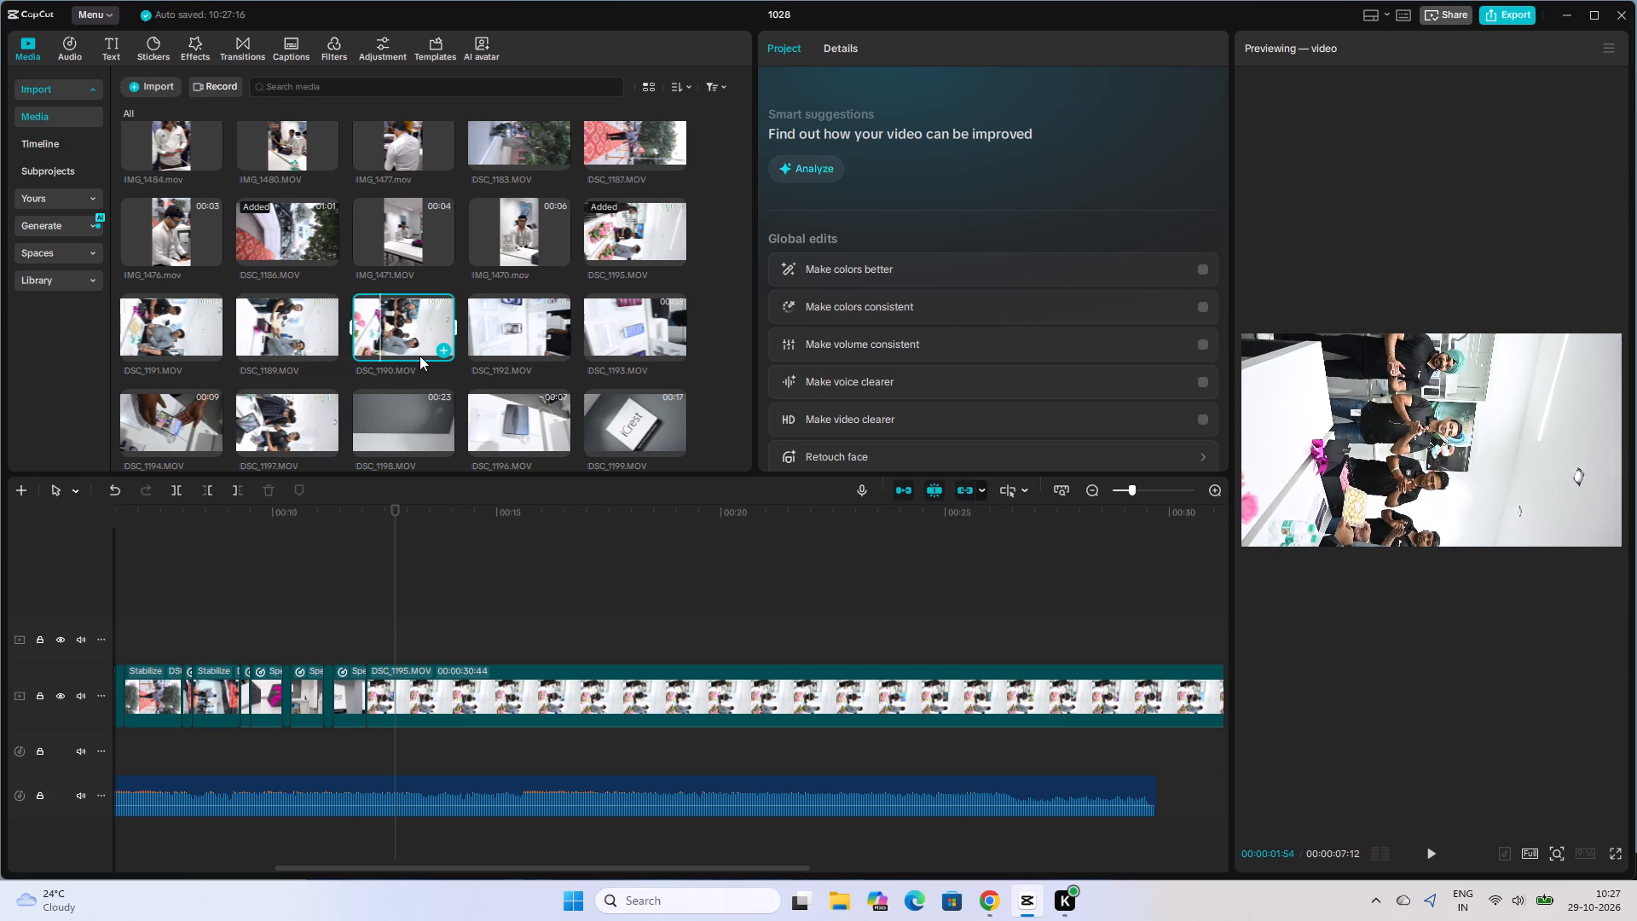
left_click(374, 628)
left_click(468, 703)
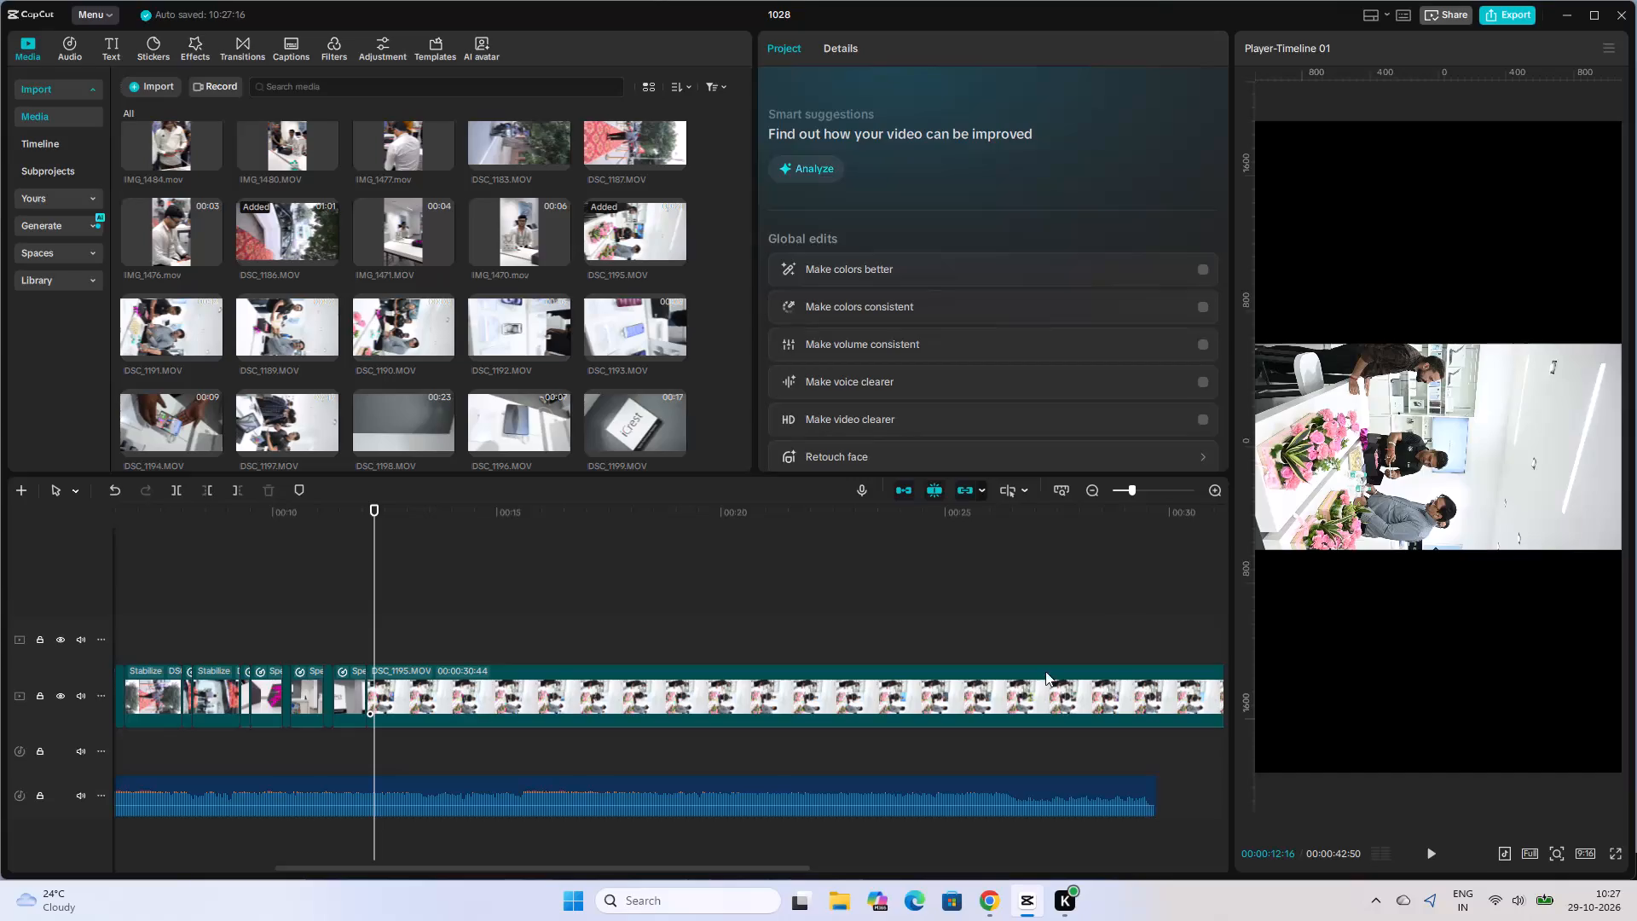
Rotate the DSC_1195.MOV counter shot to -90° and scale it to 177% so it fills the vertical frame.
left_click_drag(1434, 573, 1559, 455)
left_click_drag(1542, 628, 1636, 836)
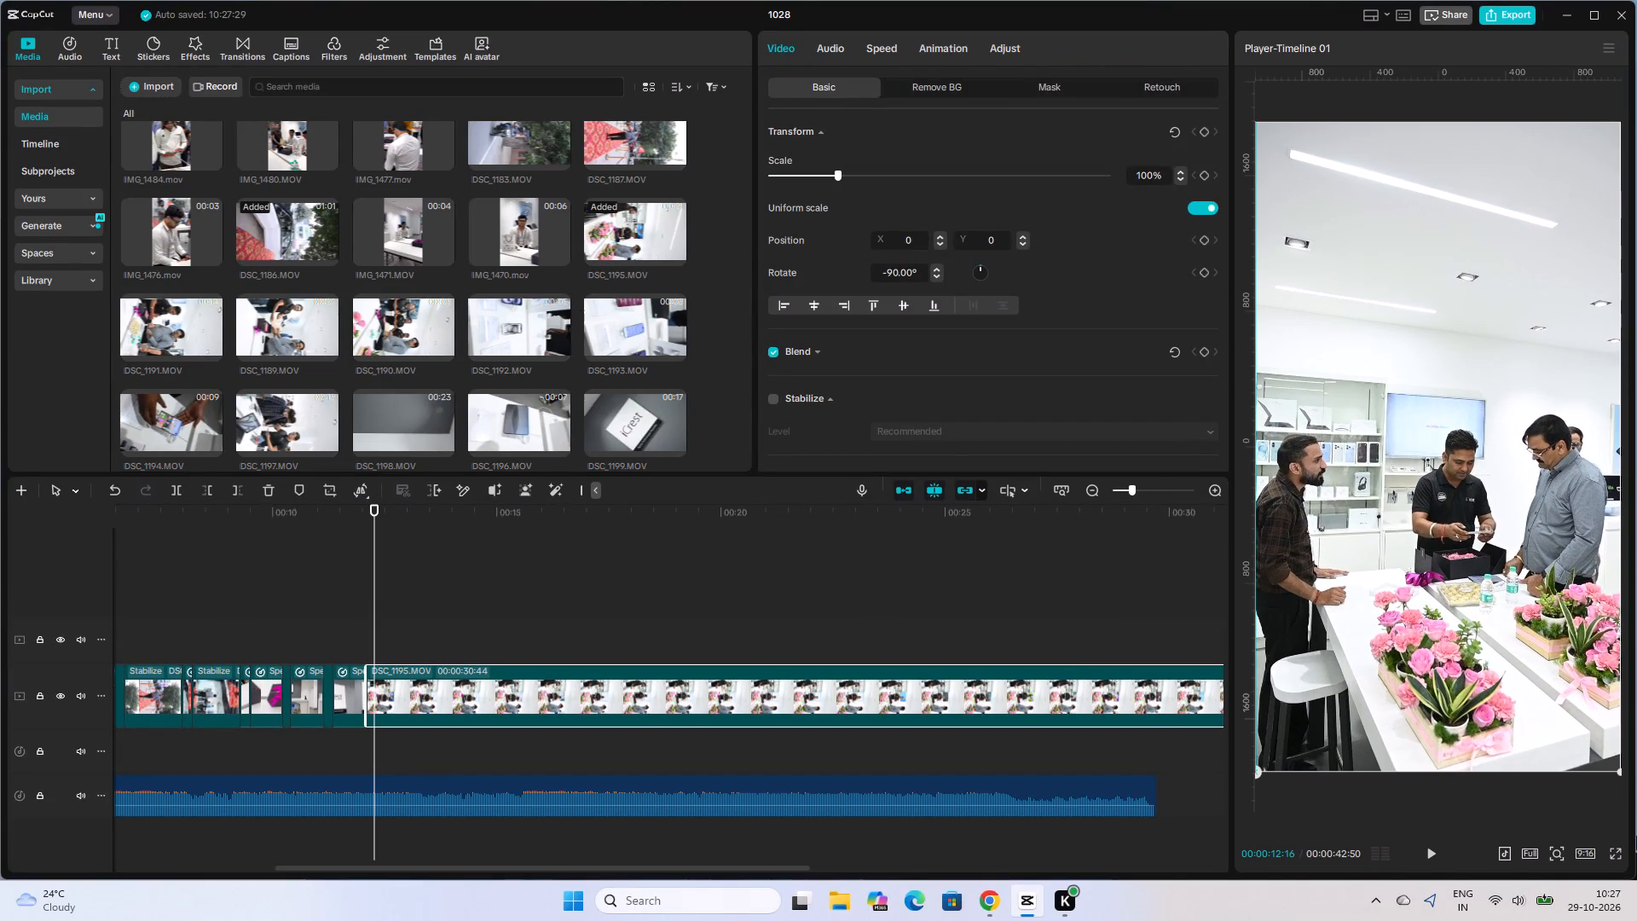
left_click_drag(1636, 836, 1636, 846)
key("space")
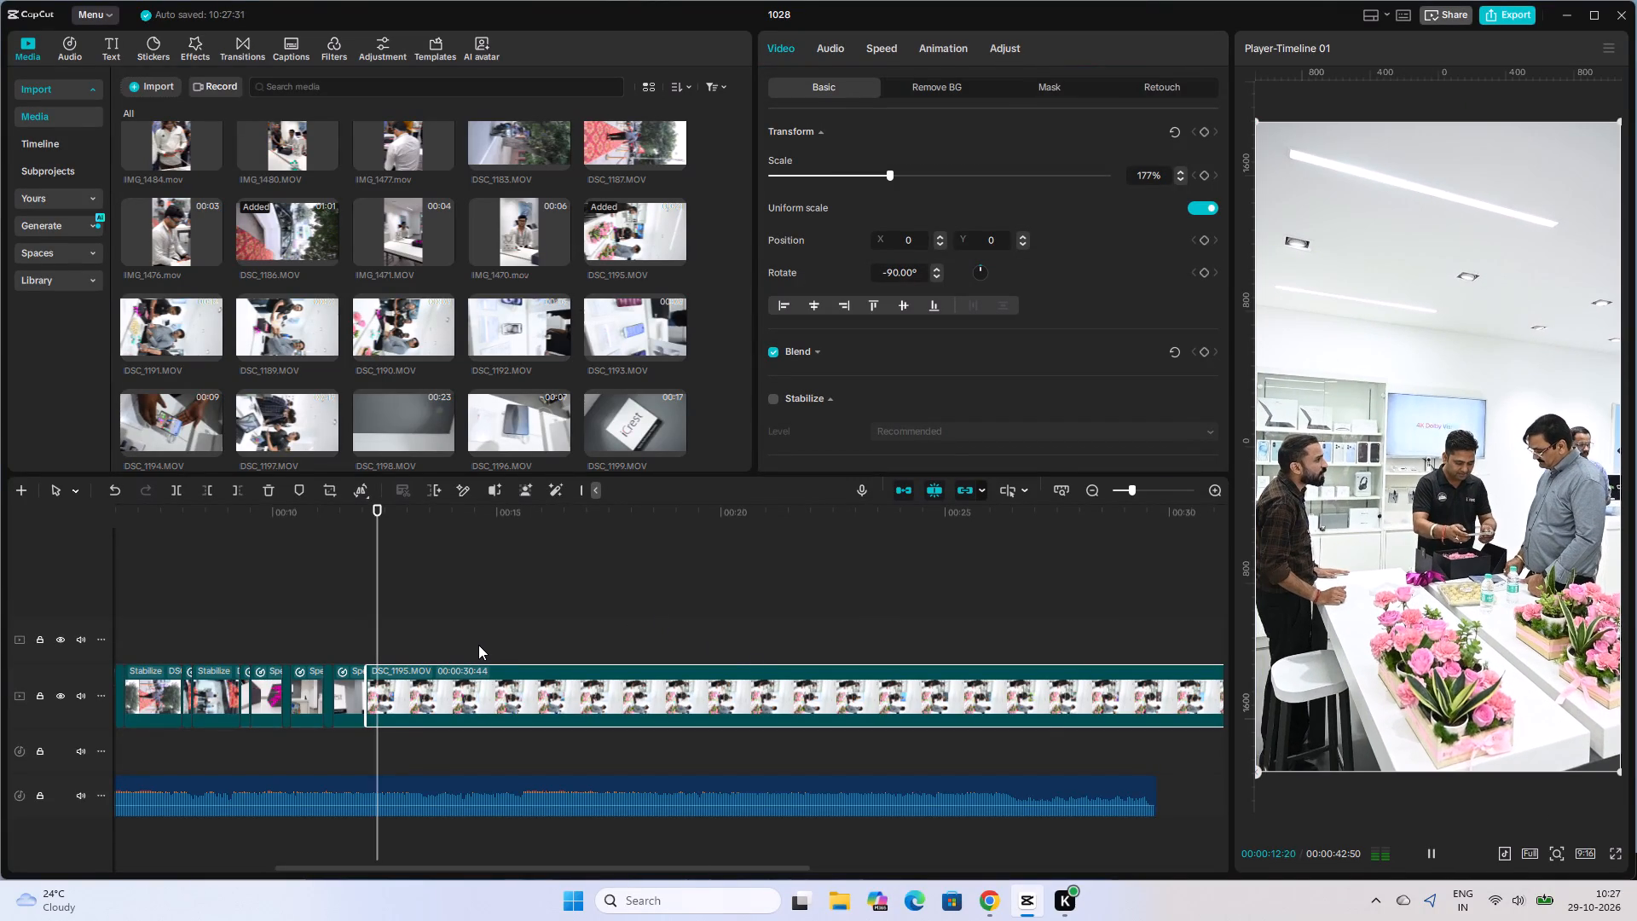
key("space")
Set the DSC_1195.MOV clip's speed to 5x and enable stabilization at the Recommended level.
left_click(462, 700)
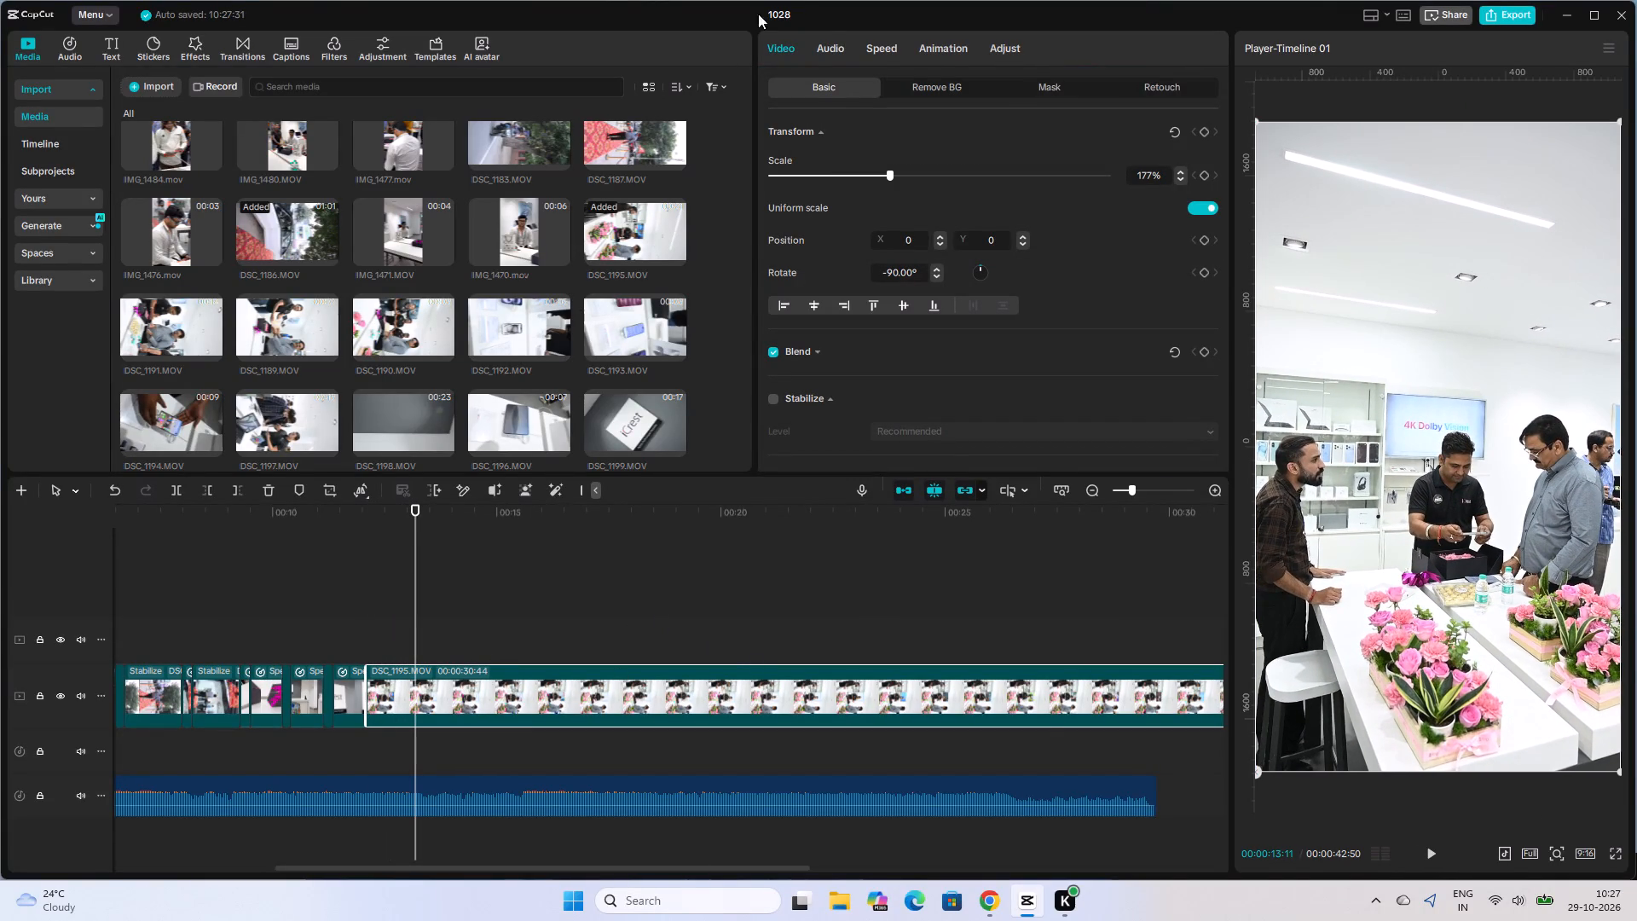
left_click(874, 43)
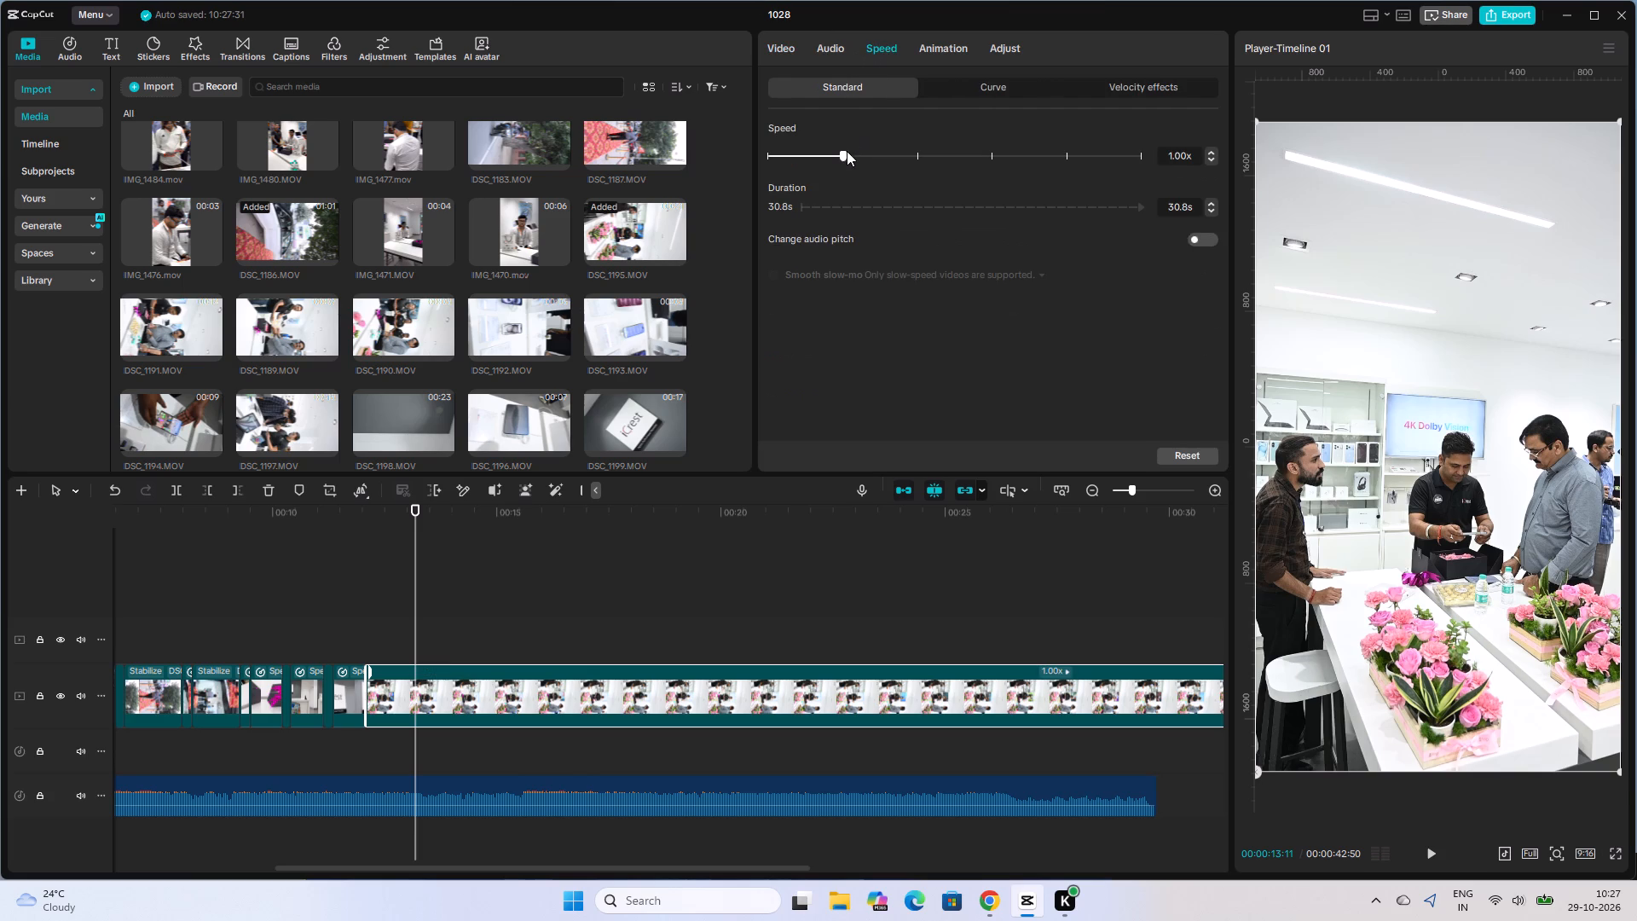
left_click(995, 159)
left_click(778, 47)
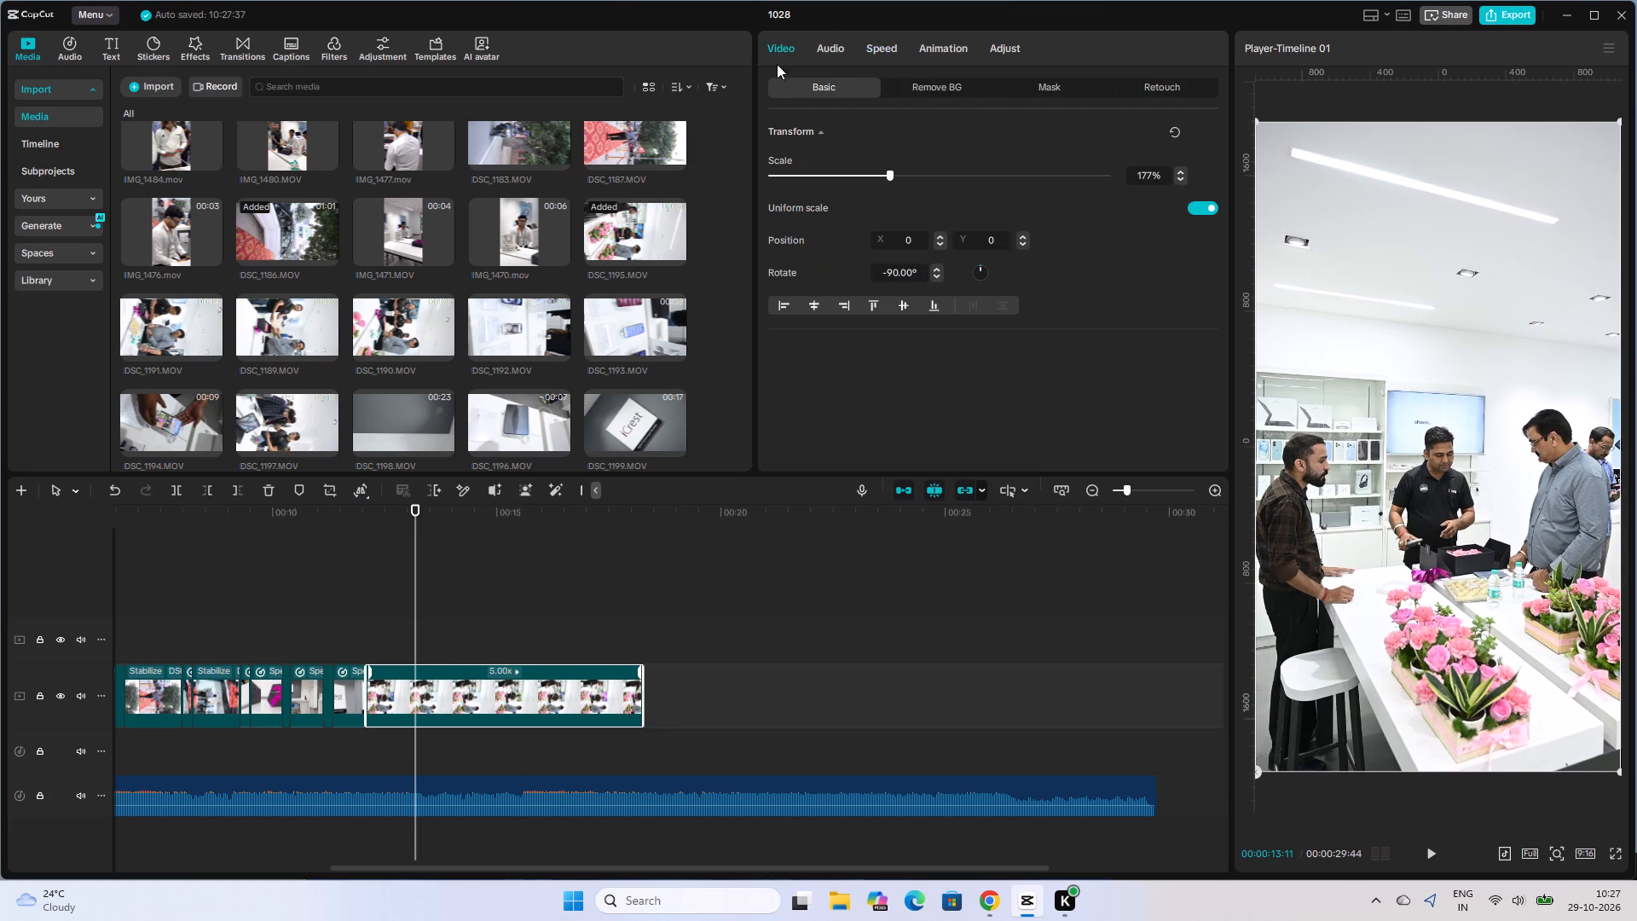
left_click(773, 400)
Play and scrub through the sped-up DSC_1195.MOV clip on the main track to find a cut point.
left_click(356, 637)
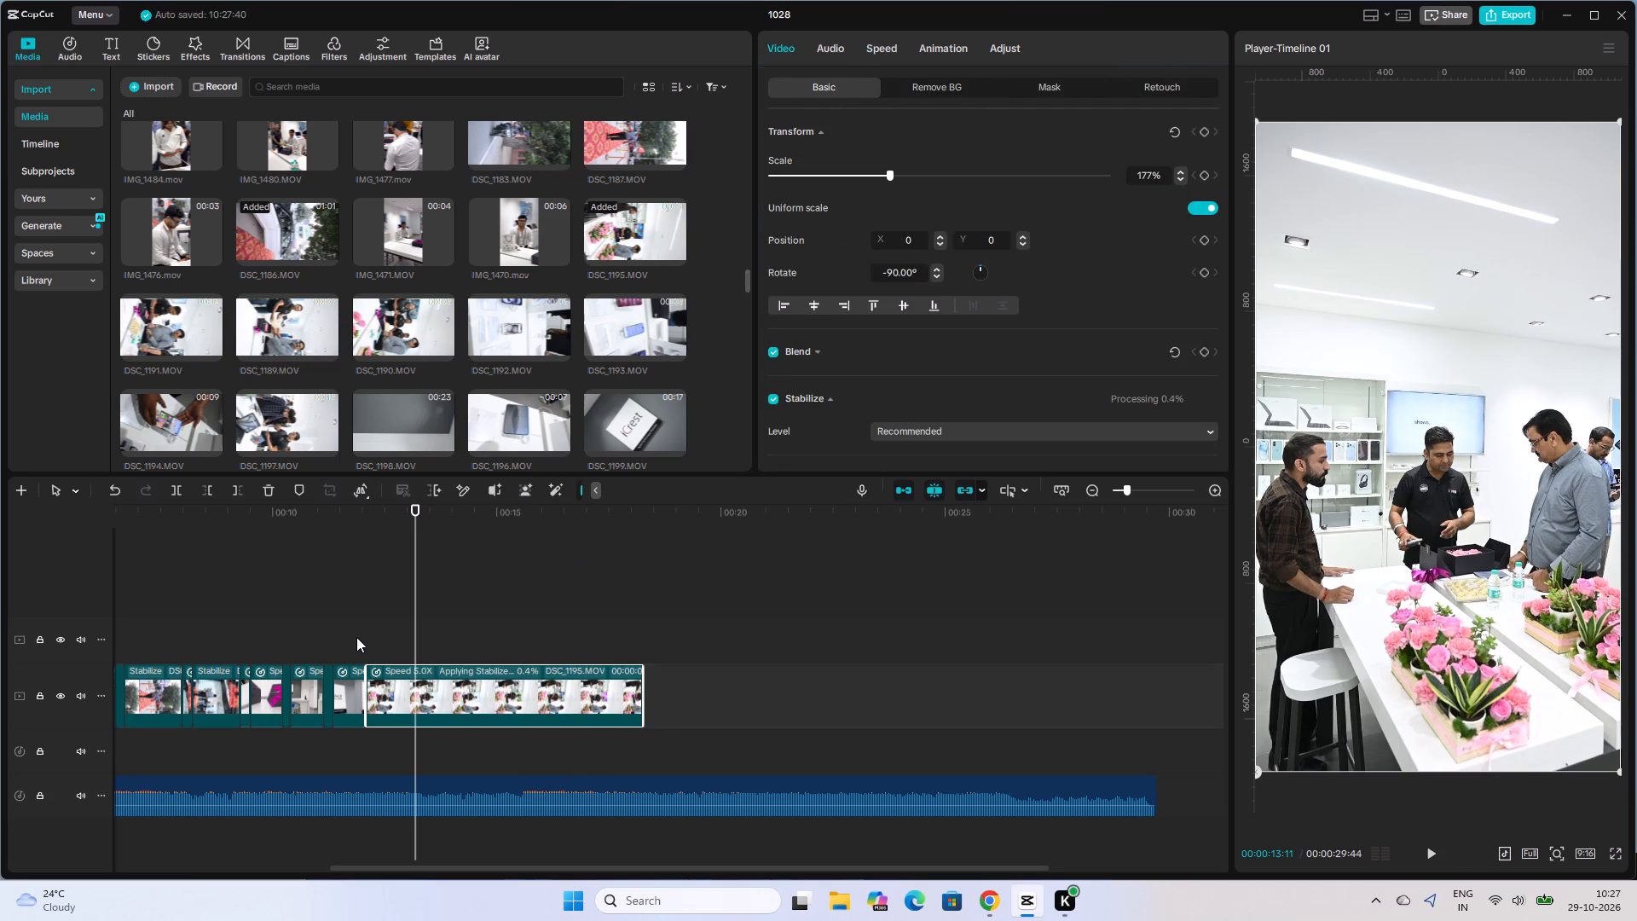
key("space")
key("space")
key("space")
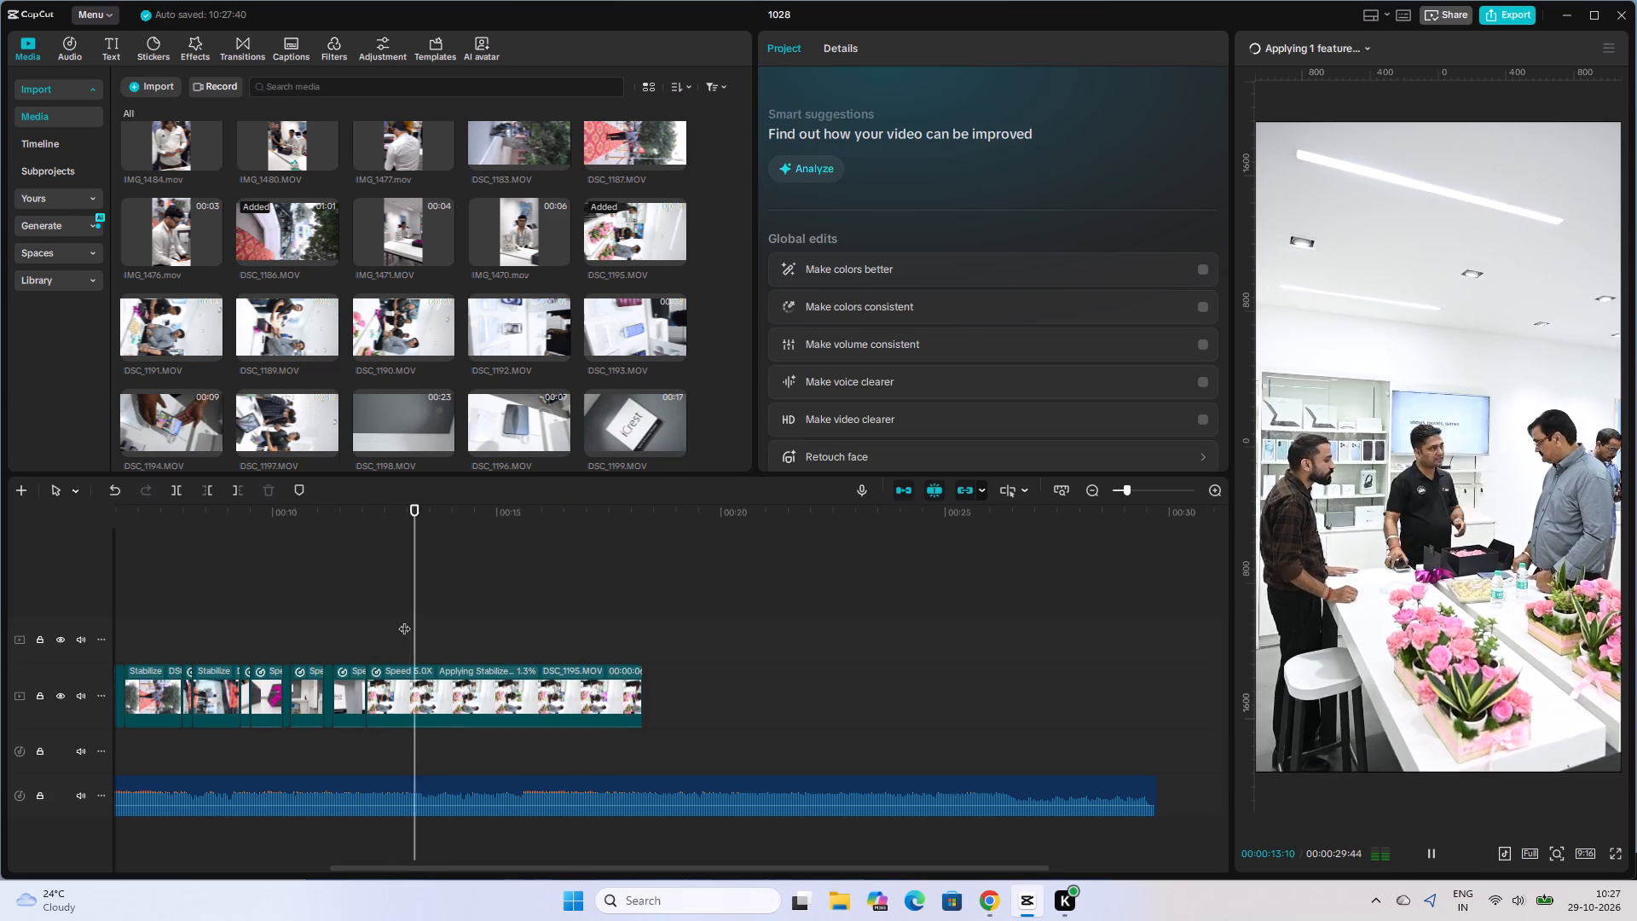
key("space")
left_click_drag(447, 620, 488, 623)
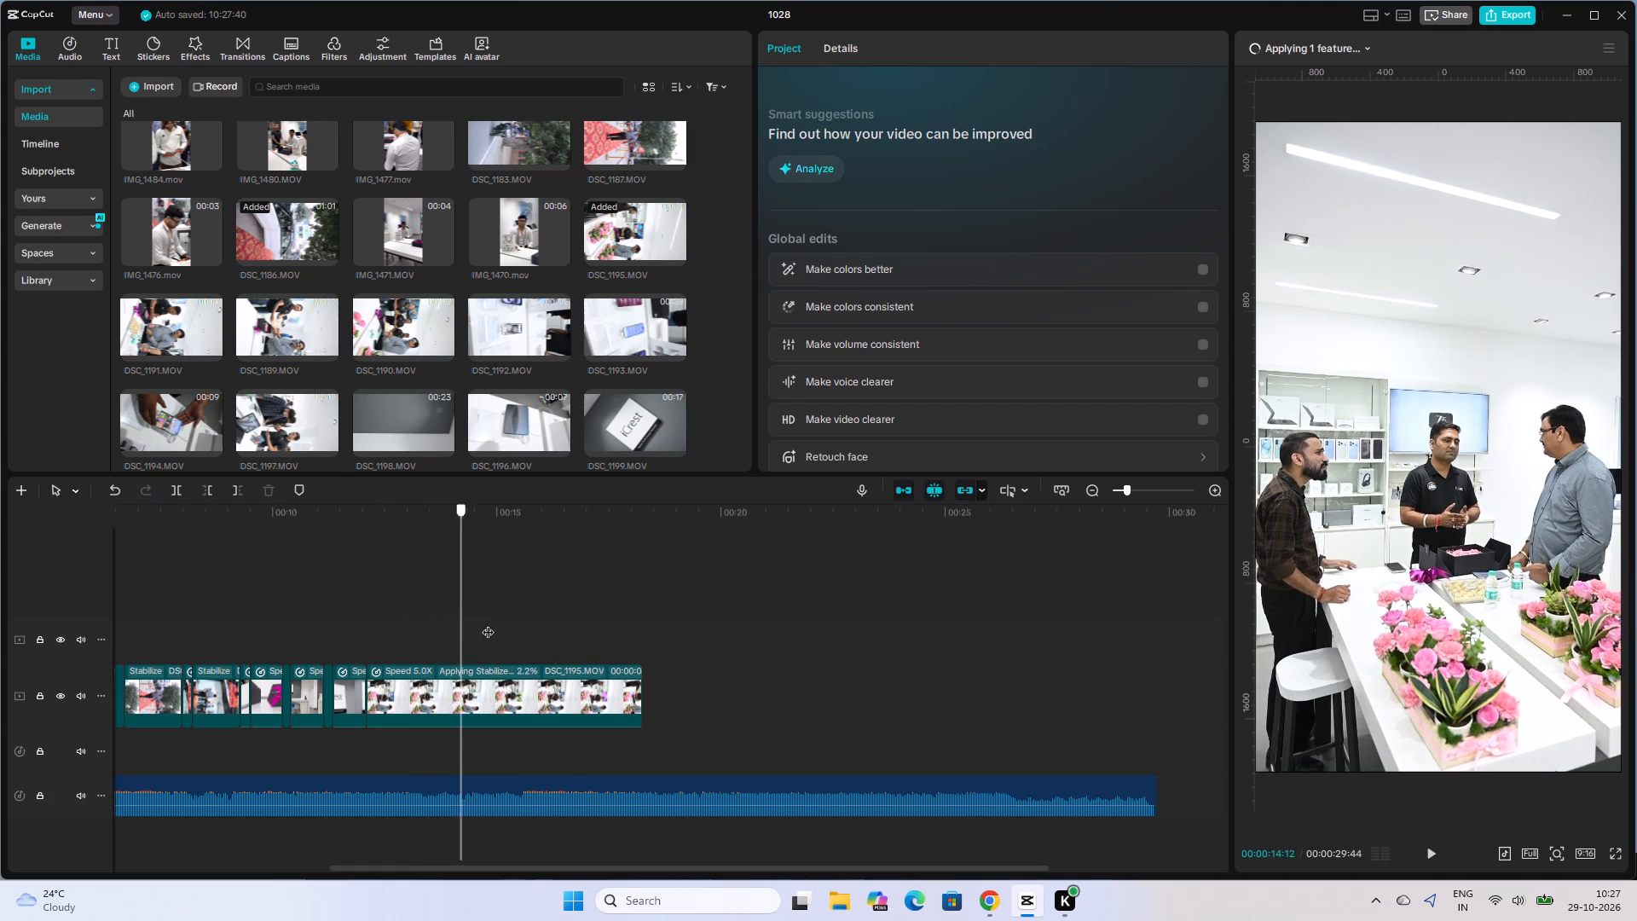
left_click_drag(488, 623, 679, 637)
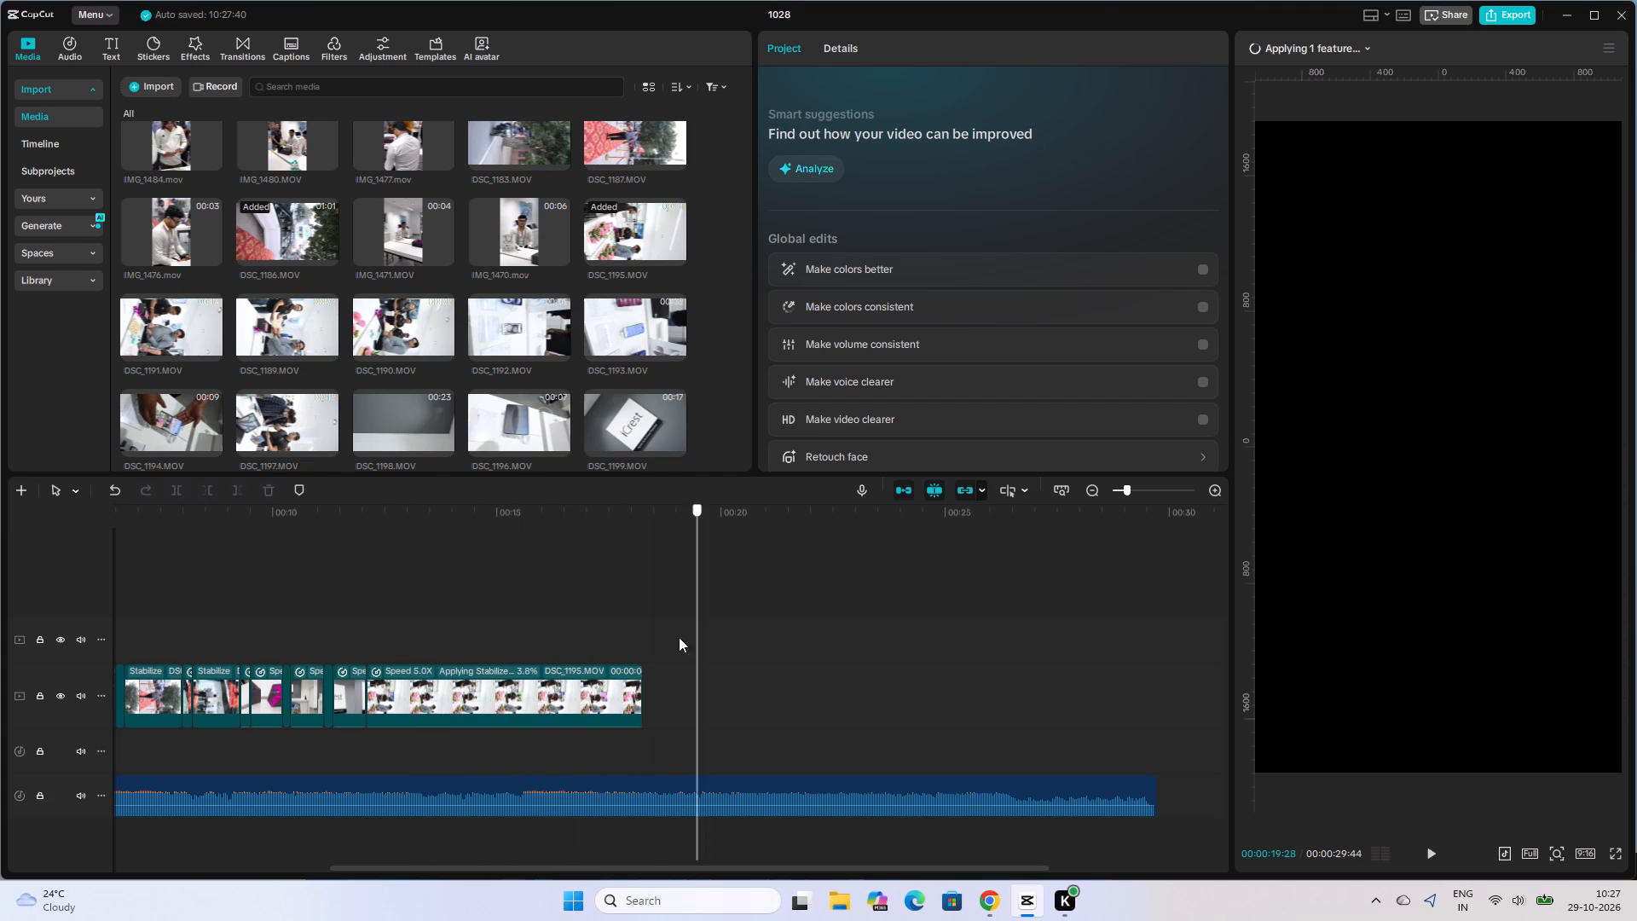
left_click_drag(679, 637, 396, 641)
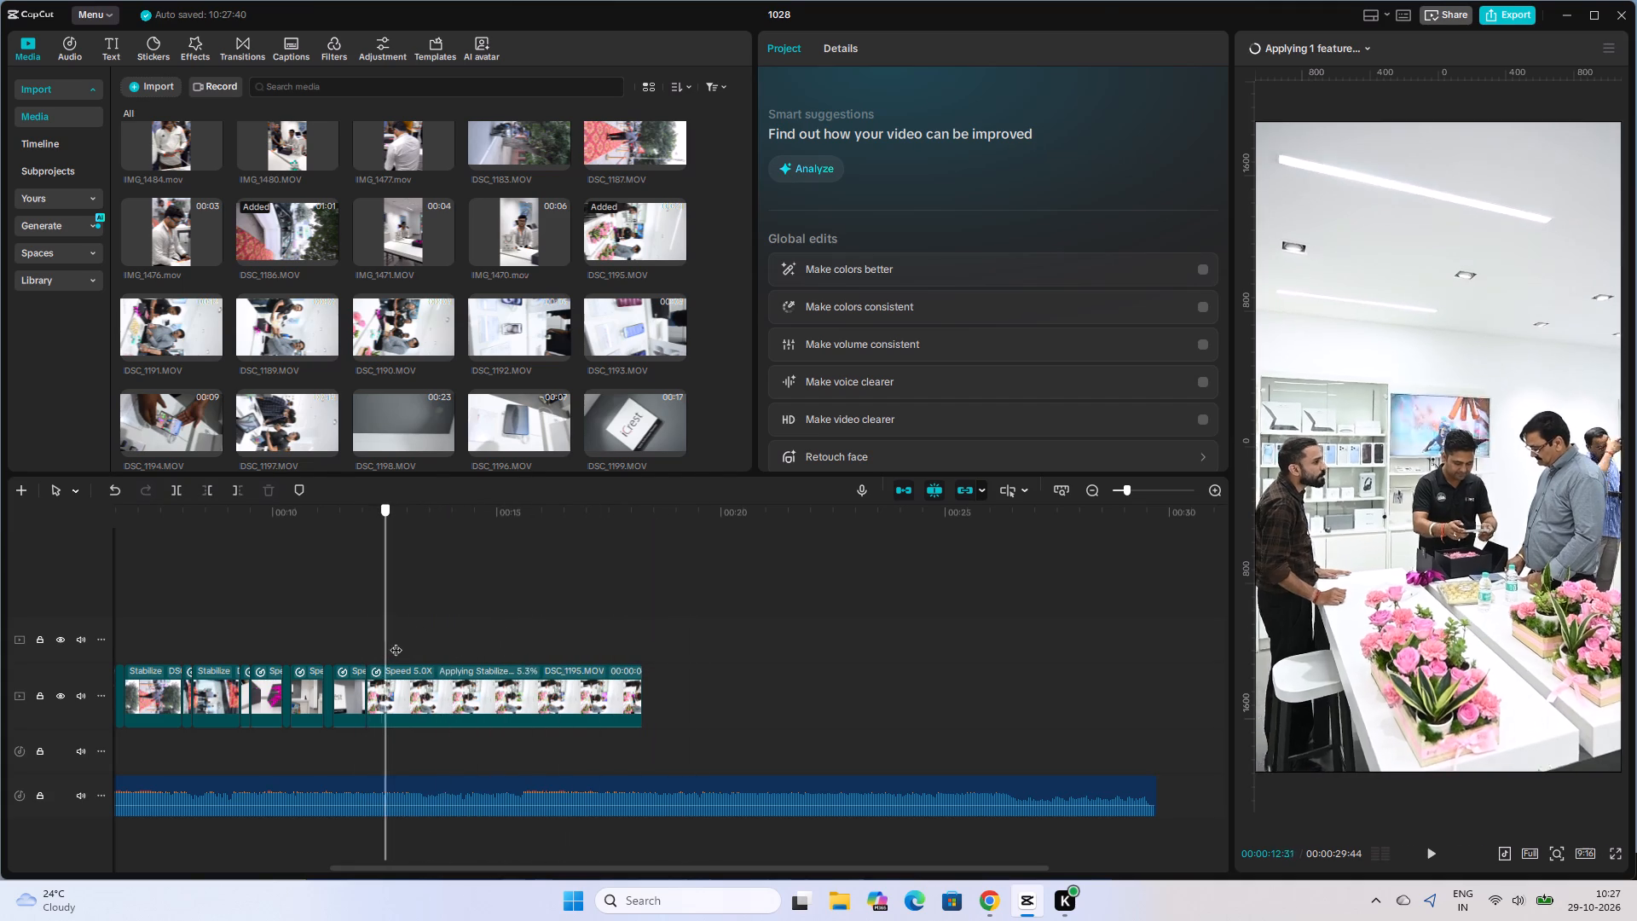
left_click_drag(396, 641, 386, 650)
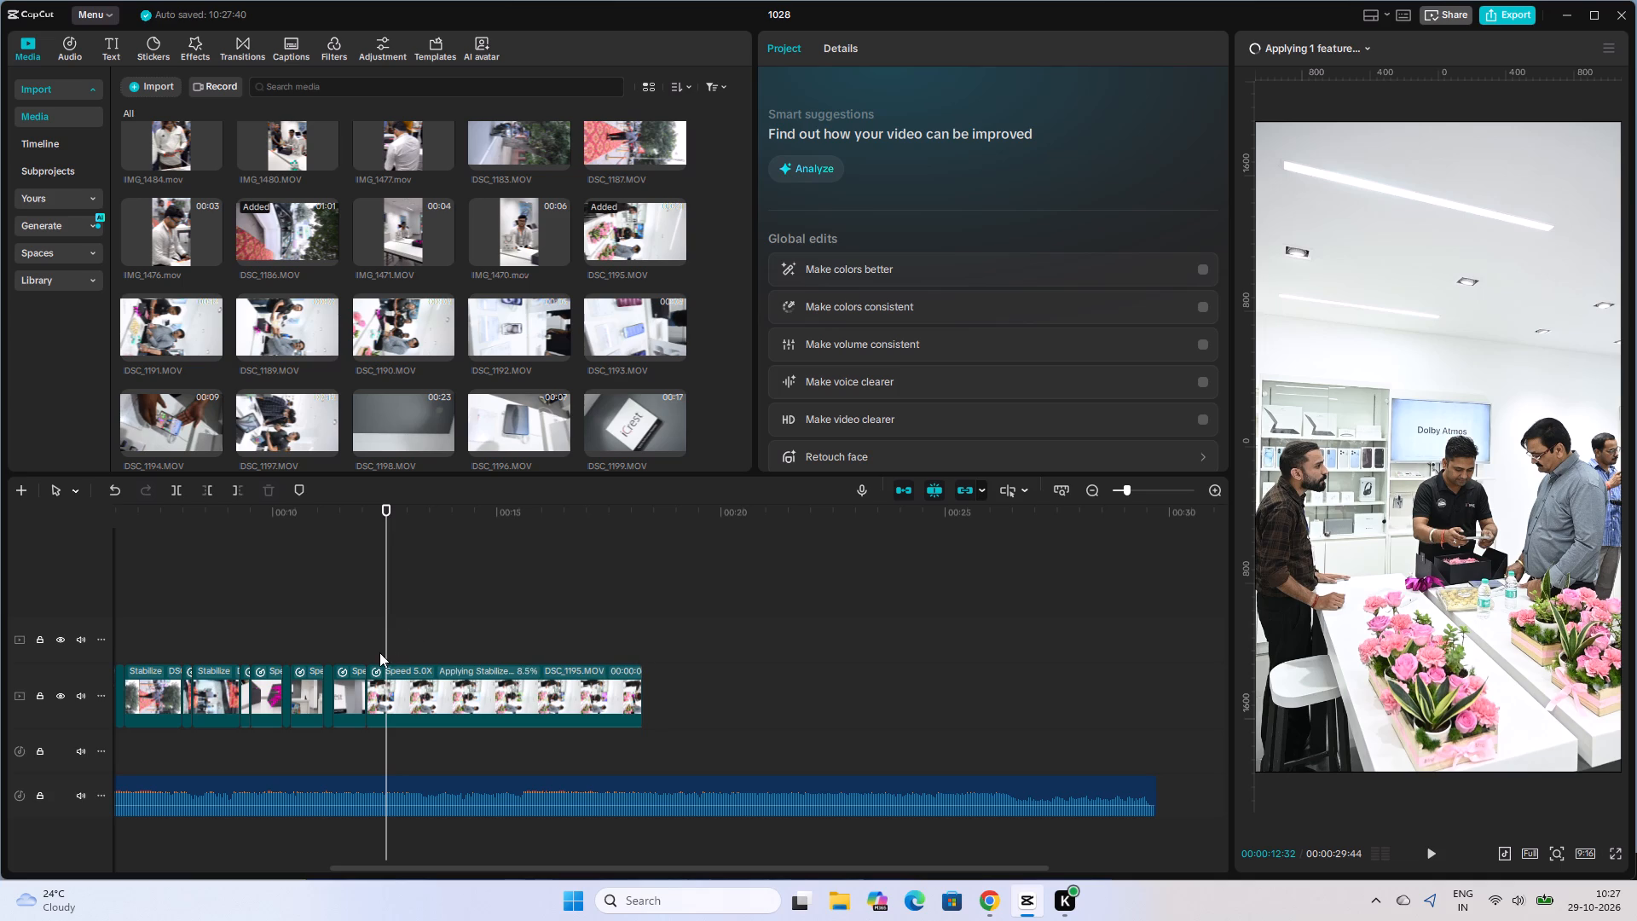
left_click(361, 660)
left_click(365, 657)
left_click_drag(368, 652, 371, 652)
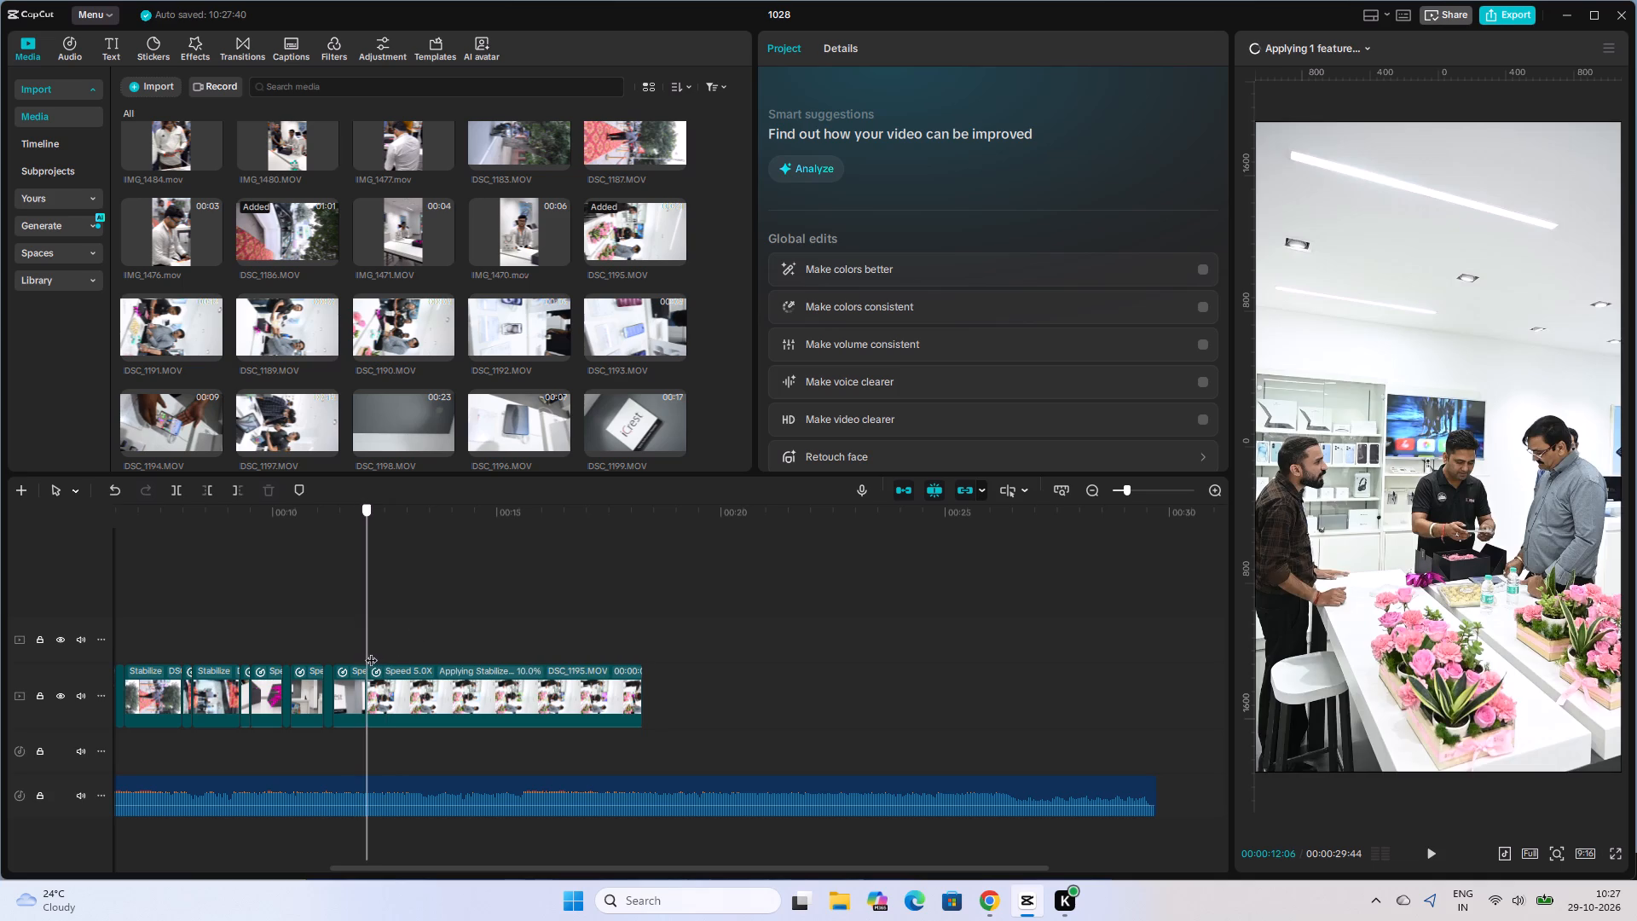
left_click_drag(371, 652, 391, 657)
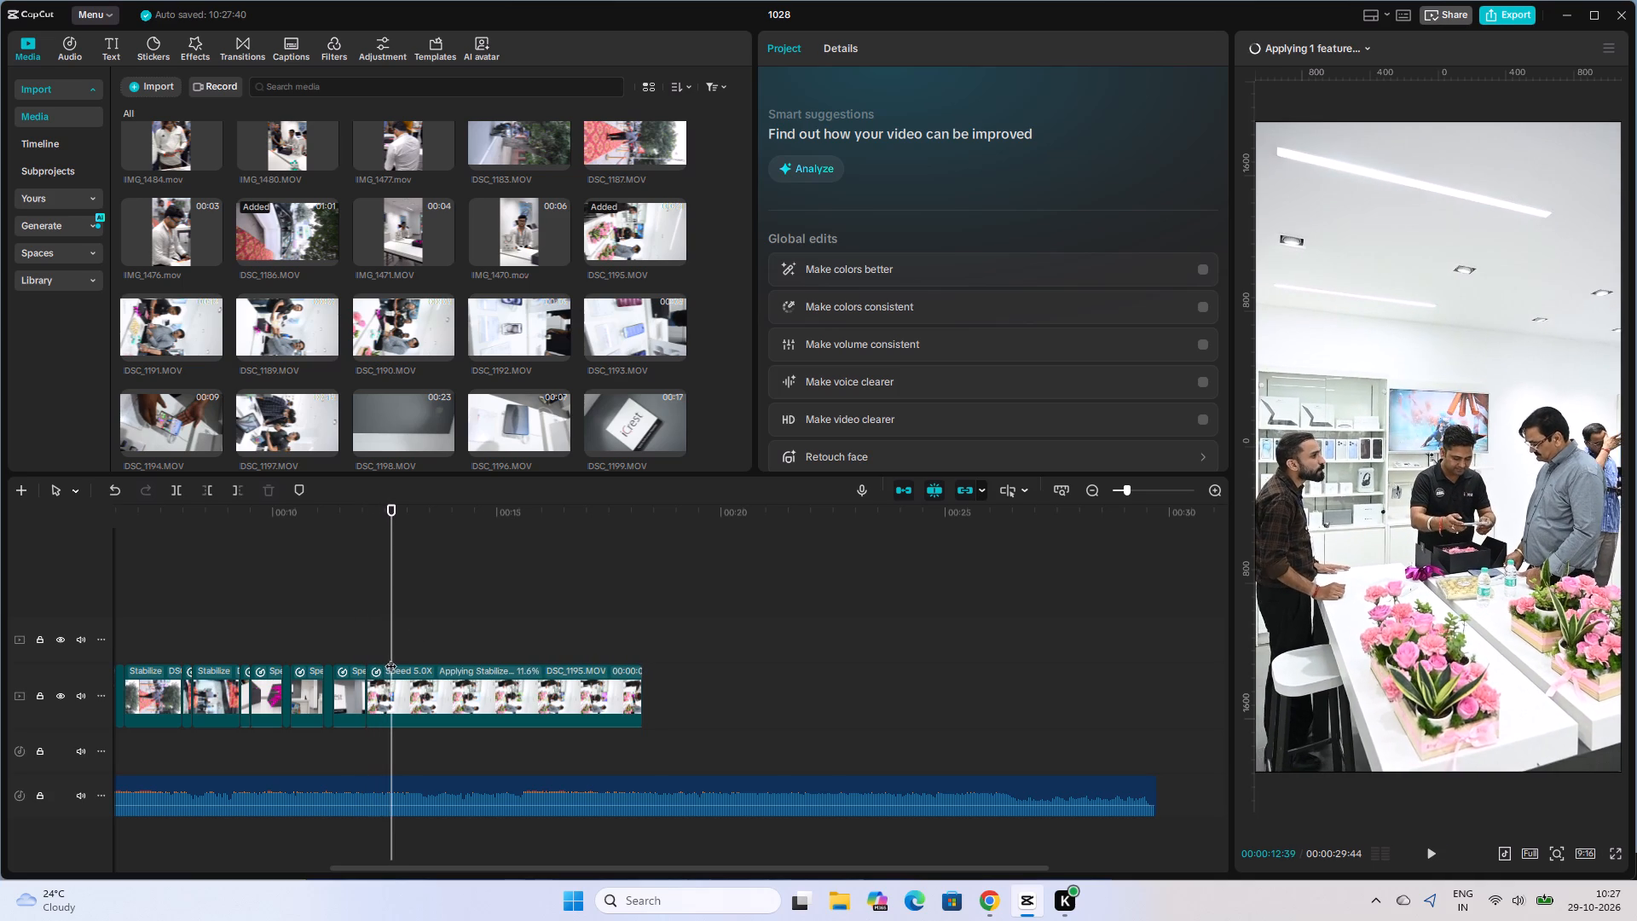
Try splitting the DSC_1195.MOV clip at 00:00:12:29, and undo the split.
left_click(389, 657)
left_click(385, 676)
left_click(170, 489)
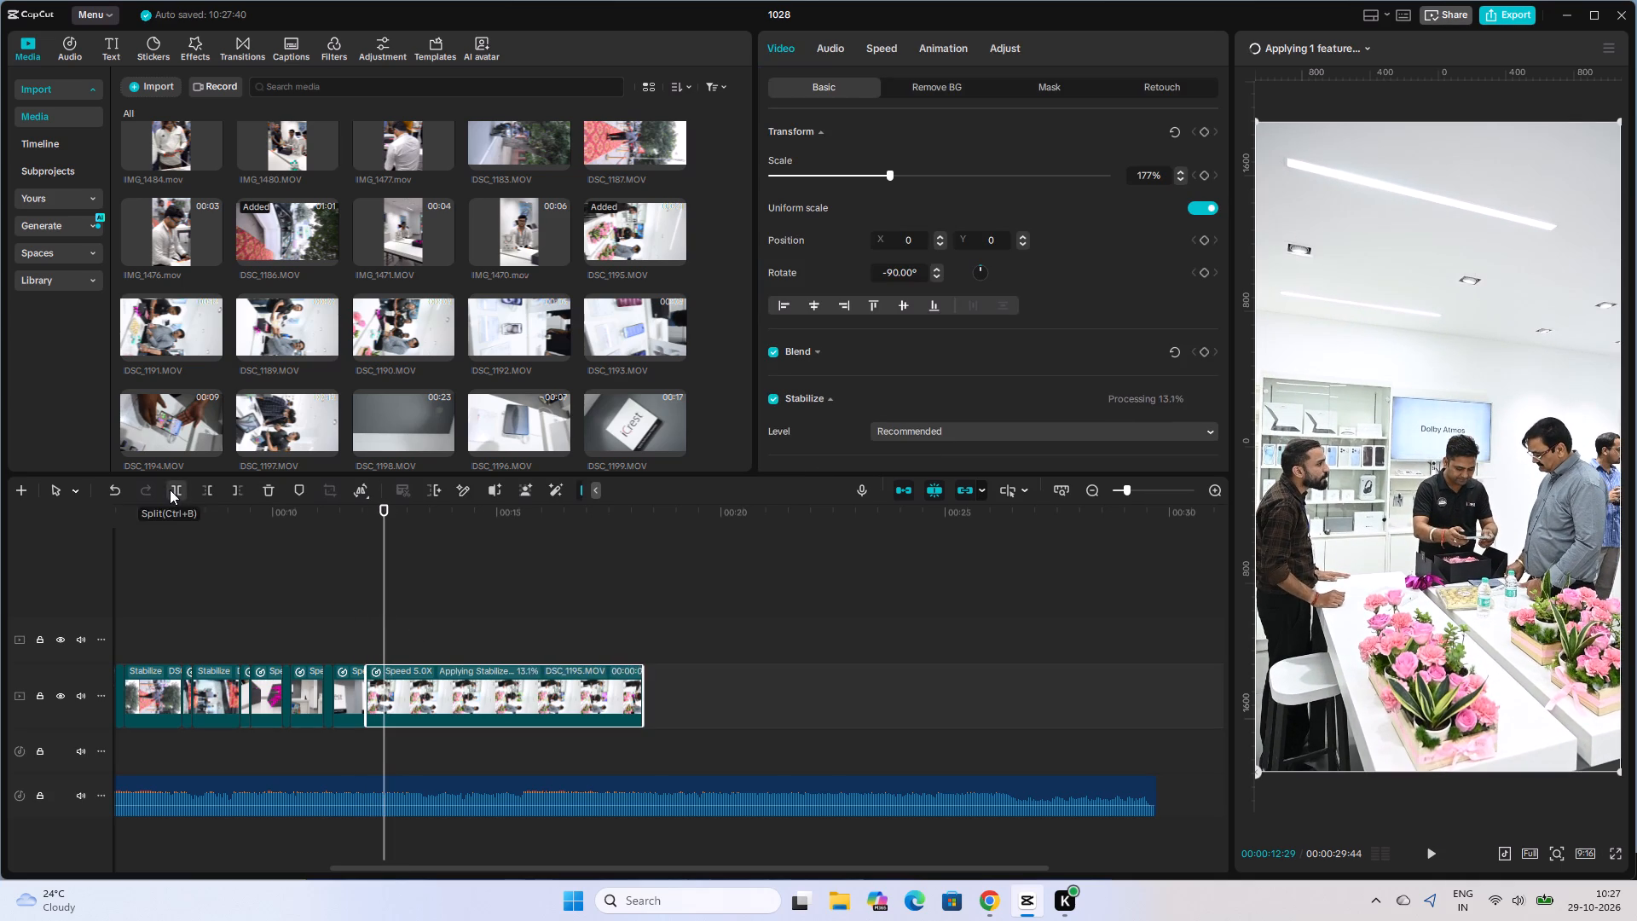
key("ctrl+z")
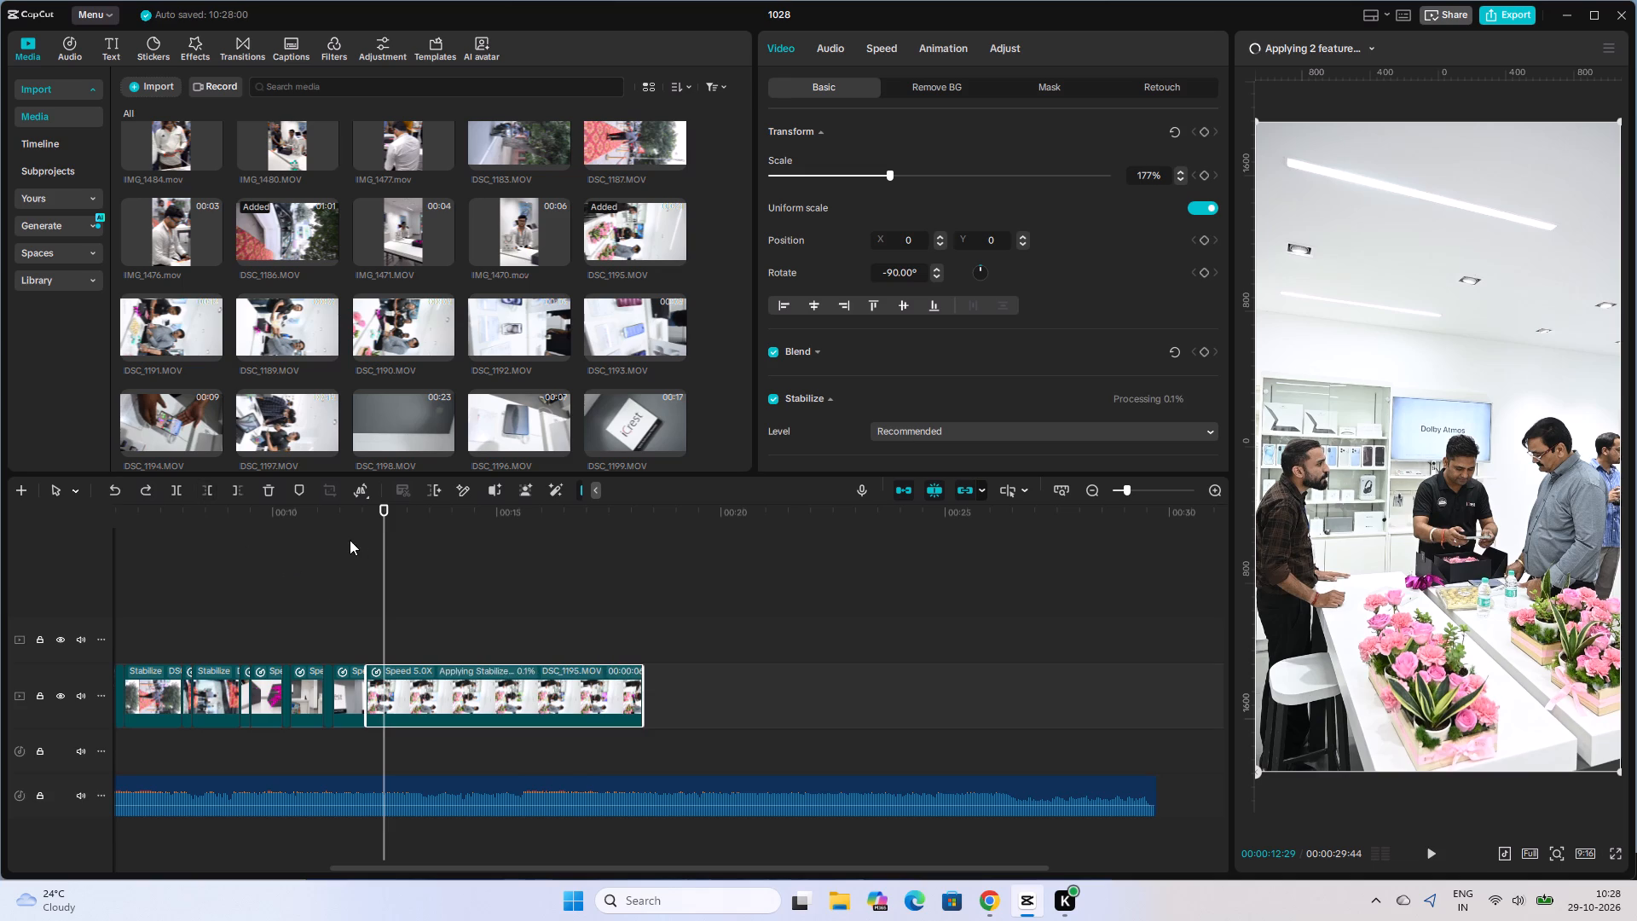
Split the DSC_1195.MOV clip on the main track at 00:00:12:40.
left_click(367, 652)
left_click_drag(370, 652, 390, 658)
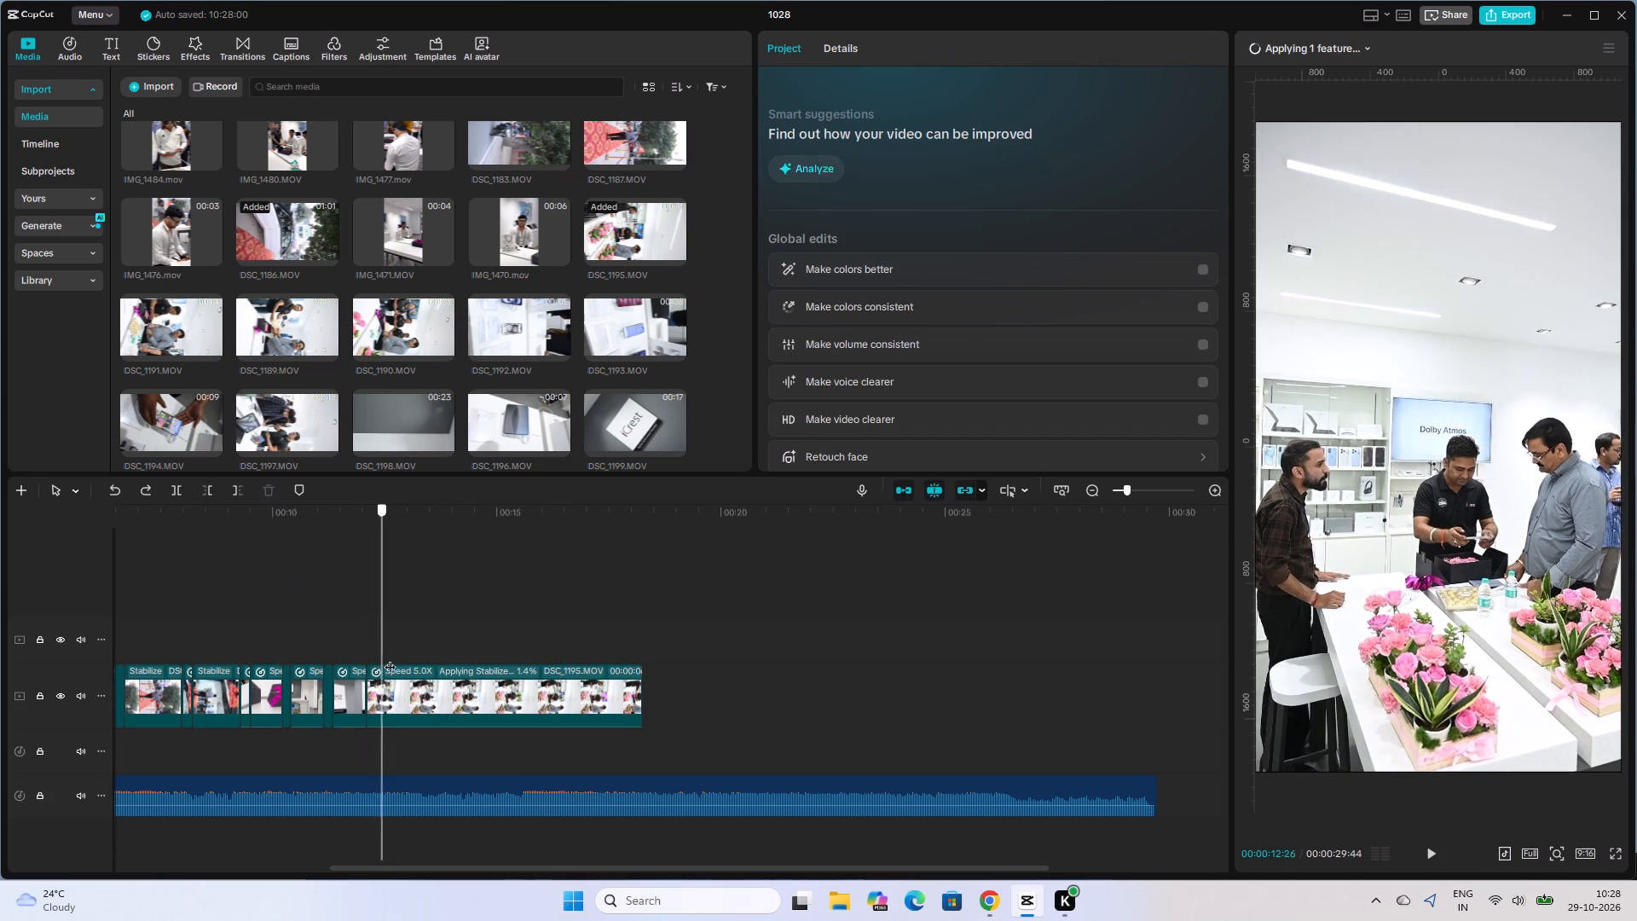
left_click_drag(390, 658, 392, 660)
left_click(392, 672)
left_click(182, 496)
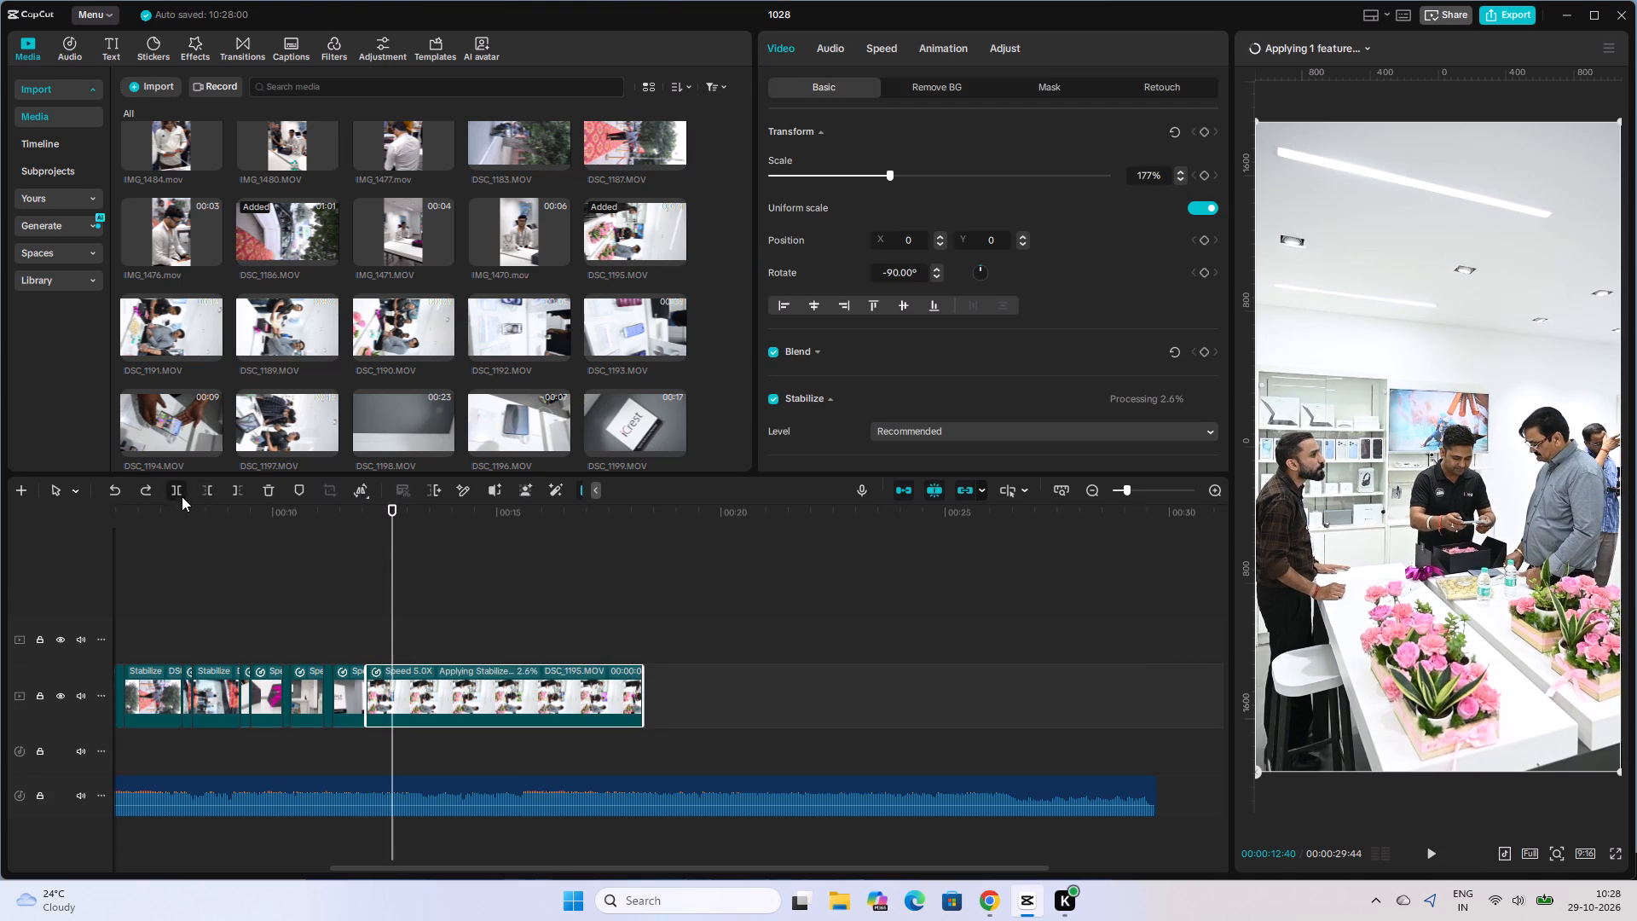
Split the second piece of DSC_1195.MOV at 00:00:12:57, delete everything after that cut, and return to the clip's start.
left_click_drag(395, 646, 405, 654)
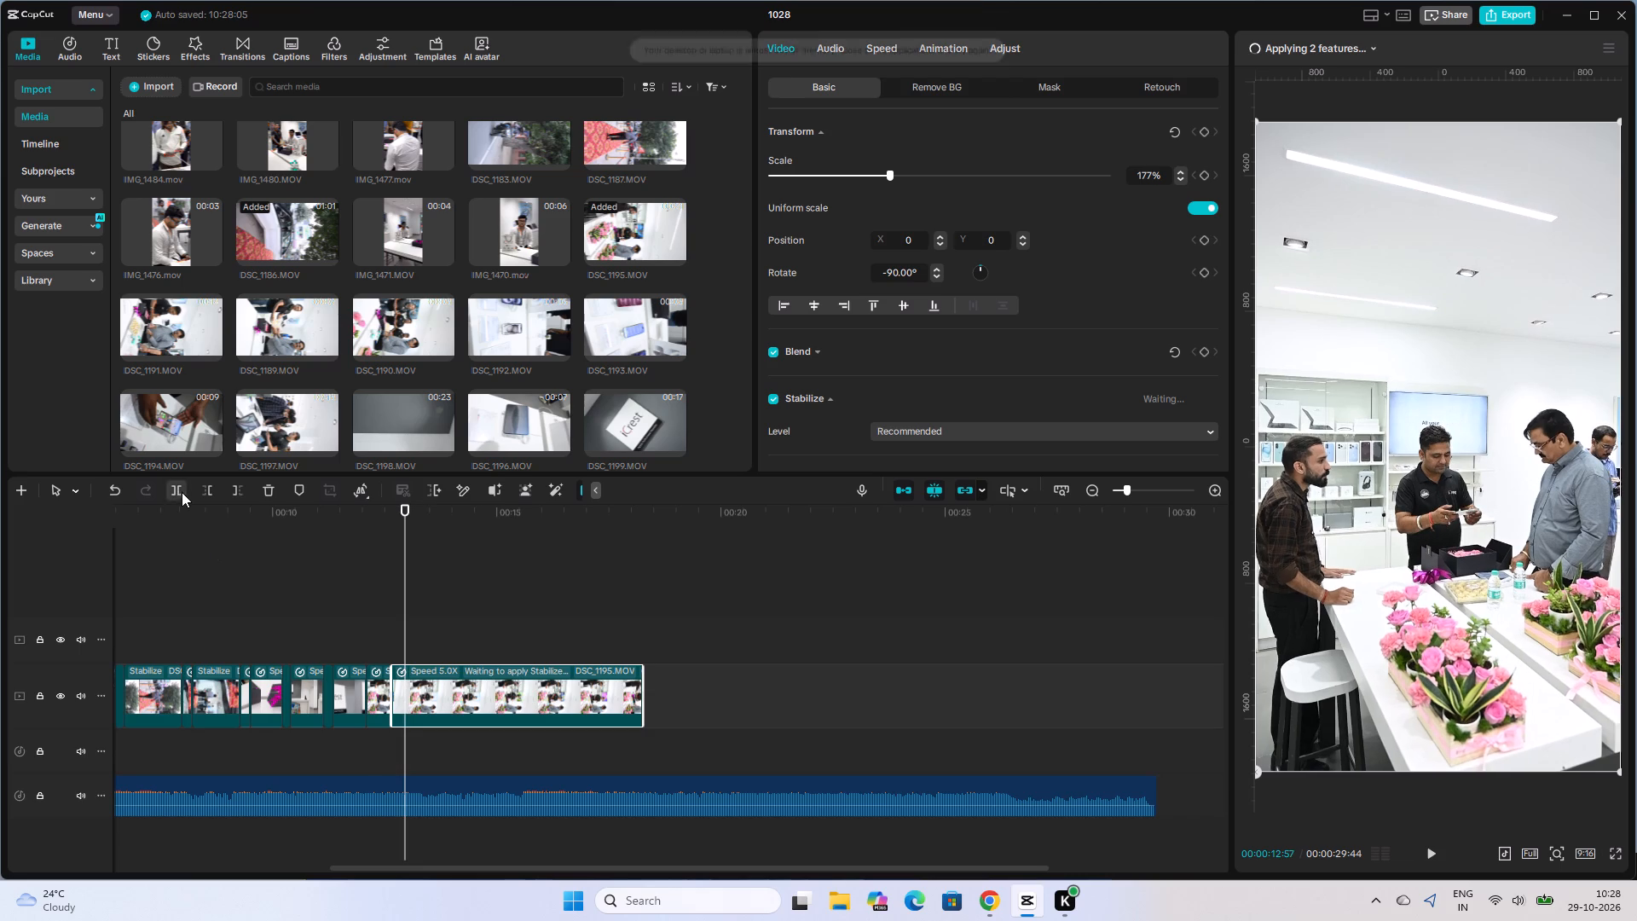
left_click(176, 492)
left_click(262, 492)
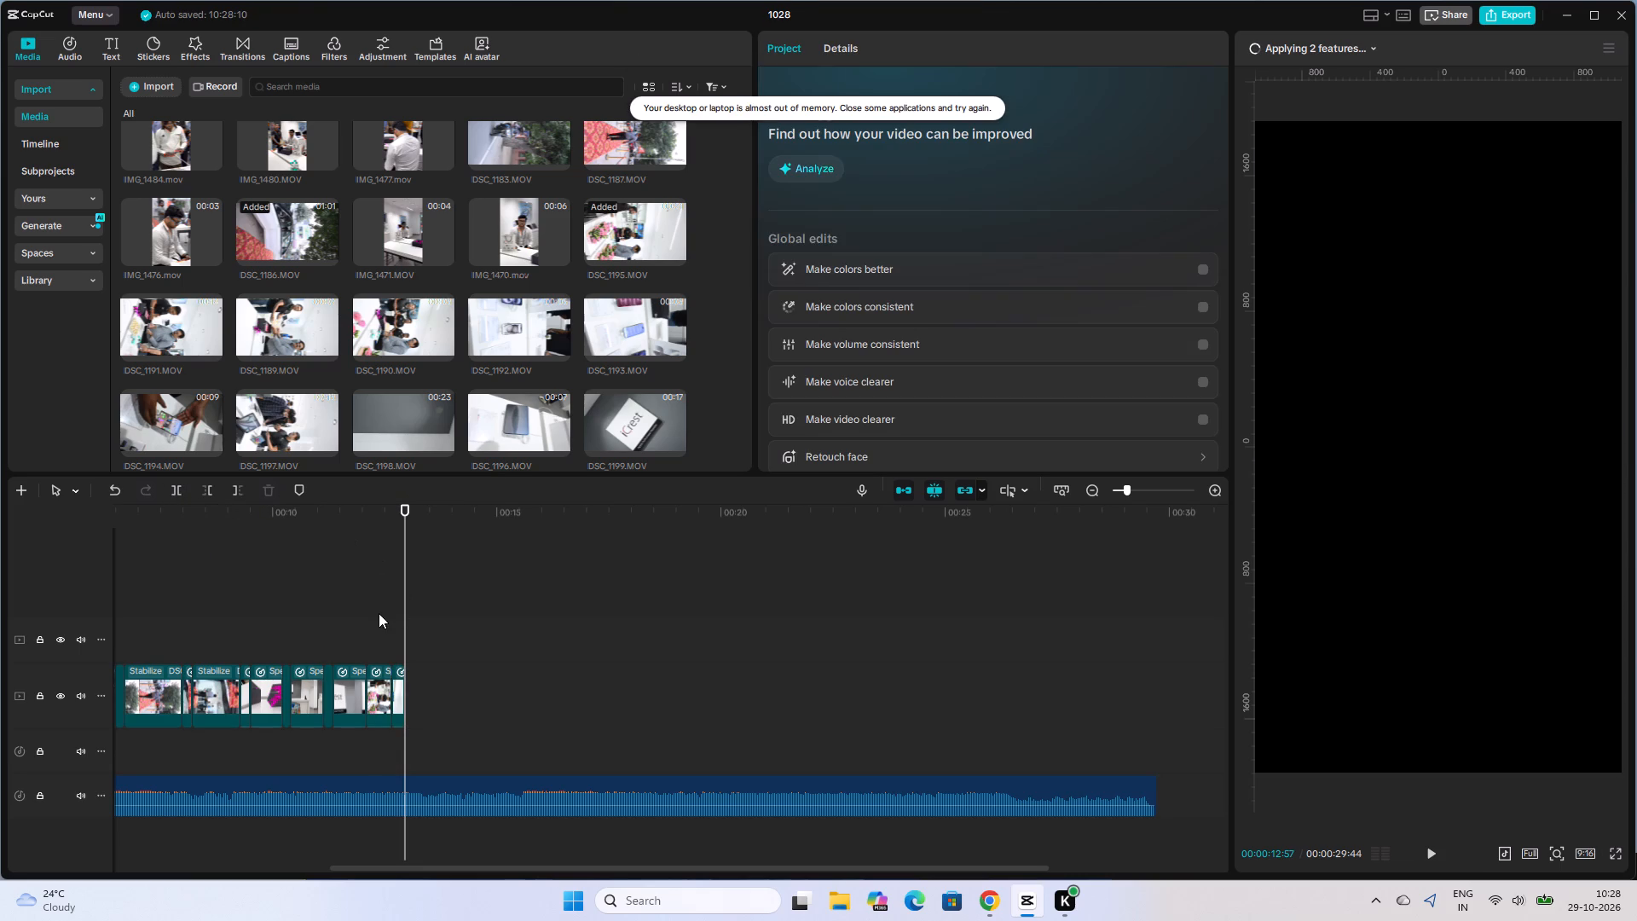
left_click(373, 615)
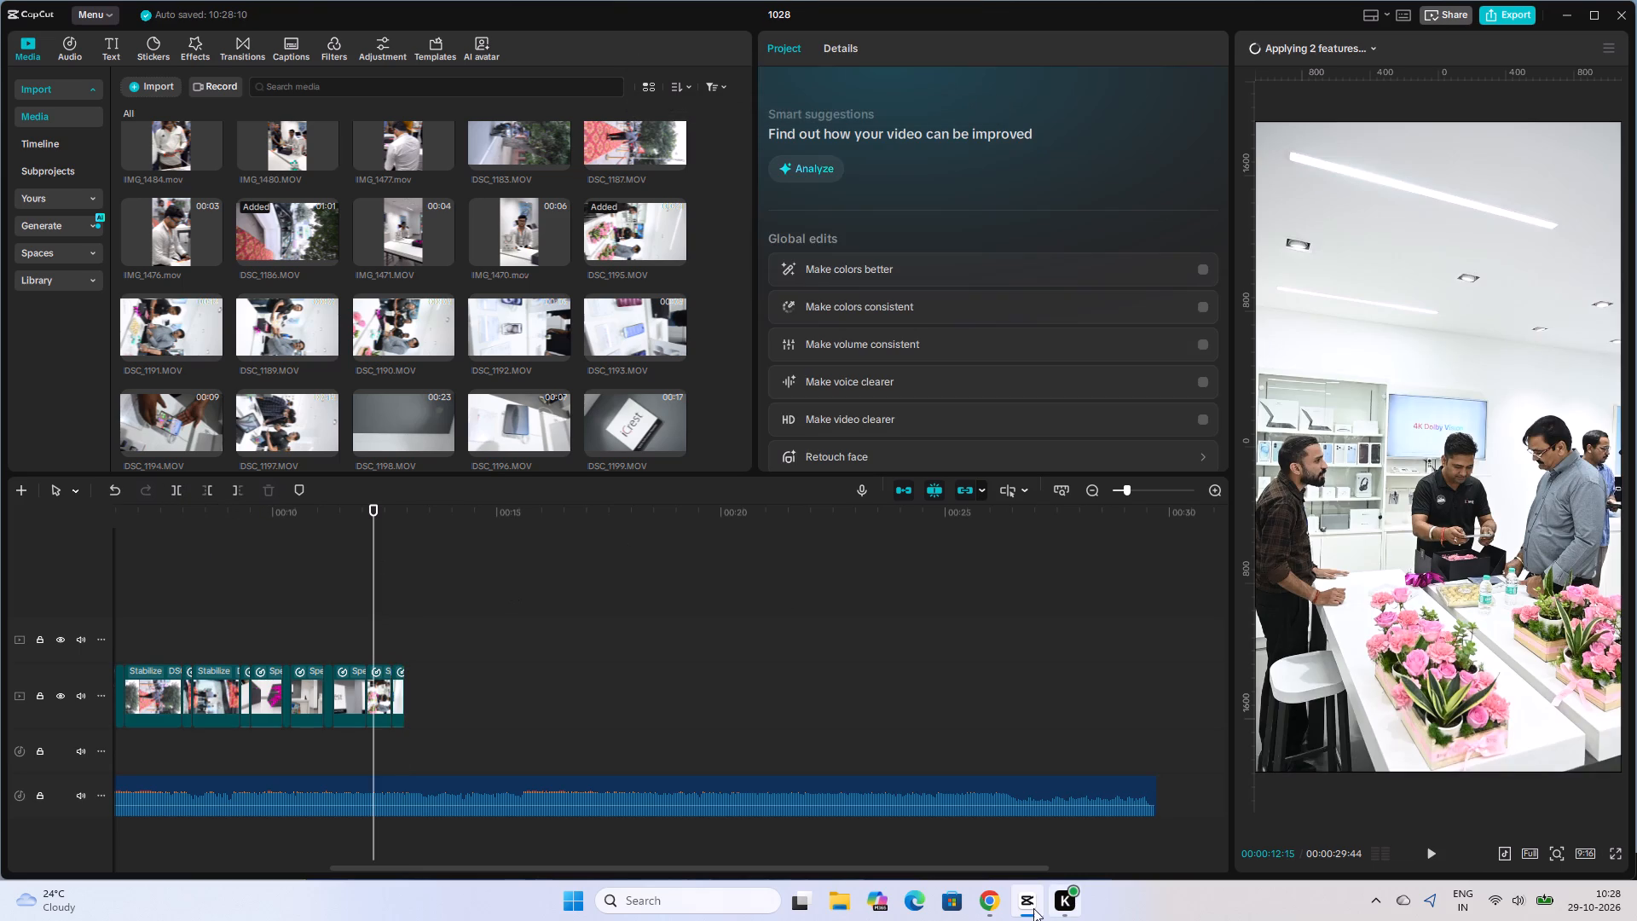